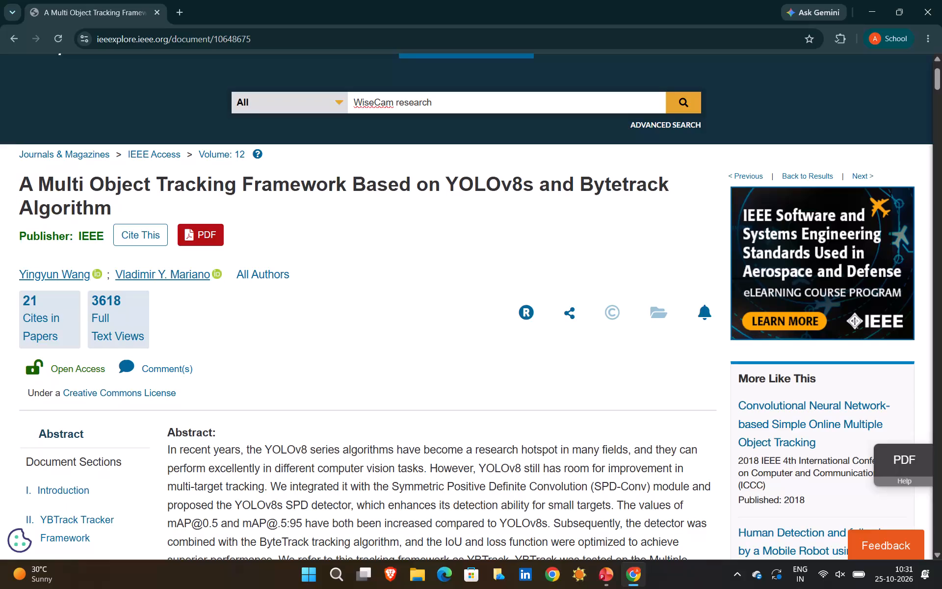
Search all of IEEE Xplore for "WiseCam research team,2024".
key("space")
type("ea")
key("m")
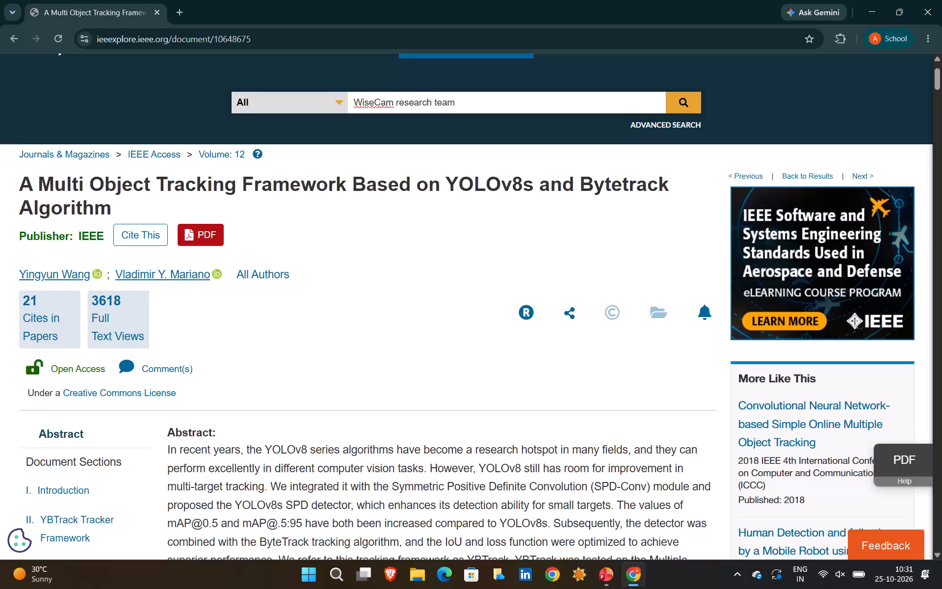
type(",202")
key("4")
left_click(680, 107)
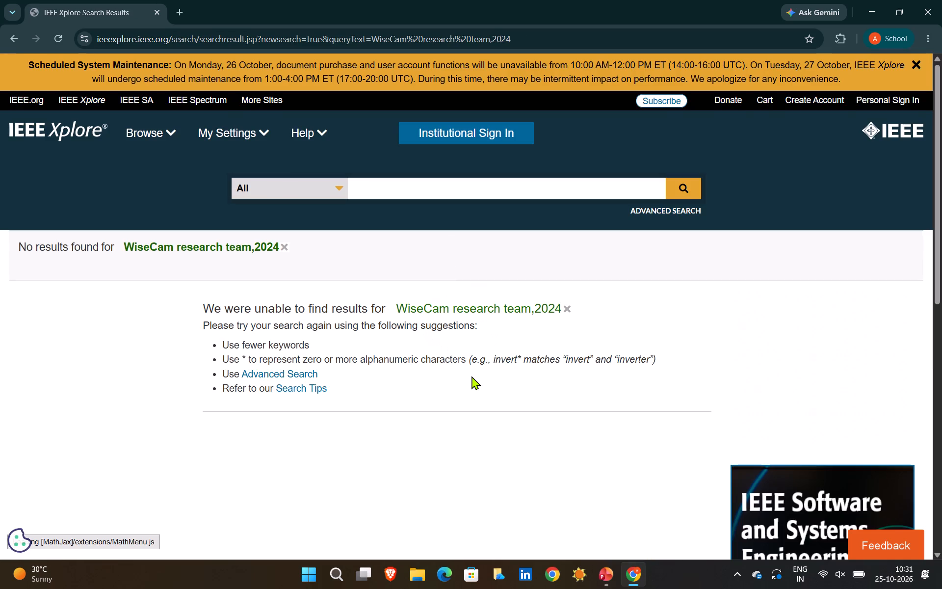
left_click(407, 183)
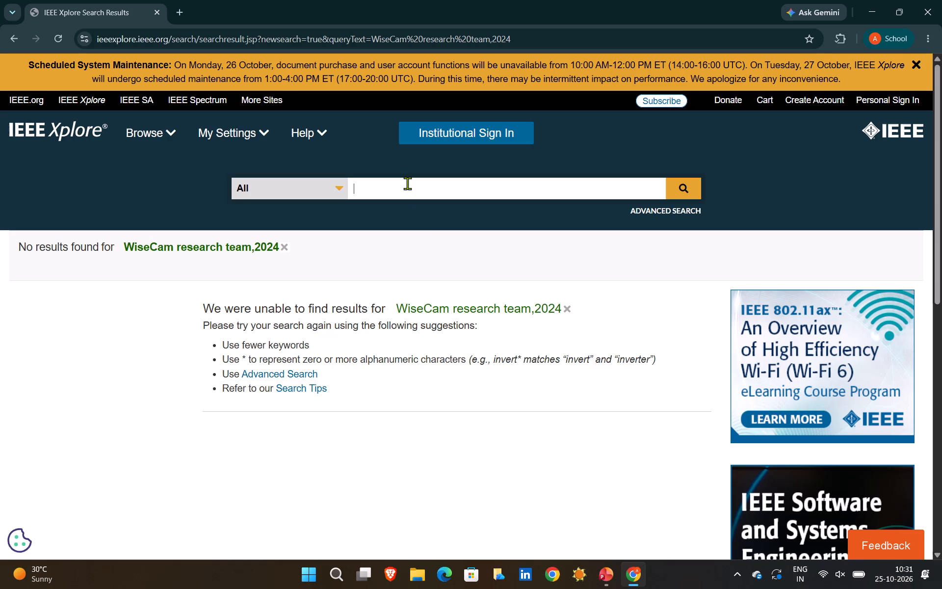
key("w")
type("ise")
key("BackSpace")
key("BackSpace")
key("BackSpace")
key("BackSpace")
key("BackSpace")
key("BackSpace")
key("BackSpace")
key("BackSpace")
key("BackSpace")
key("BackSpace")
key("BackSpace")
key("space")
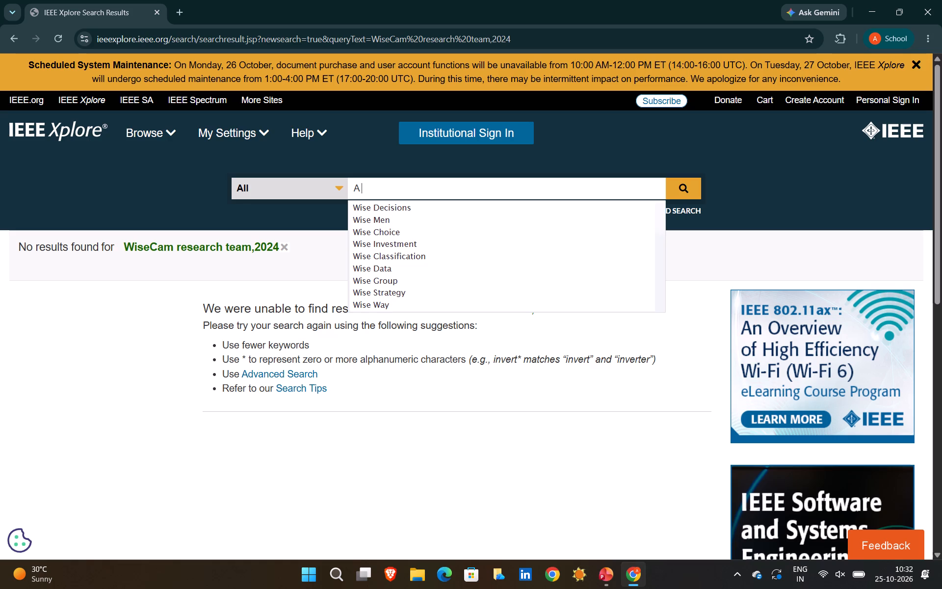
Switch to the "final year project review 1" presentation in PowerPoint.
left_click(869, 5)
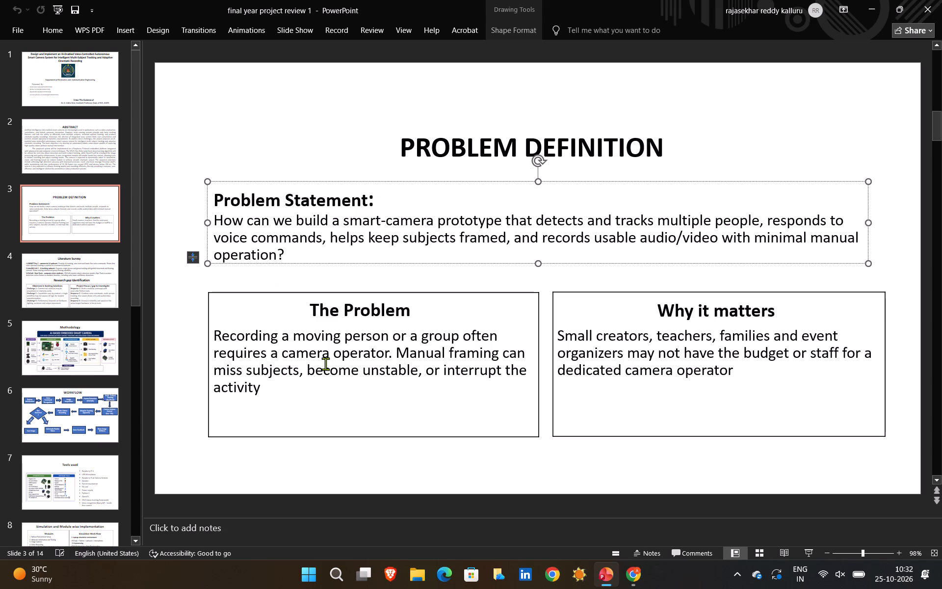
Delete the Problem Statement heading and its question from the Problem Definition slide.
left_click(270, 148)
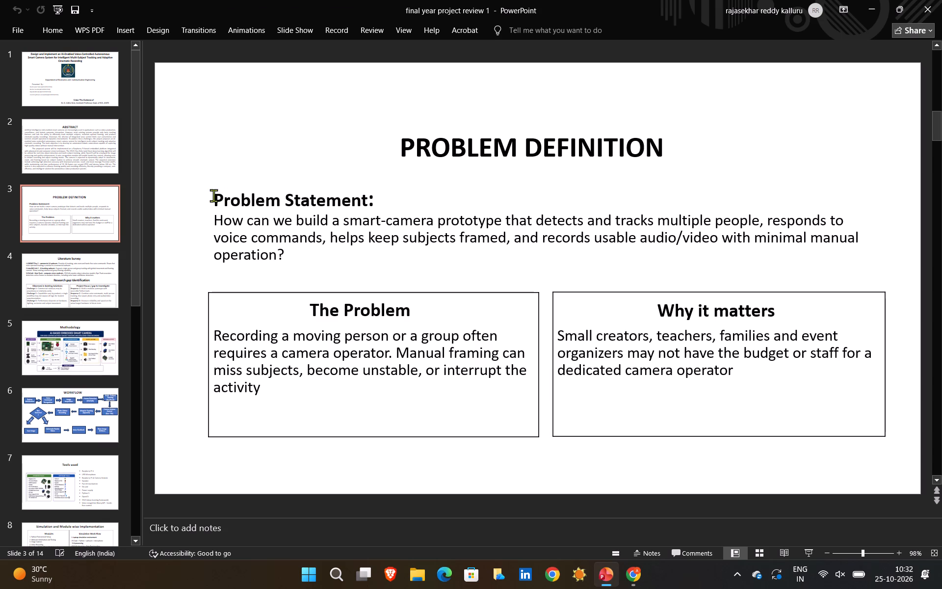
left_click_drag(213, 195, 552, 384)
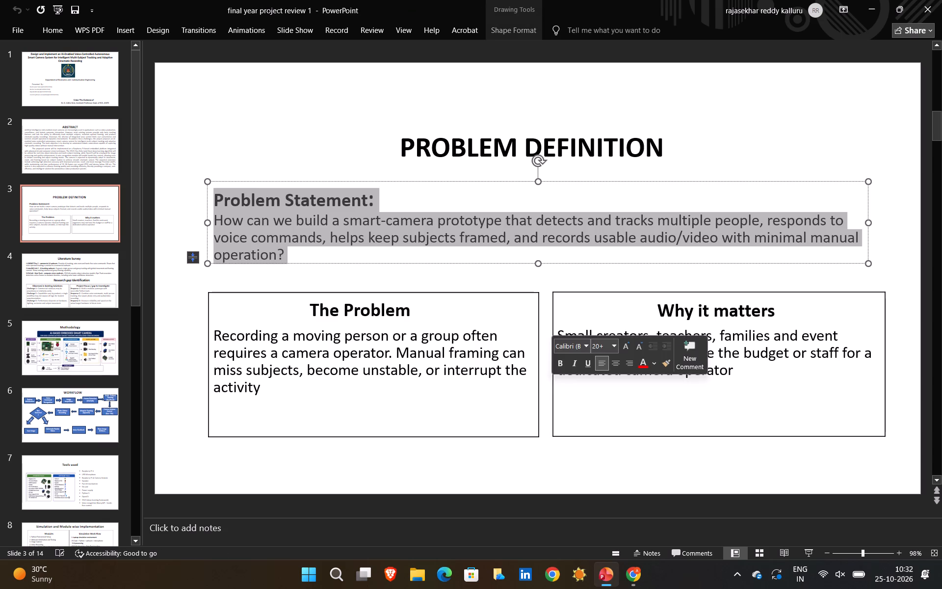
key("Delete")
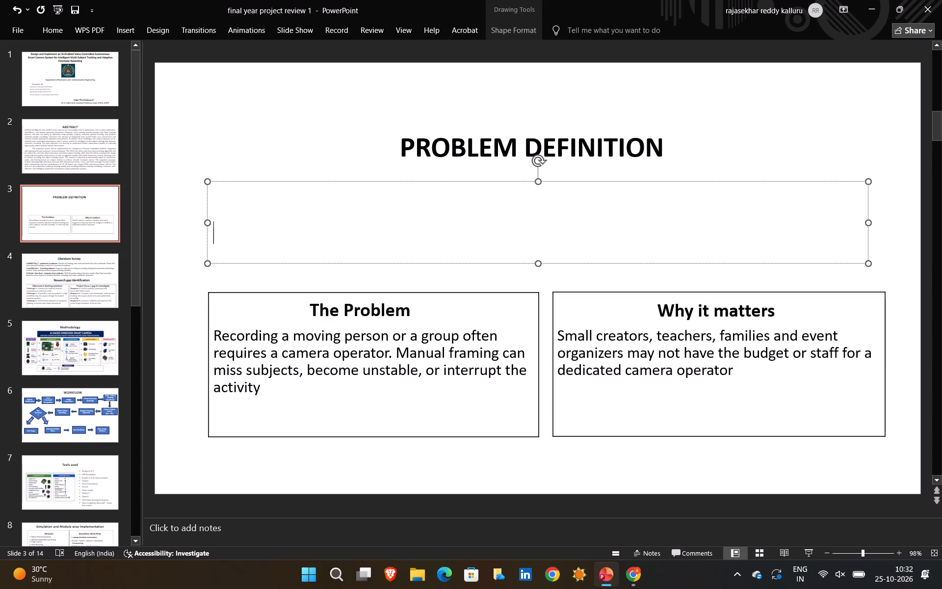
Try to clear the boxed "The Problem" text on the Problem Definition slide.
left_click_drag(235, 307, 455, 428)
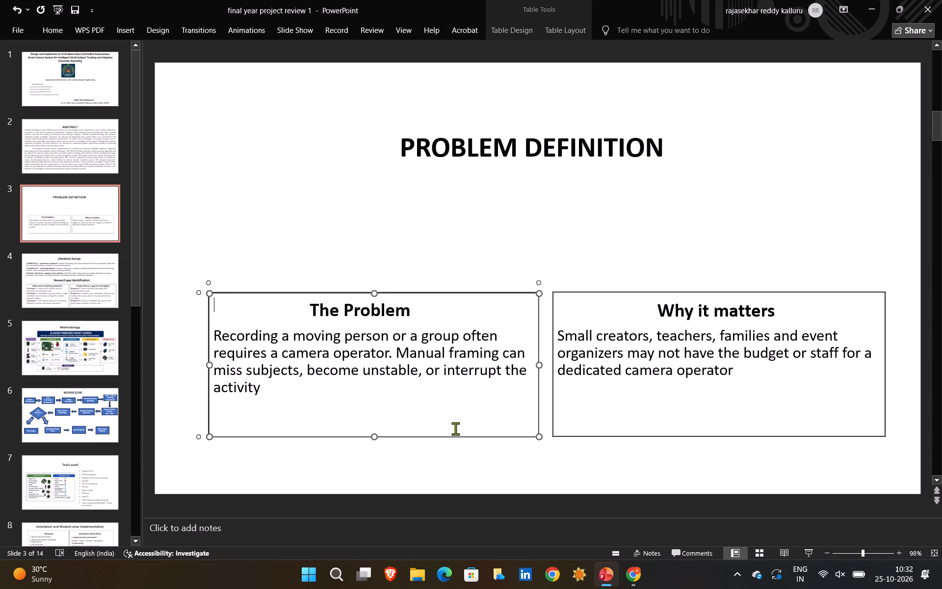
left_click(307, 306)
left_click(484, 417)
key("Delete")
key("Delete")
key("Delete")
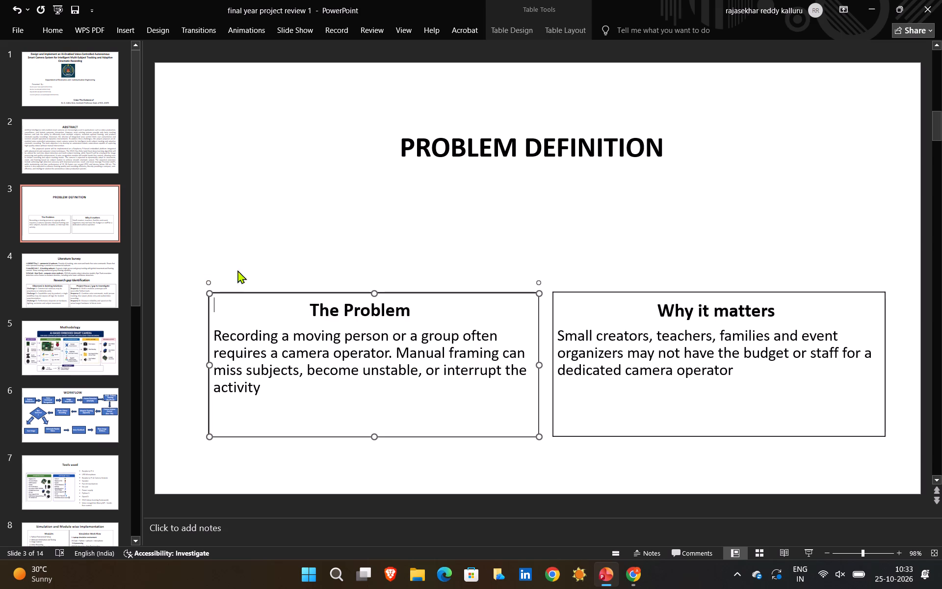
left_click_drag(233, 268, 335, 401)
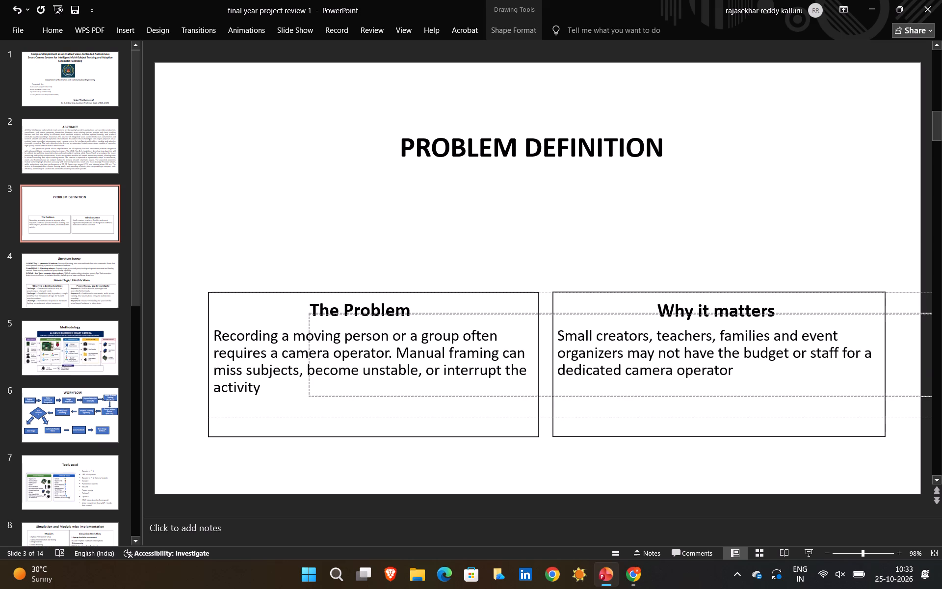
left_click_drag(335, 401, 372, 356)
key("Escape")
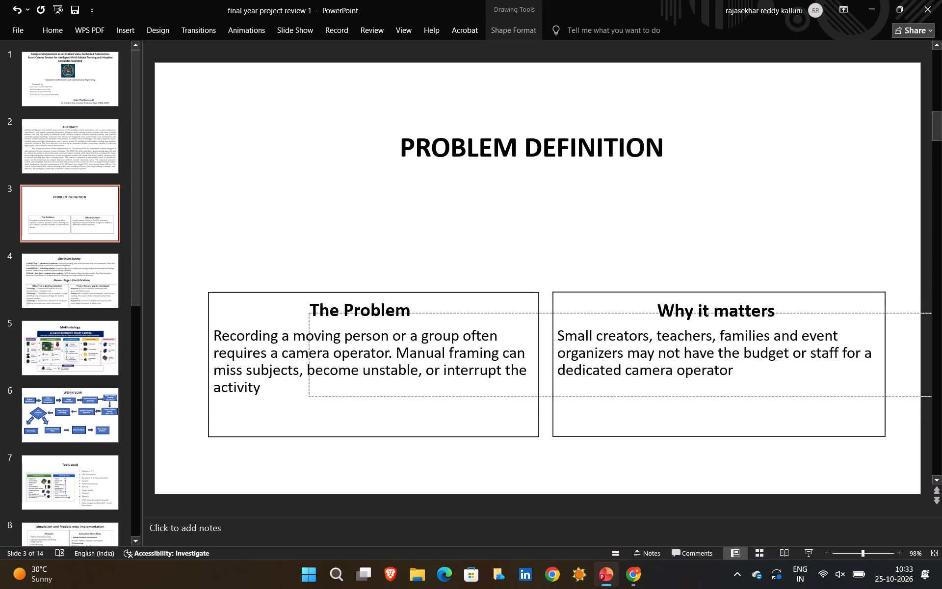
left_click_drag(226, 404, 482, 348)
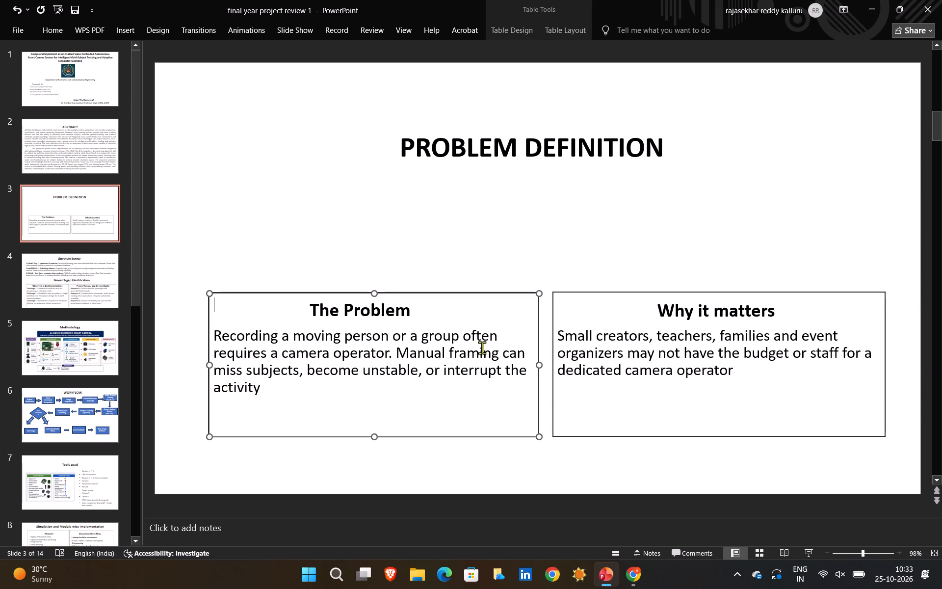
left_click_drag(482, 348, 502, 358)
Delete the whole Problem Definition slide, slide 3, from the presentation.
left_click(46, 191)
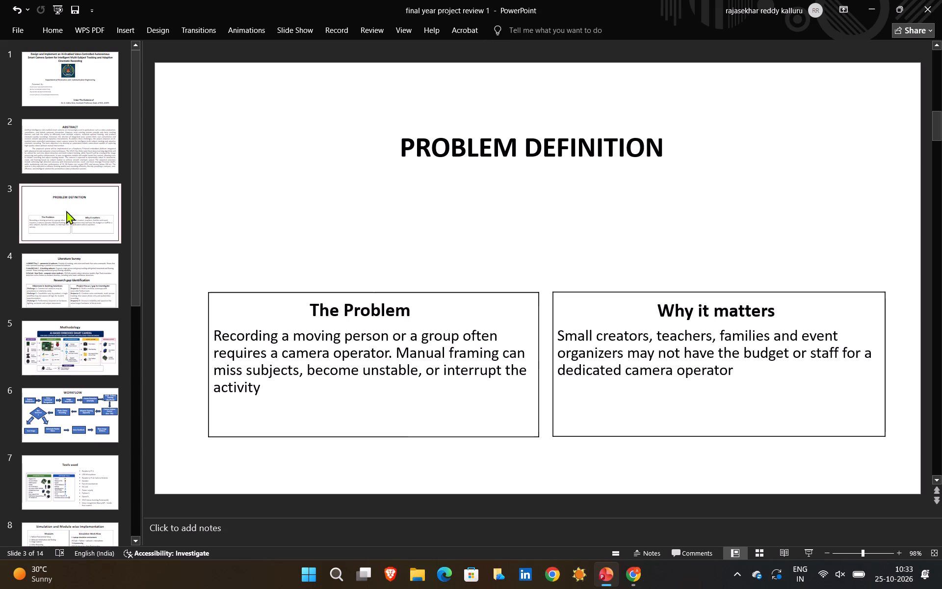
left_click(74, 216)
key("Delete")
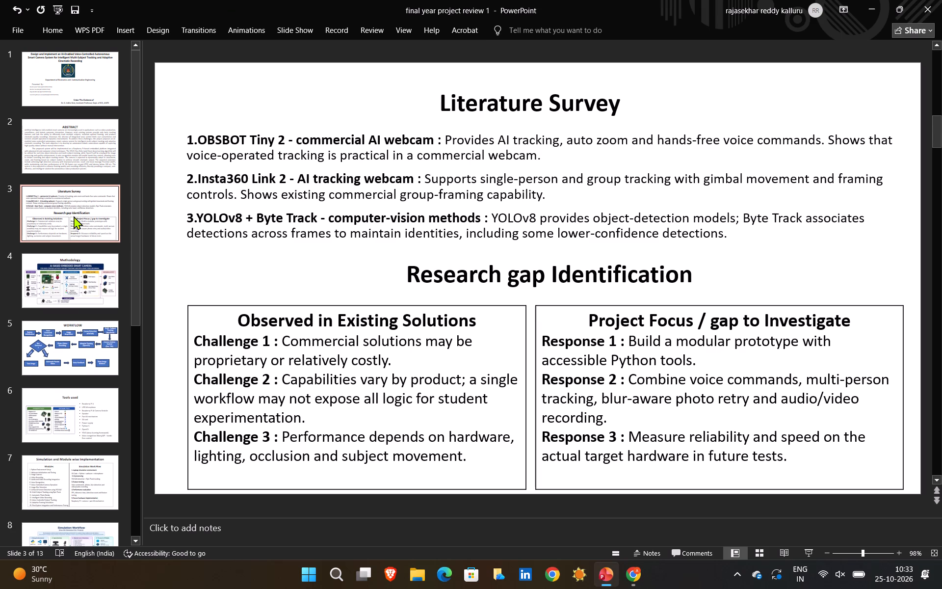
Insert a new slide with the Title and Content layout directly after the Abstract slide.
left_click(76, 133)
left_click(51, 23)
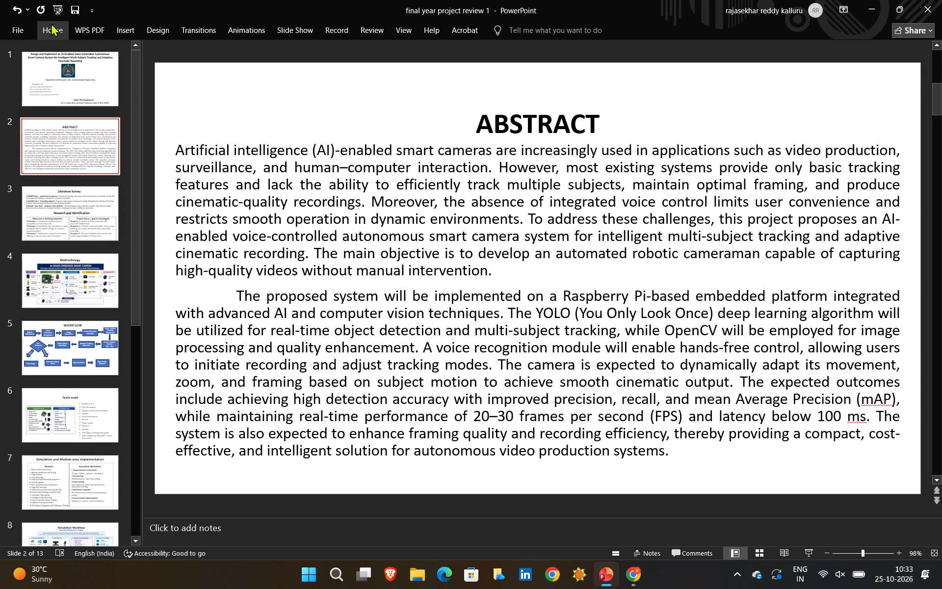
left_click(87, 74)
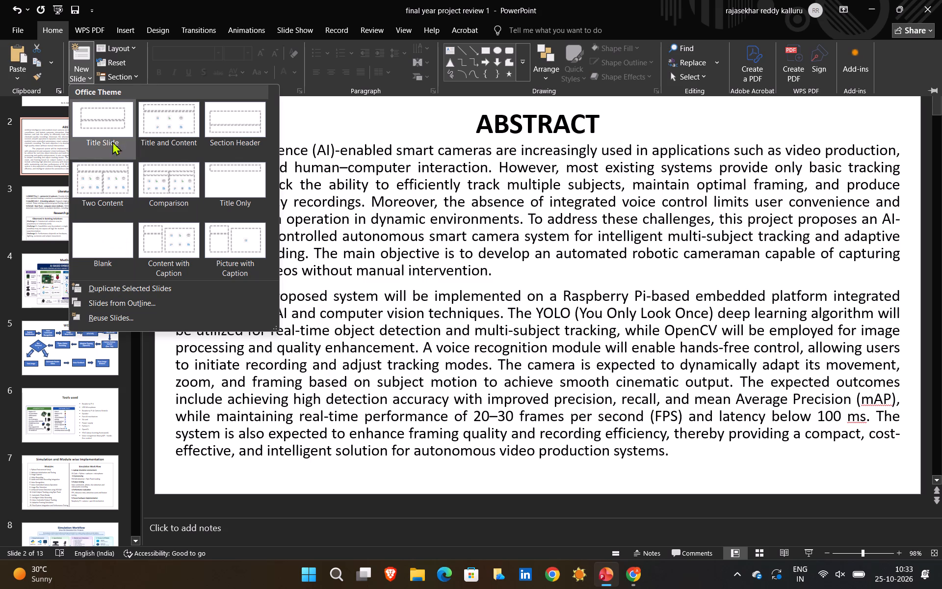
left_click(166, 135)
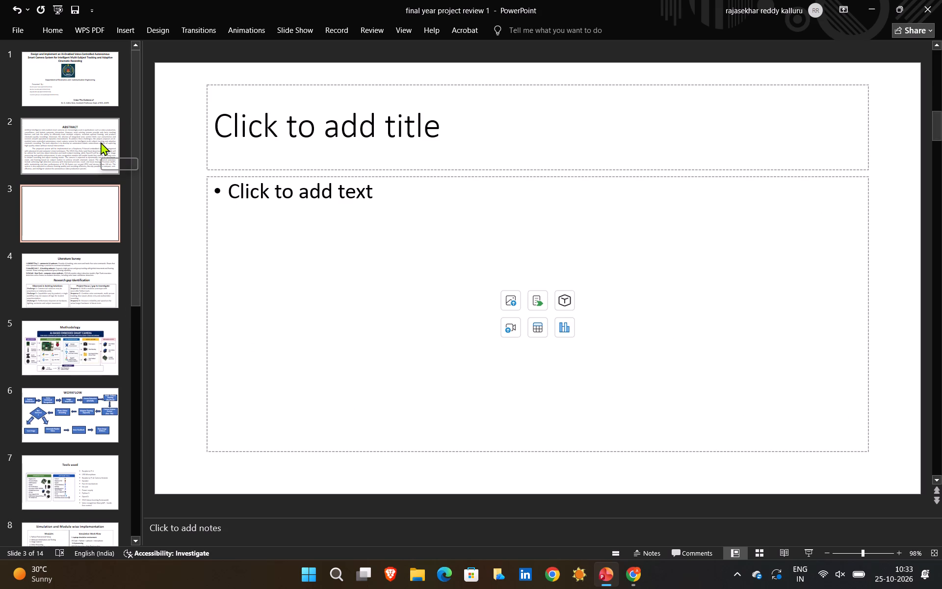
Enter "PROBLEM DEFINITION" as the title of the new slide 3.
left_click(488, 123)
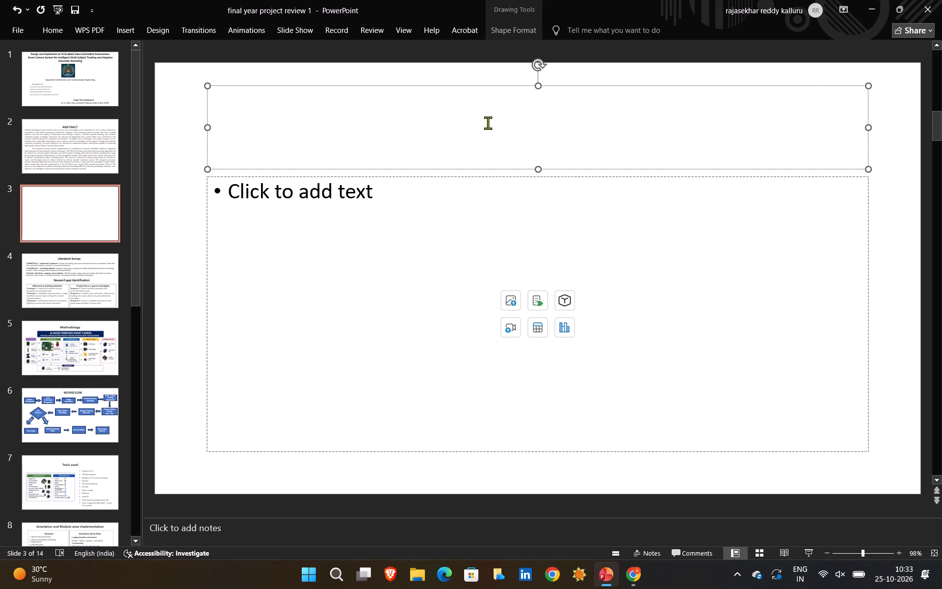
type("PRO")
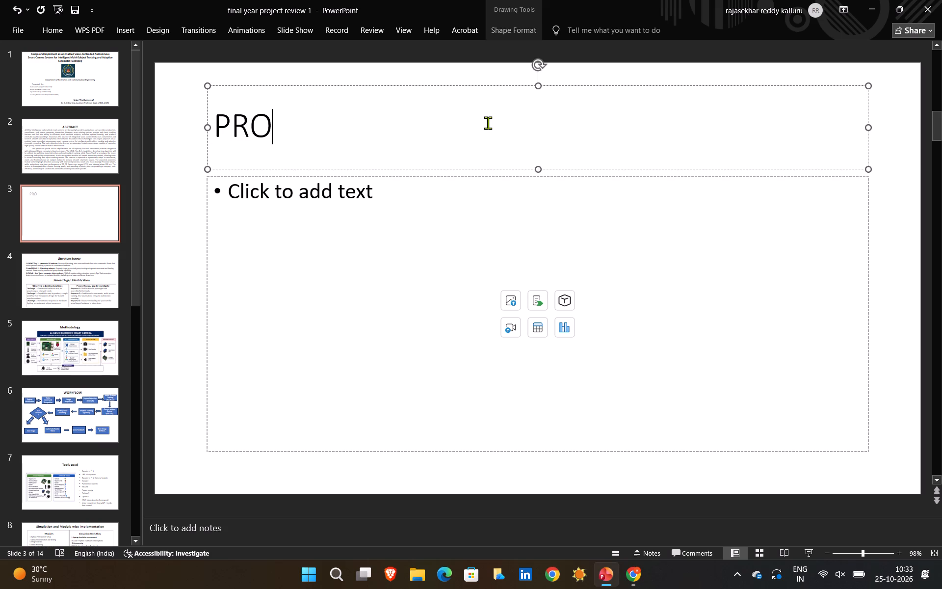
key("b")
type("LEM")
key("space")
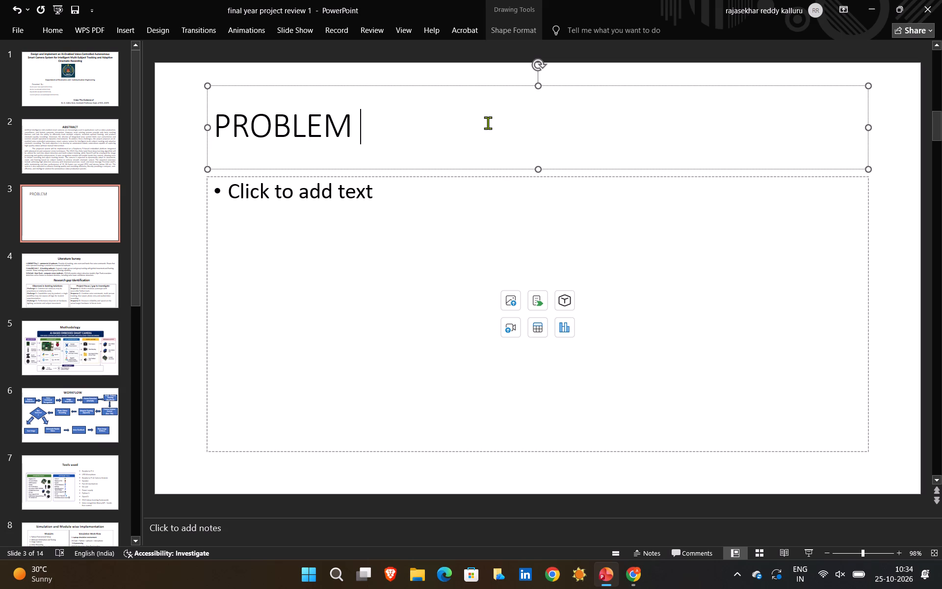
type("DEW")
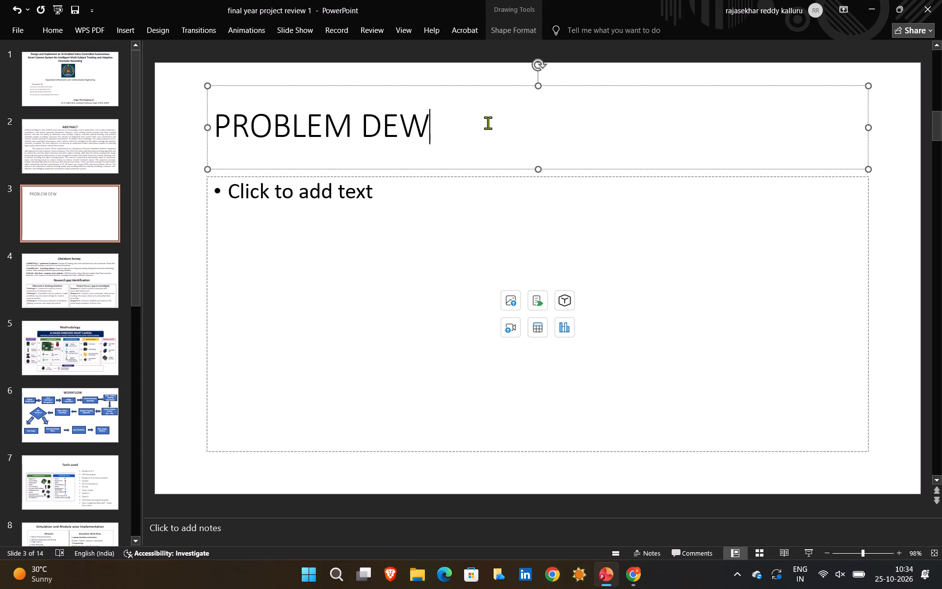
key("BackSpace")
key("f")
type("INI")
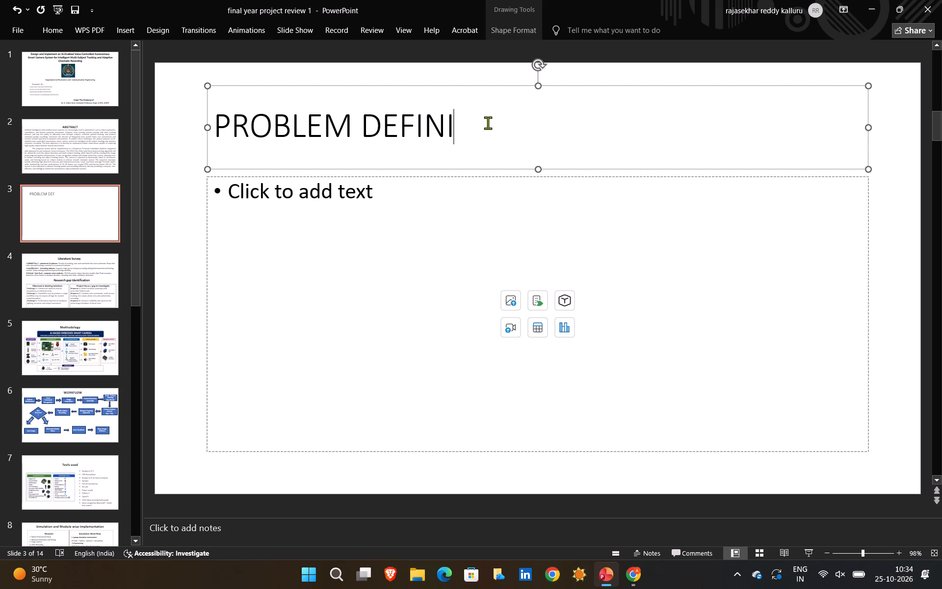
type("TION")
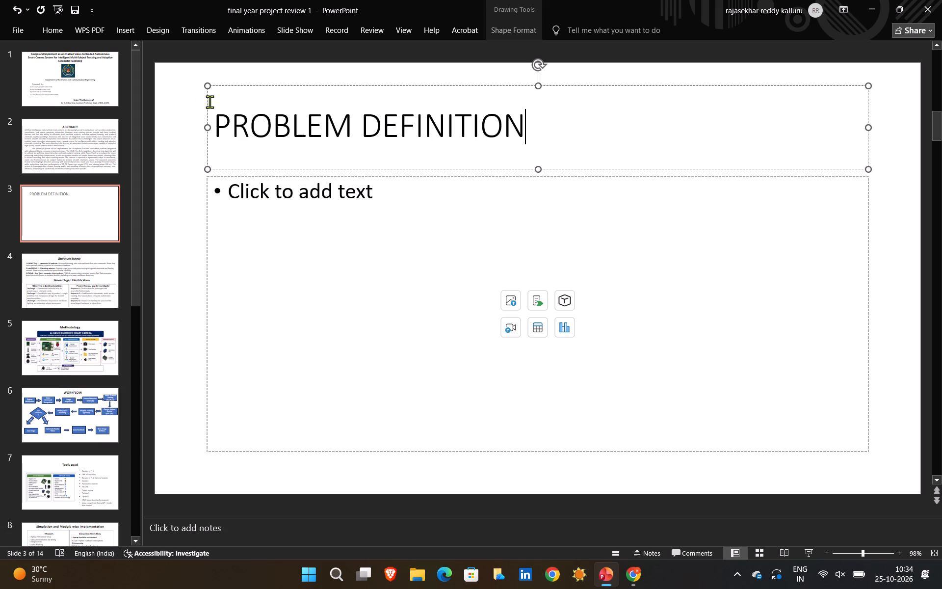
Format the "PROBLEM DEFINITION" title in bold with the Calibri (Body) font at size 36.
left_click_drag(220, 122, 488, 129)
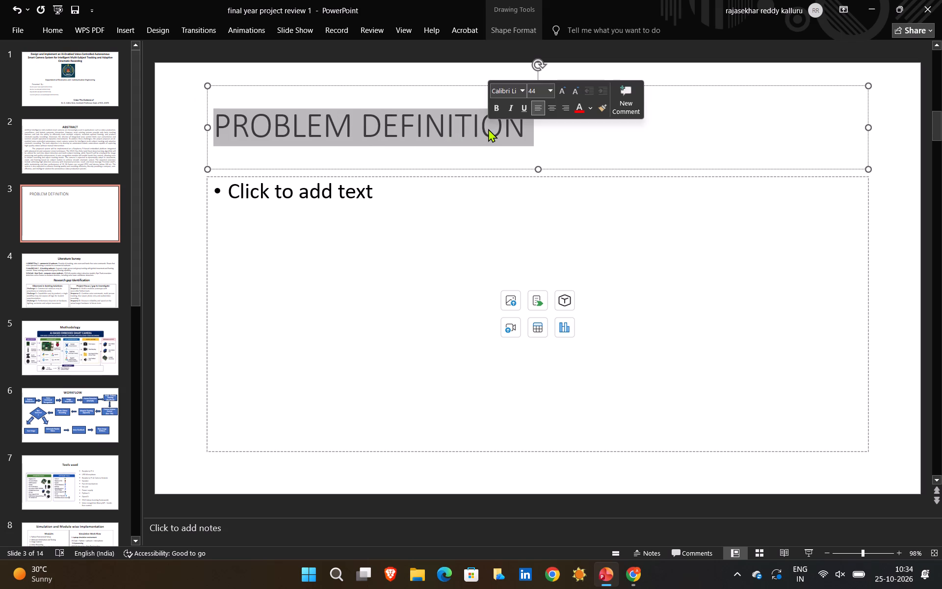
left_click(499, 111)
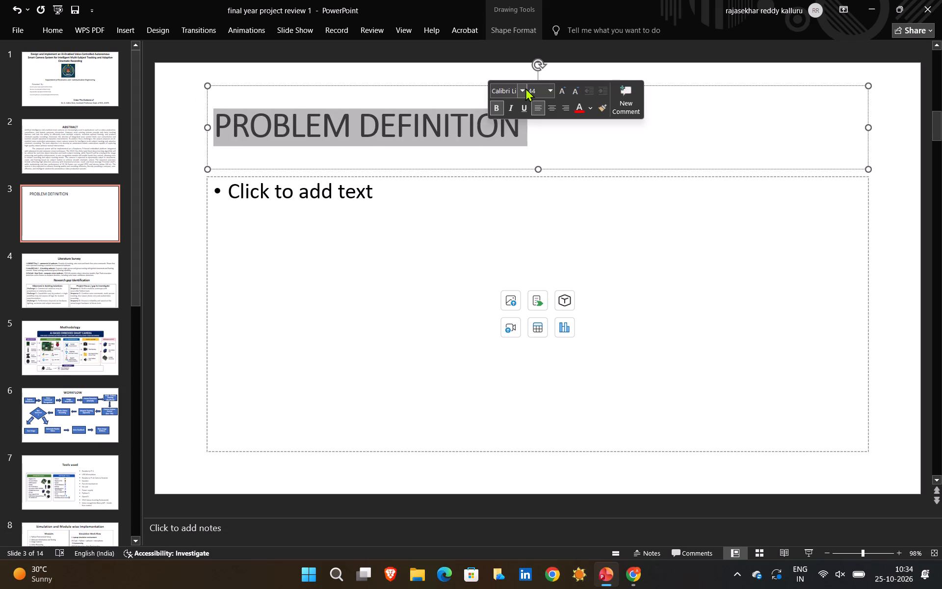
left_click(525, 88)
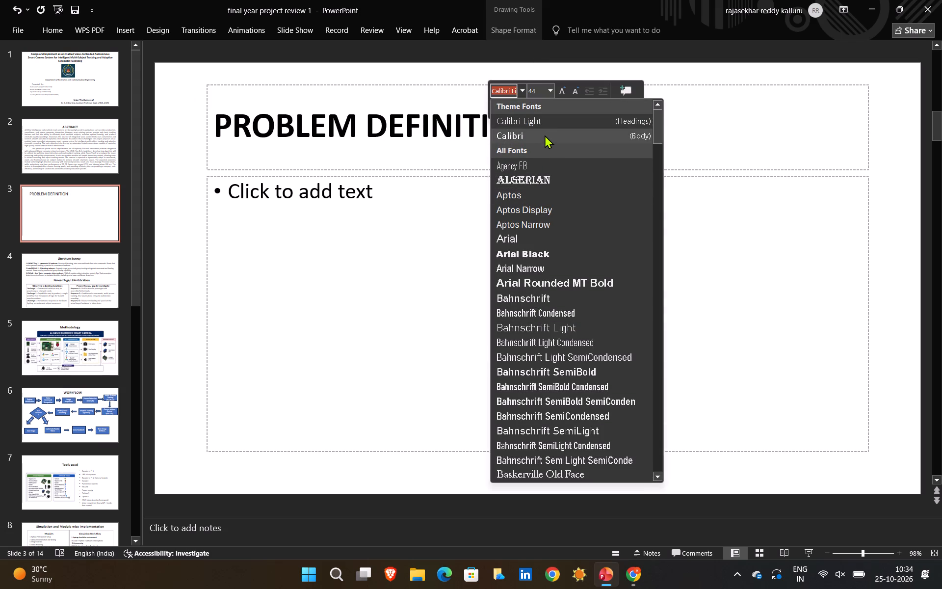
left_click(545, 137)
left_click(550, 90)
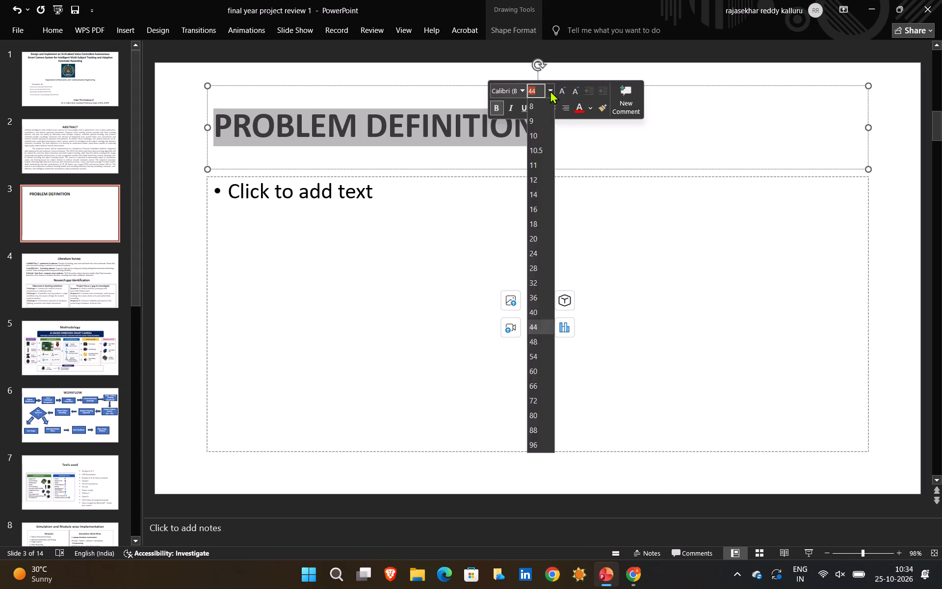
left_click(537, 300)
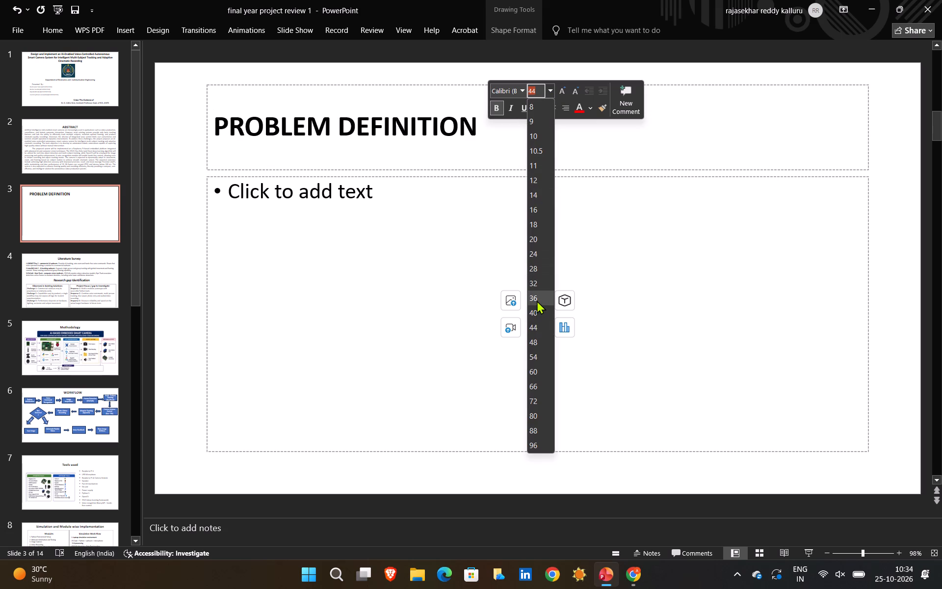
Center the "PROBLEM DEFINITION" title horizontally in its placeholder, and place the cursor in the empty body placeholder below it.
left_click(561, 111)
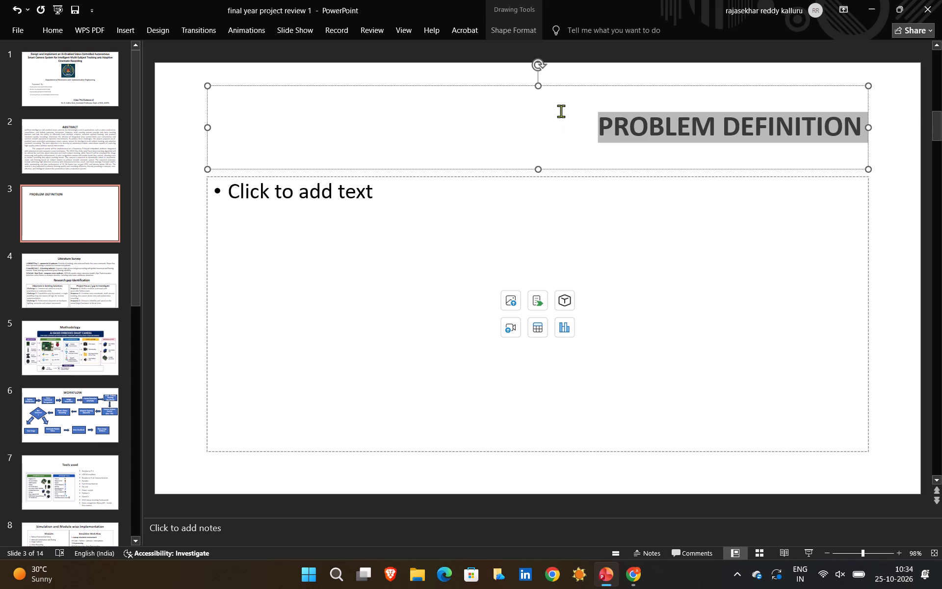
left_click(626, 129)
left_click_drag(588, 128, 760, 130)
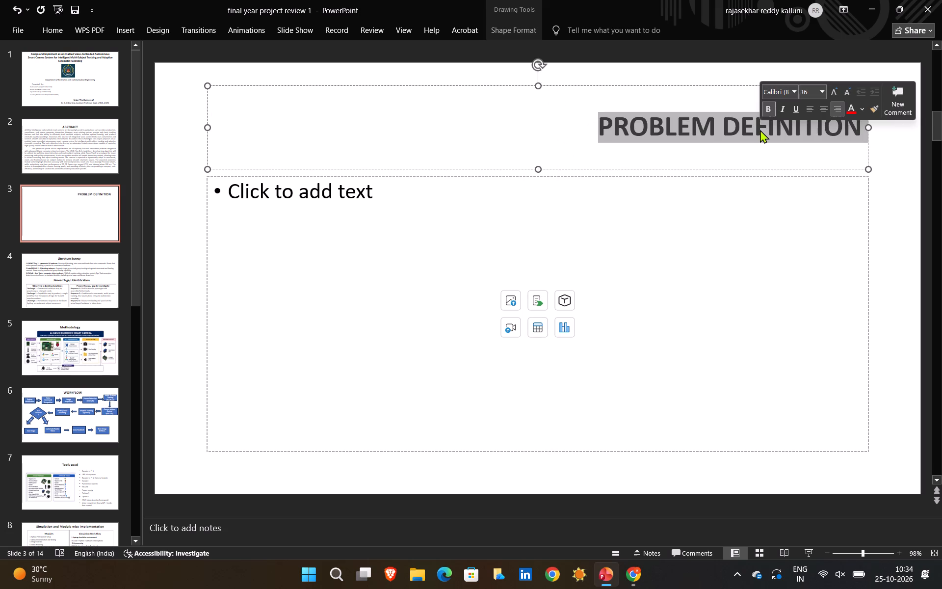
left_click(826, 107)
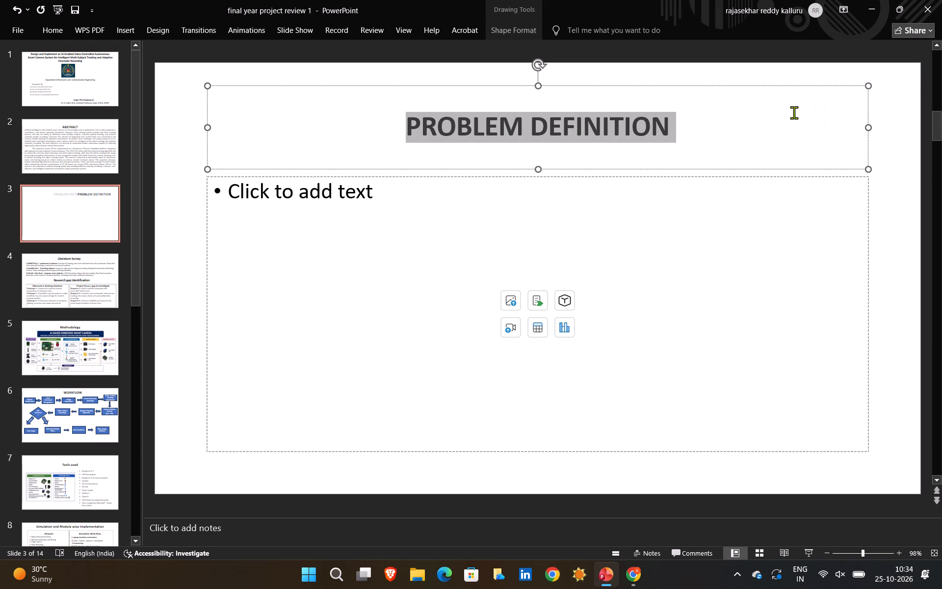
left_click(642, 211)
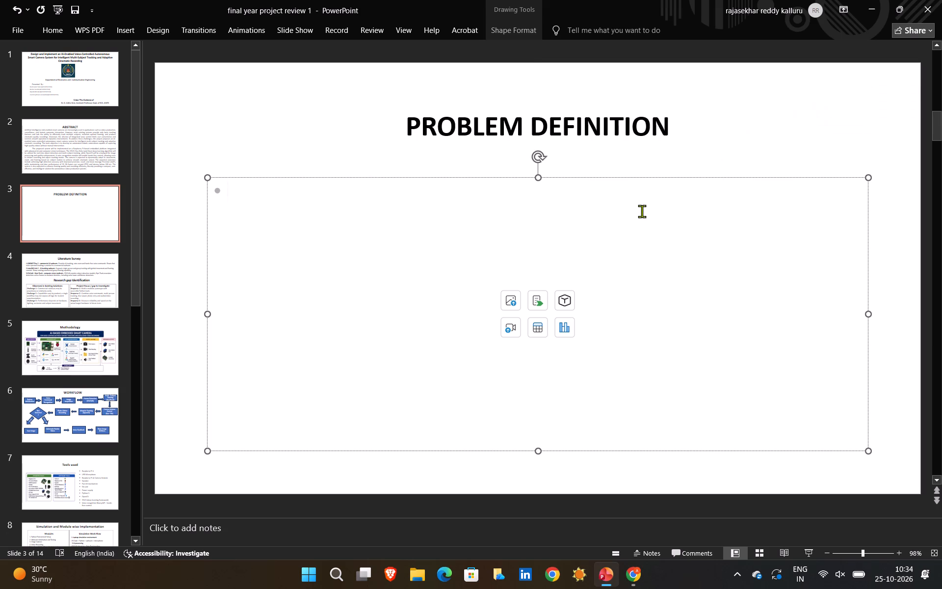
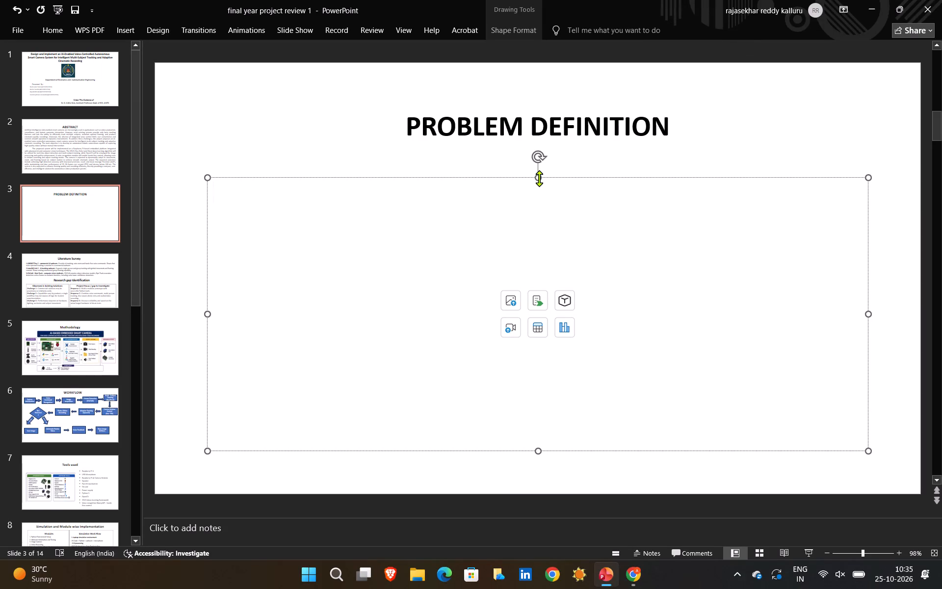
Enlarge the empty body placeholder by extending its top edge slightly upward toward the title, and place the text cursor inside it.
left_click_drag(537, 178, 537, 162)
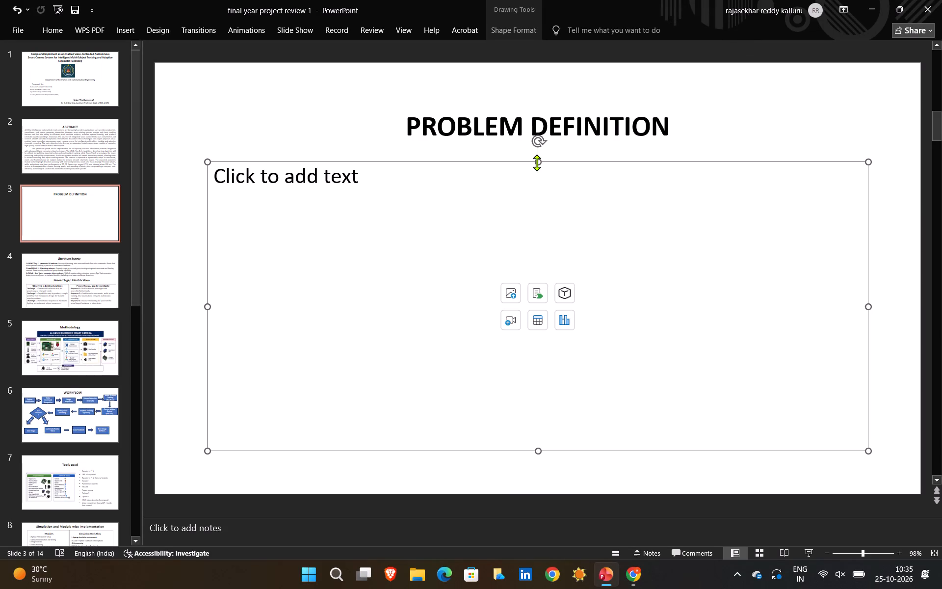
left_click(435, 176)
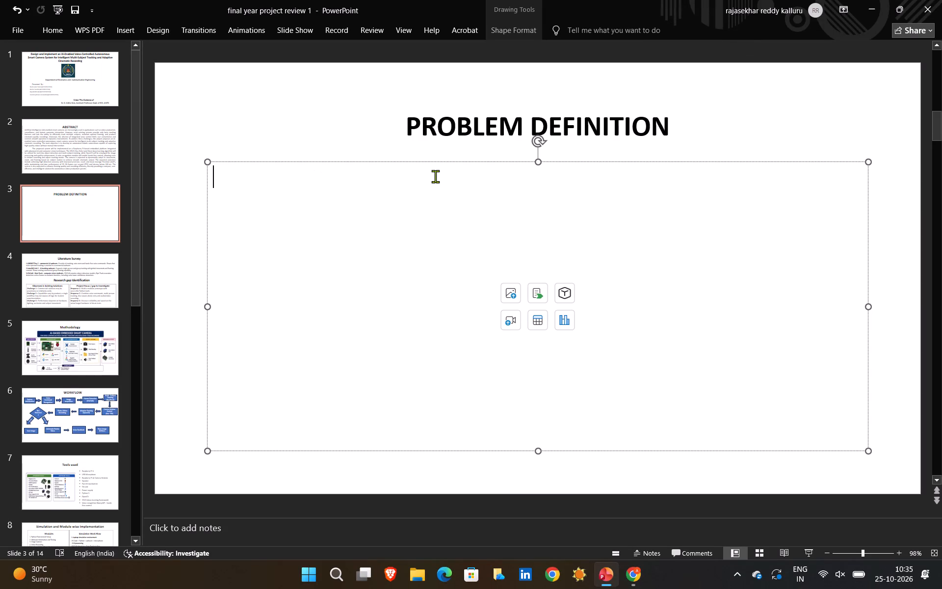
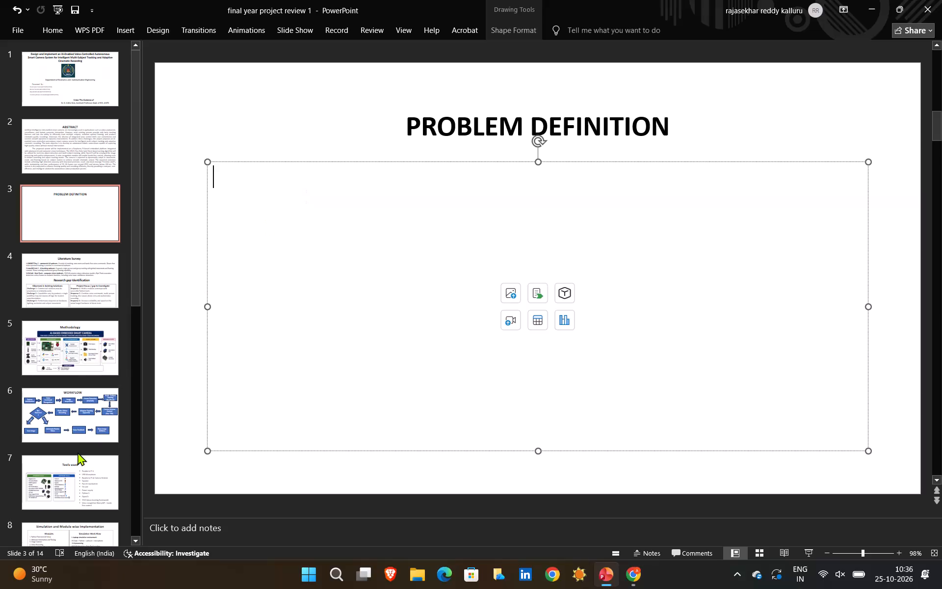
Widen the title box on the Tools used slide slightly by extending its right edge.
left_click(76, 474)
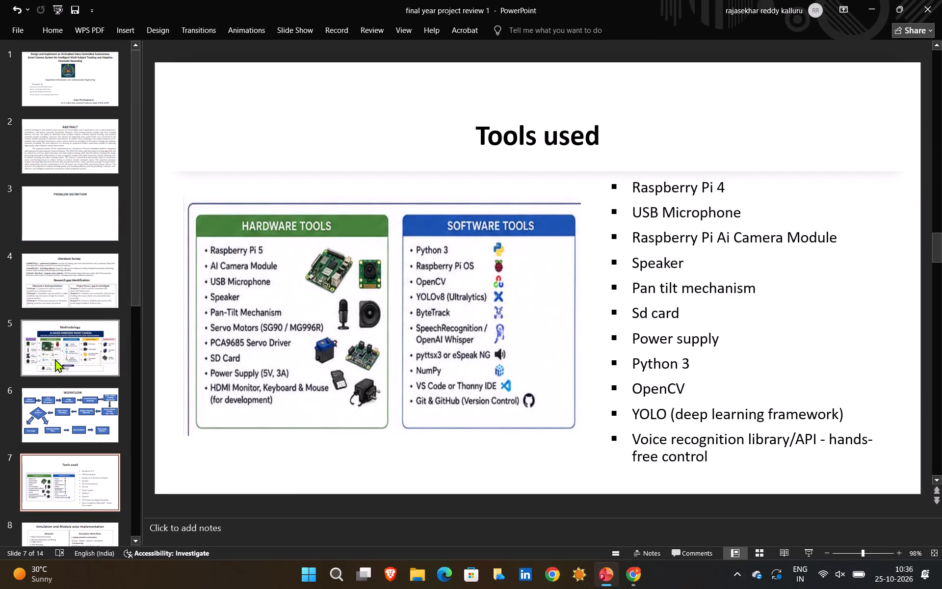
left_click(530, 149)
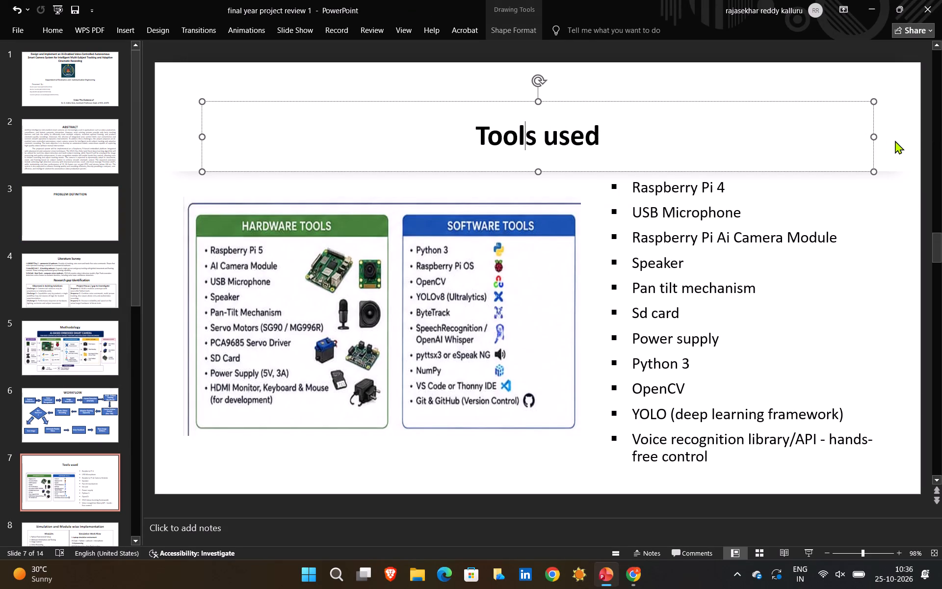
left_click_drag(874, 138, 883, 135)
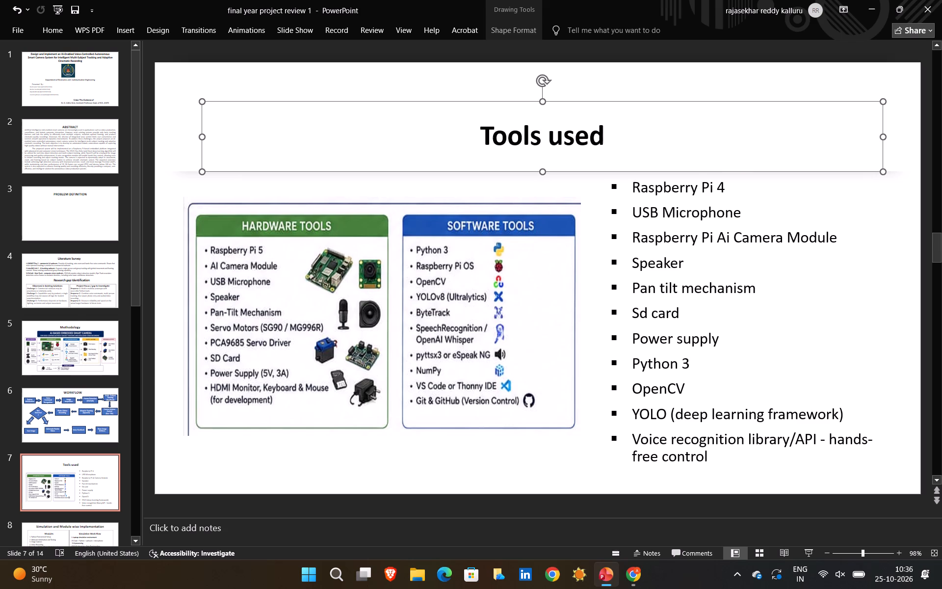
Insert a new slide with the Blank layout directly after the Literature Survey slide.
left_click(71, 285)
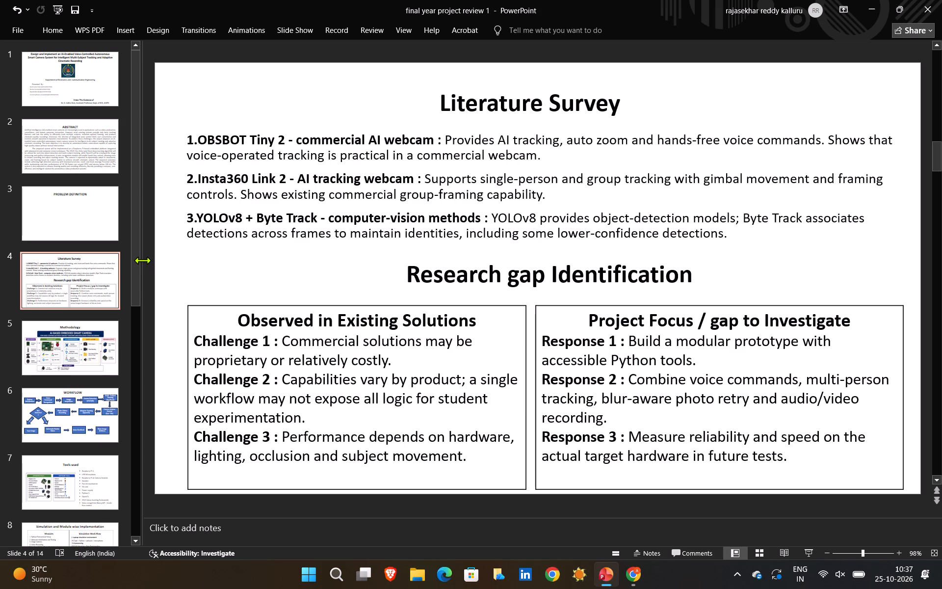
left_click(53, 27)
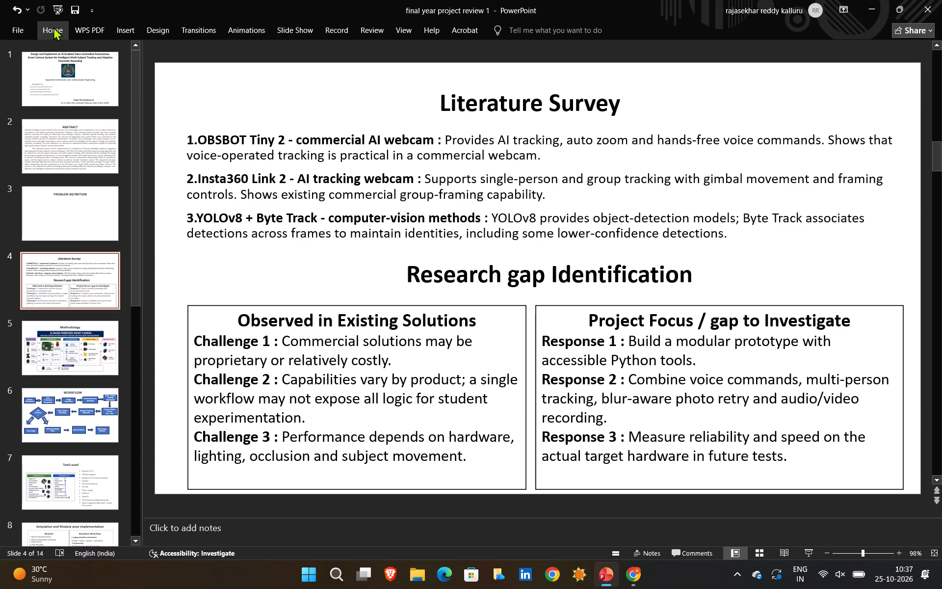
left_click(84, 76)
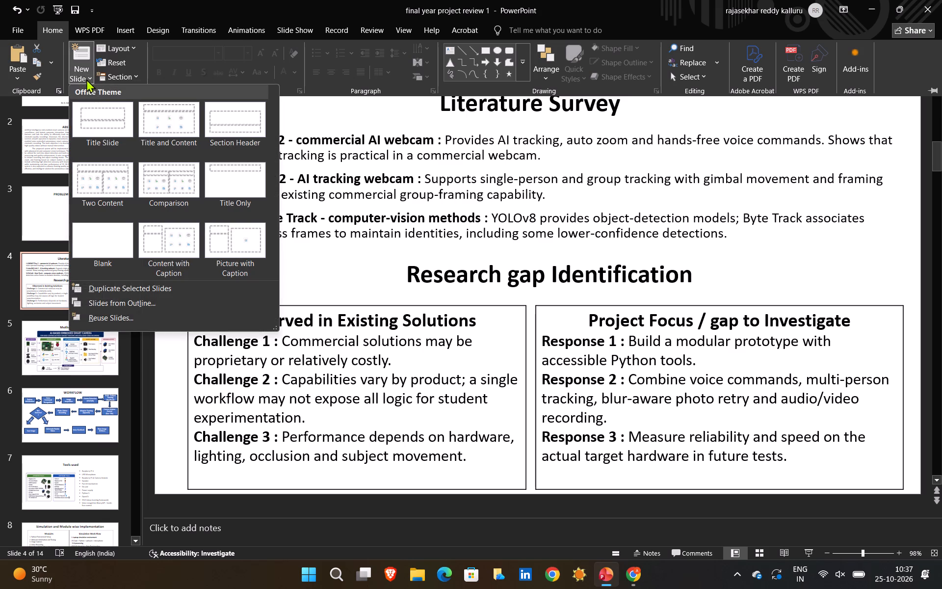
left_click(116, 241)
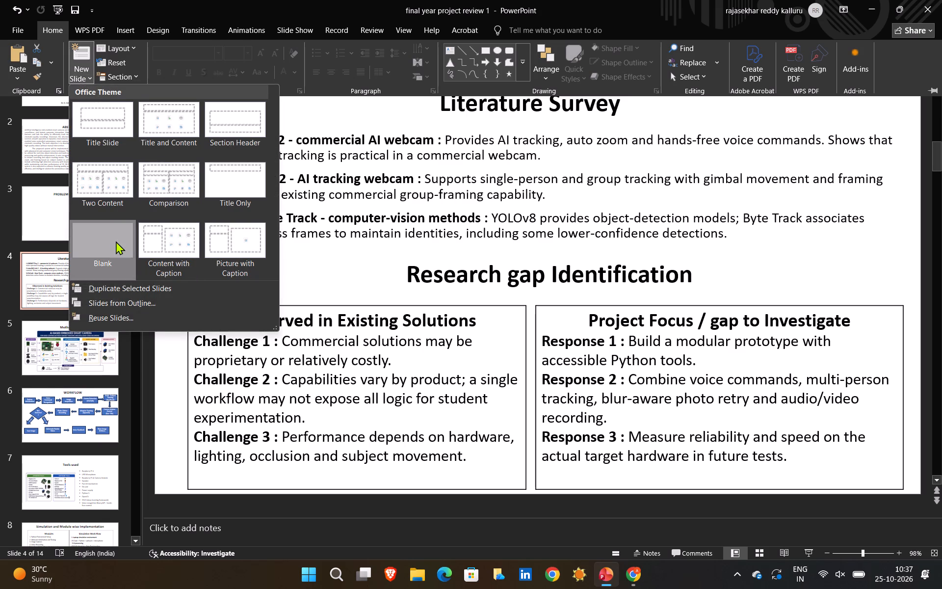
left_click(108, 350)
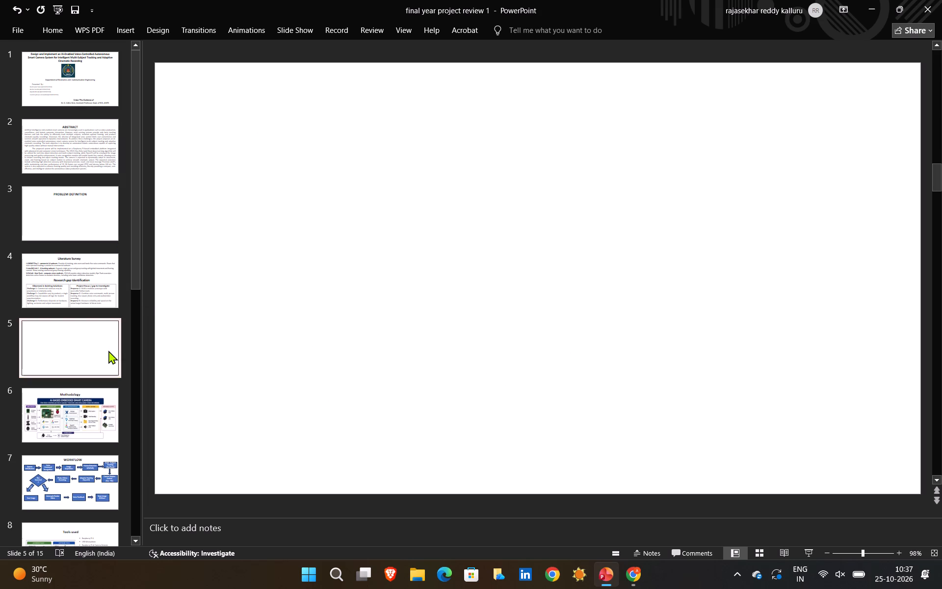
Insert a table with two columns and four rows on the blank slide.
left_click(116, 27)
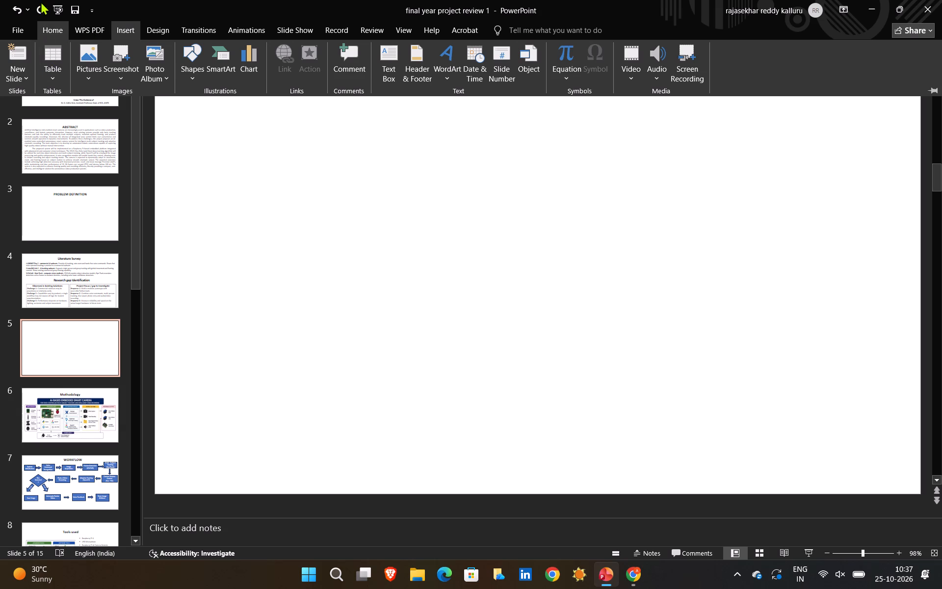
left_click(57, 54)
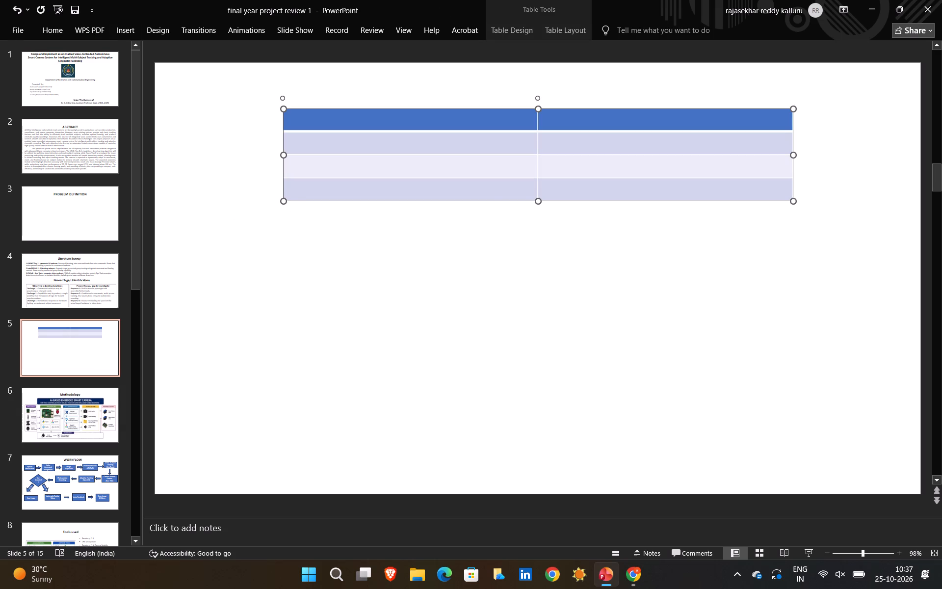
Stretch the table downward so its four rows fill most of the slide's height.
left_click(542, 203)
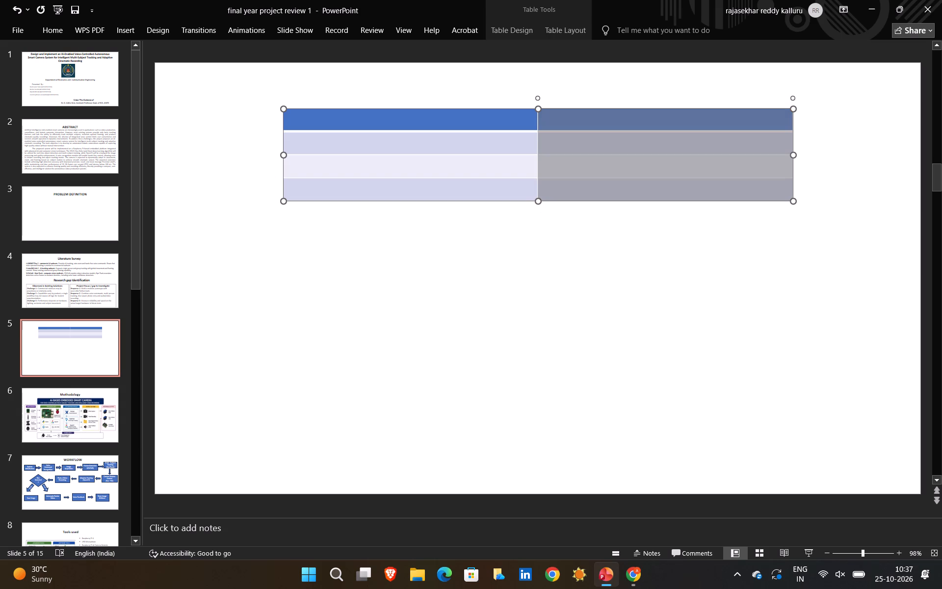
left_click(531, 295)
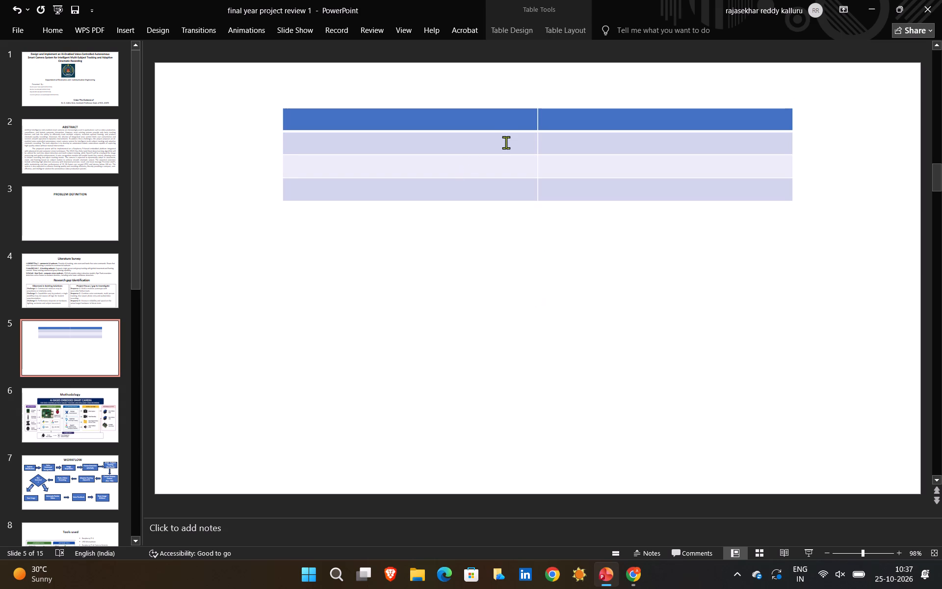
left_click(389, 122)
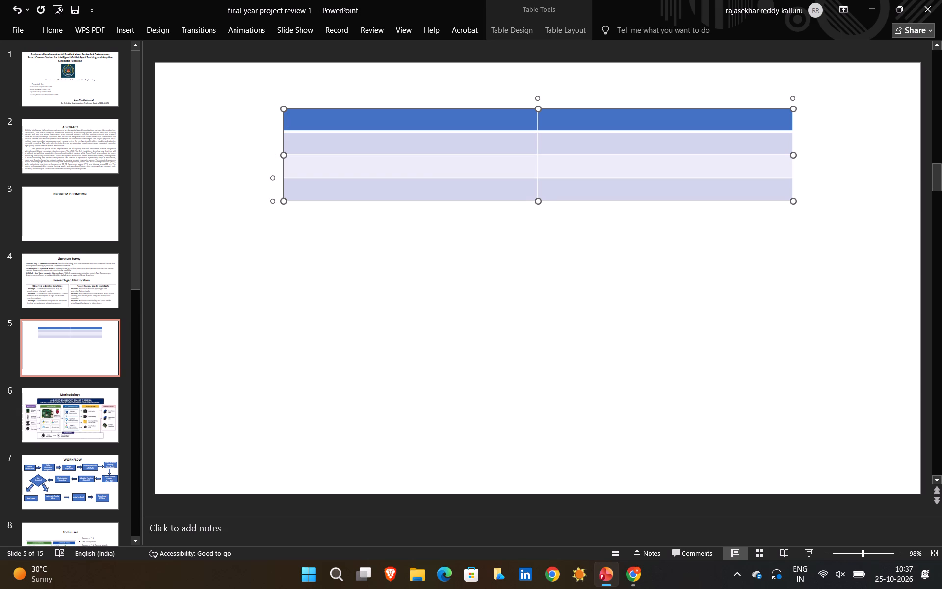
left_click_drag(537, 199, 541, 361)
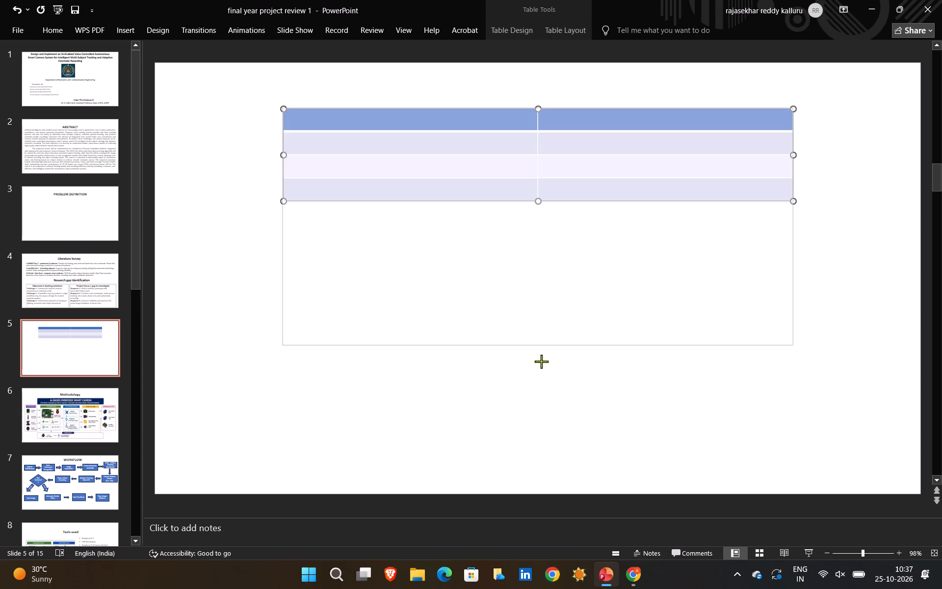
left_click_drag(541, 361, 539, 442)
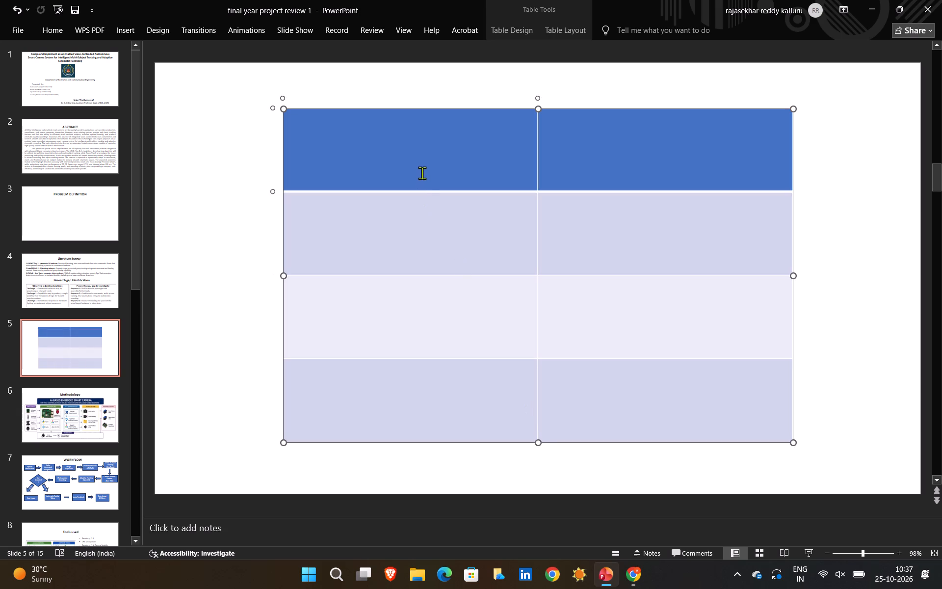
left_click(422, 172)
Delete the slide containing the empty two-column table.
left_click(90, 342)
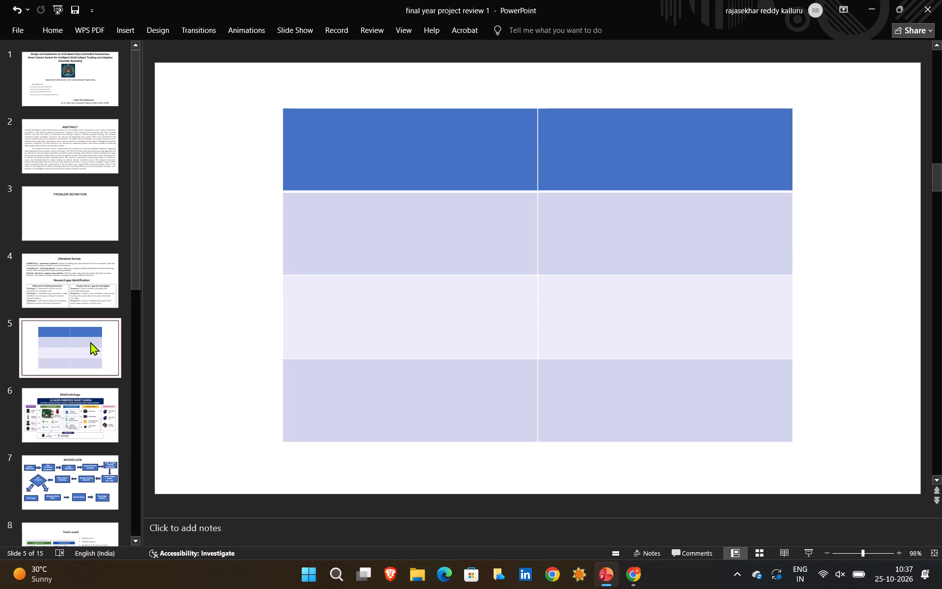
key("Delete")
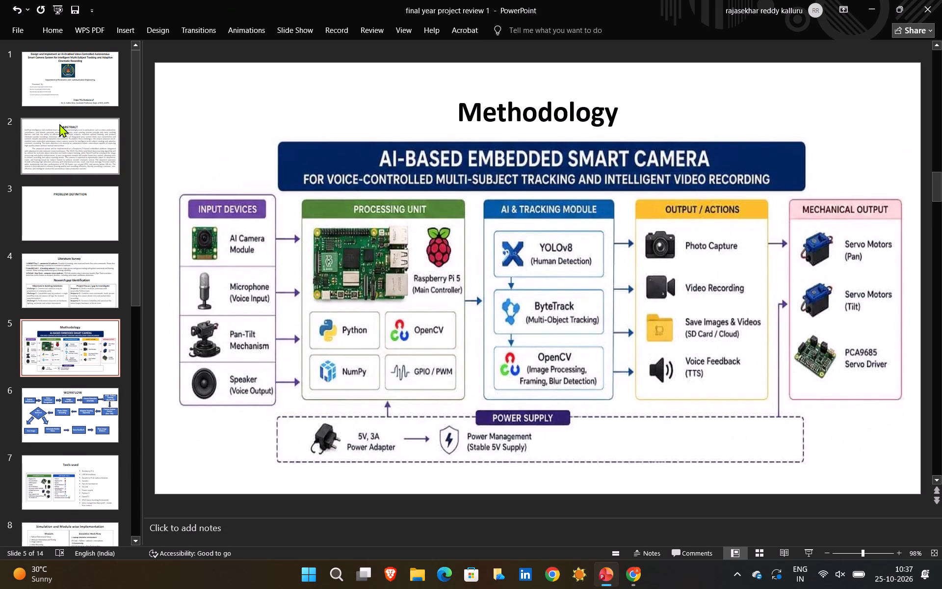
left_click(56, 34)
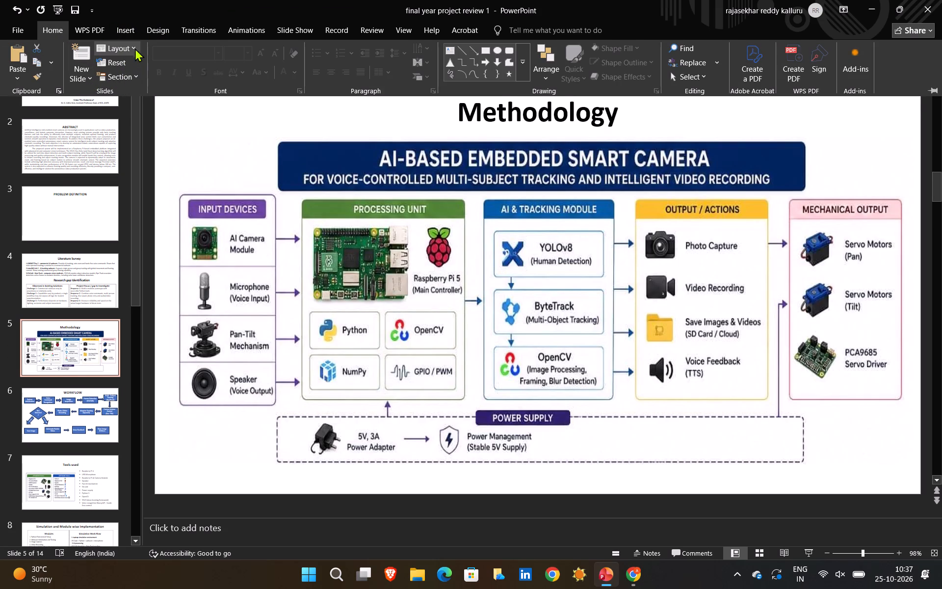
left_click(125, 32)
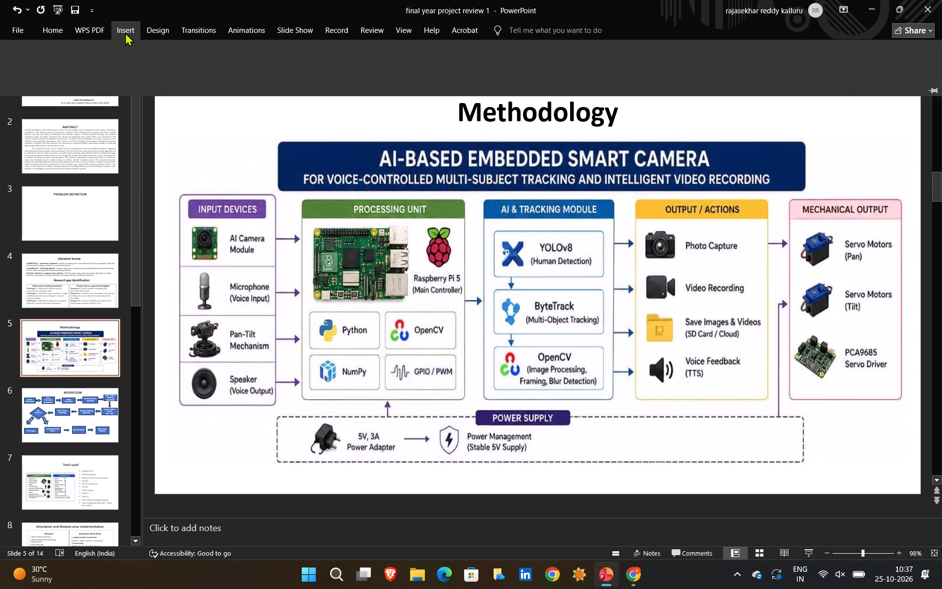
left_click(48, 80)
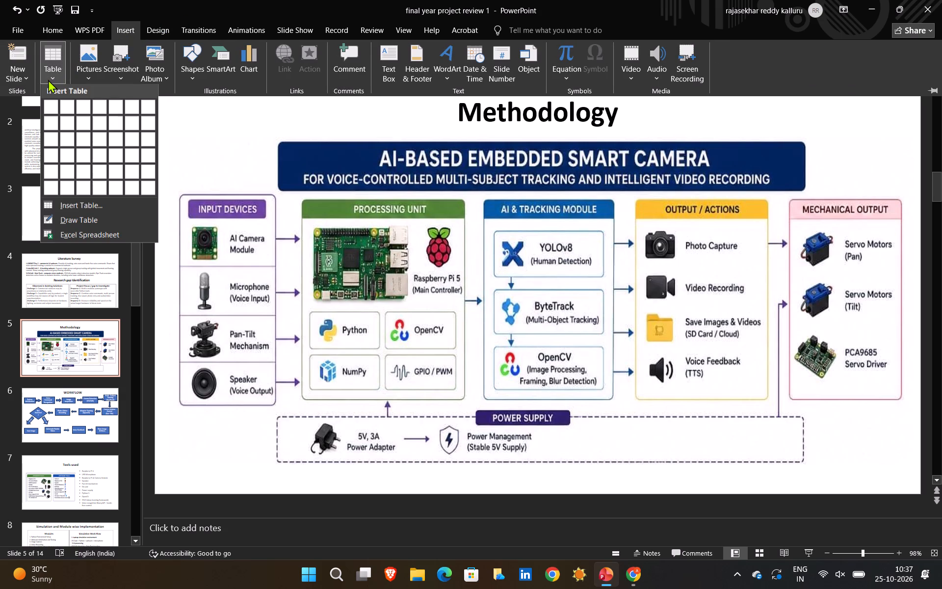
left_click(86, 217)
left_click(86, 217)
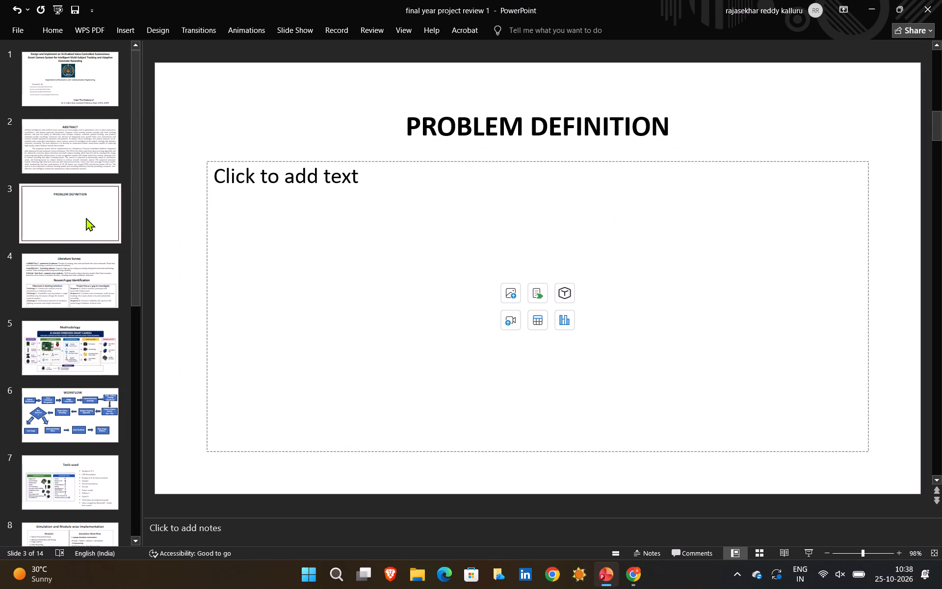
Insert a new slide with the Title and Content layout directly after the Problem Definition slide.
left_click(56, 28)
left_click(82, 71)
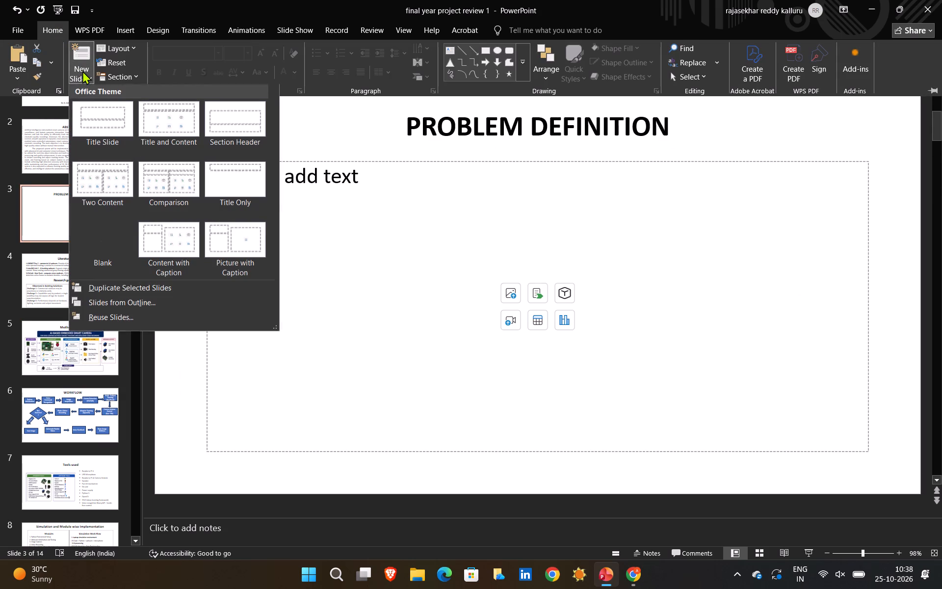
left_click(176, 127)
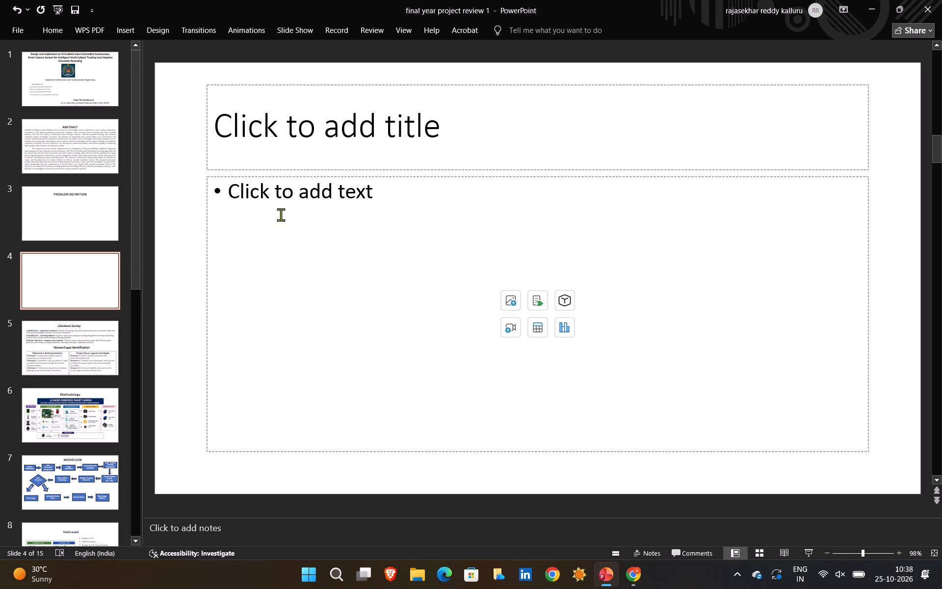
Draw a single-cell table over the content area of the new slide, using the Draw Table tool.
left_click(281, 214)
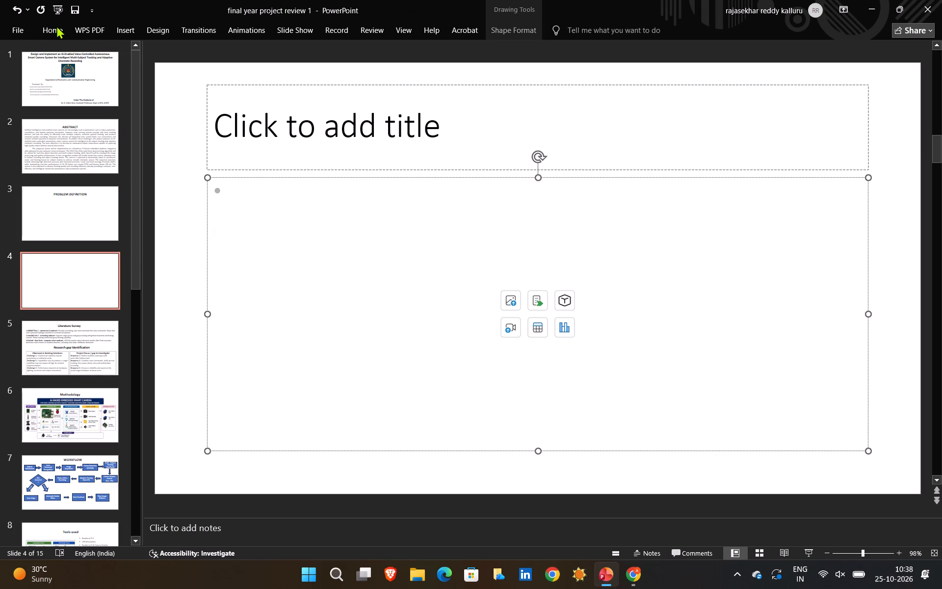
left_click(127, 28)
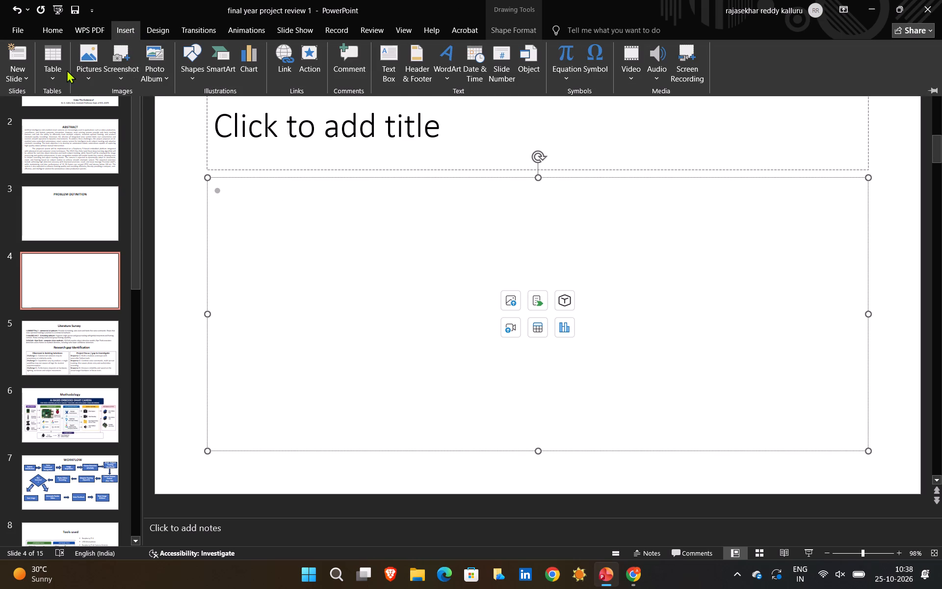
left_click(55, 78)
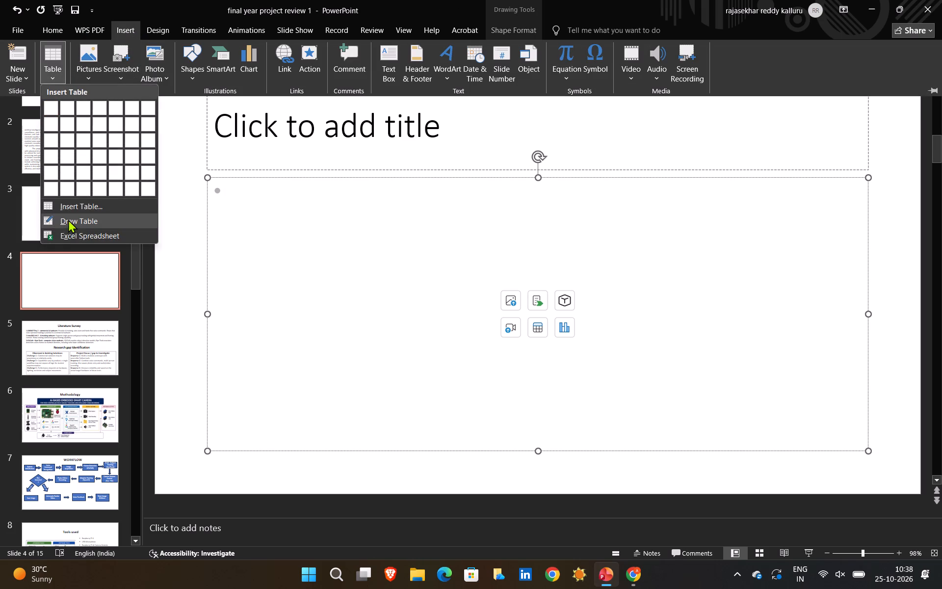
left_click(68, 219)
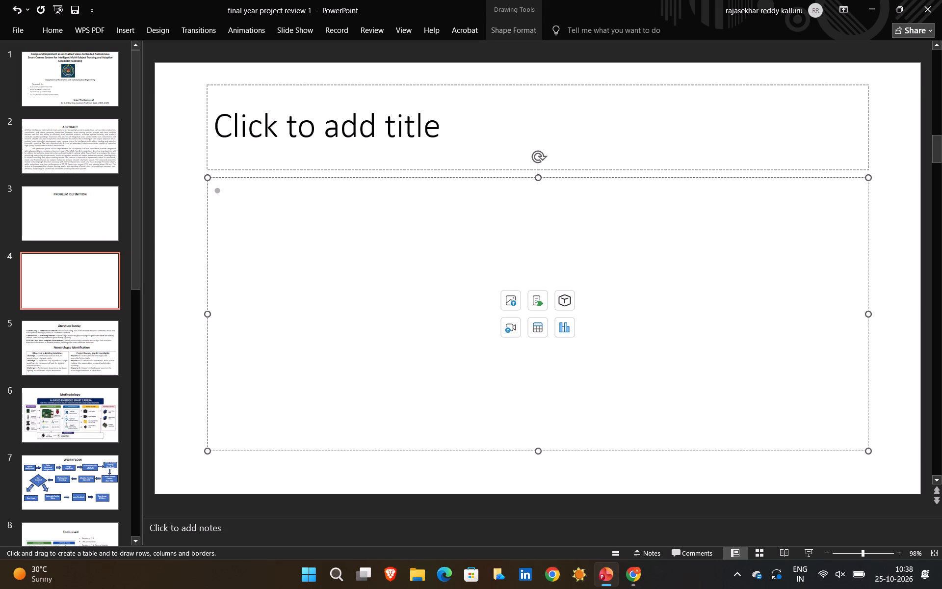
left_click_drag(308, 180, 219, 181)
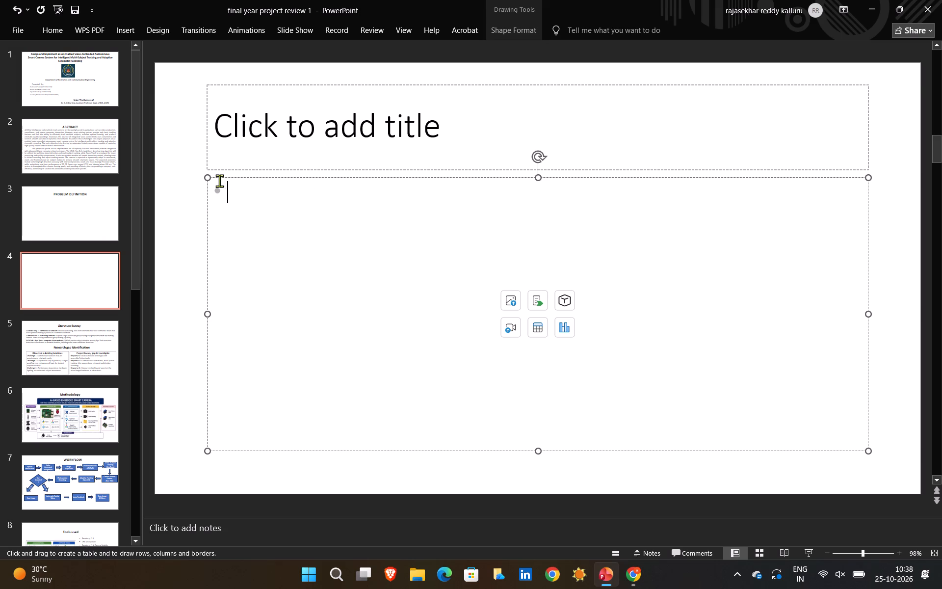
left_click_drag(219, 181, 217, 180)
left_click(217, 180)
left_click_drag(302, 178, 303, 202)
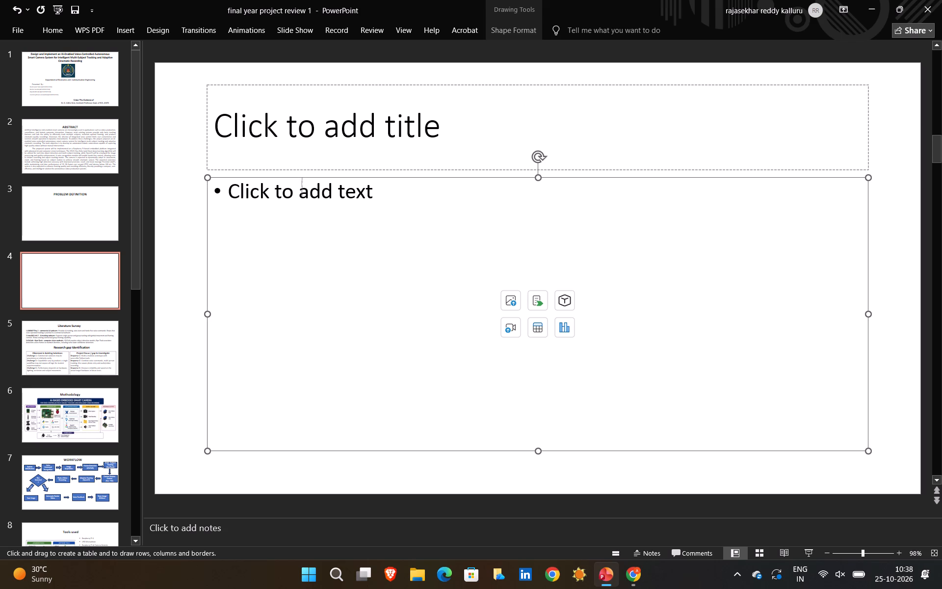
left_click_drag(303, 202, 347, 397)
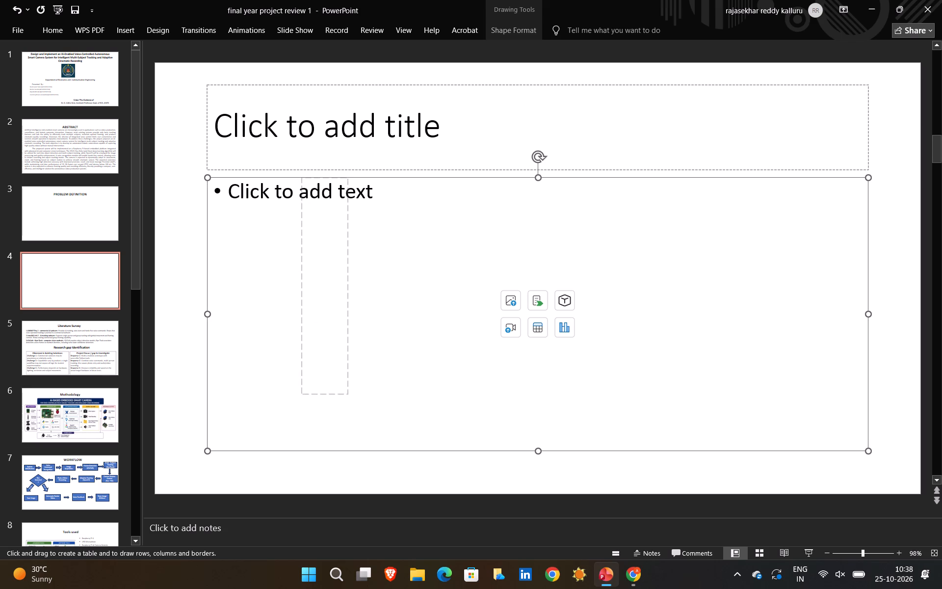
left_click_drag(347, 397, 585, 445)
scroll(398, 416, "right", 1)
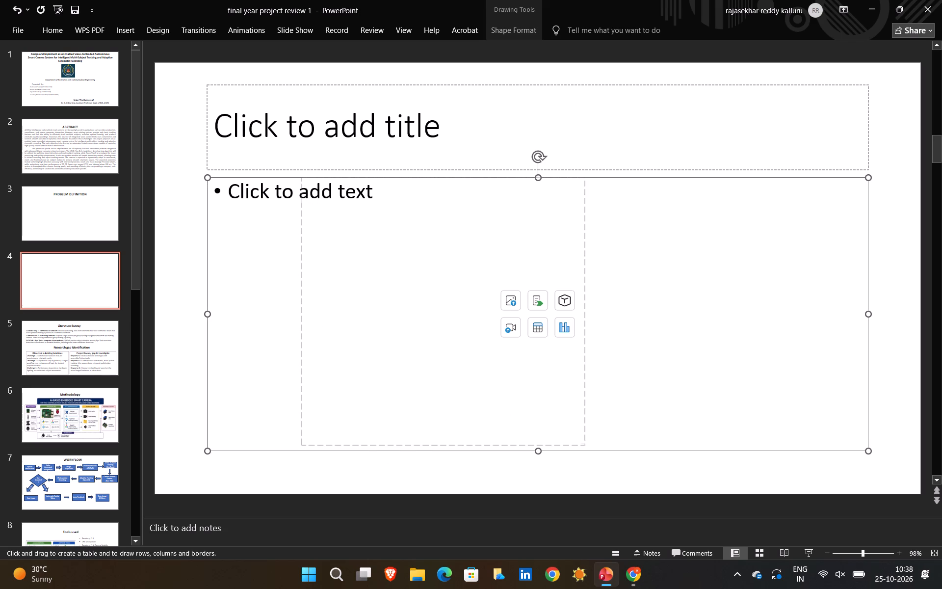
left_click_drag(585, 445, 722, 441)
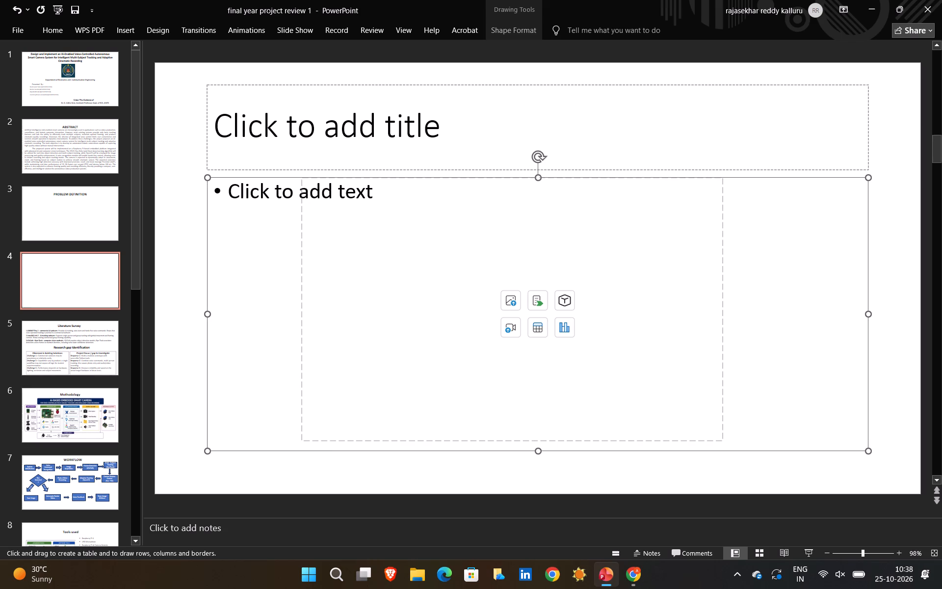
left_click_drag(722, 441, 769, 432)
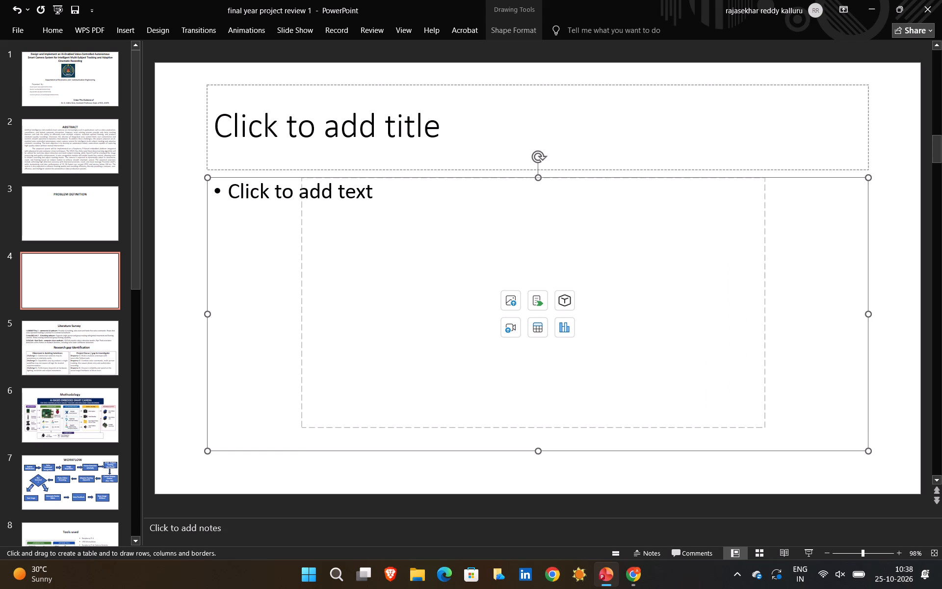
left_click_drag(769, 432, 855, 449)
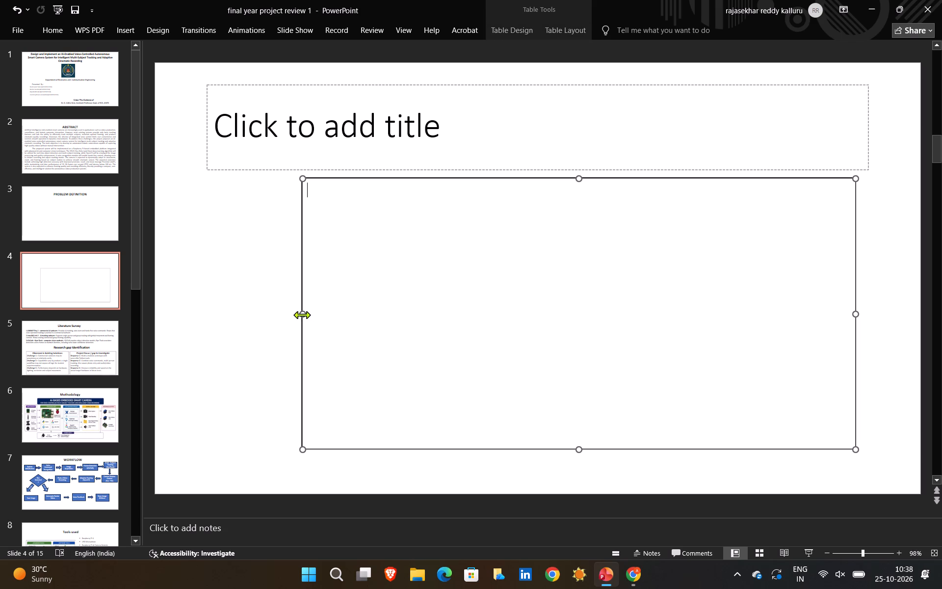
Widen the drawn table leftward until its left edge nearly meets the title placeholder's left edge.
left_click_drag(302, 317, 214, 321)
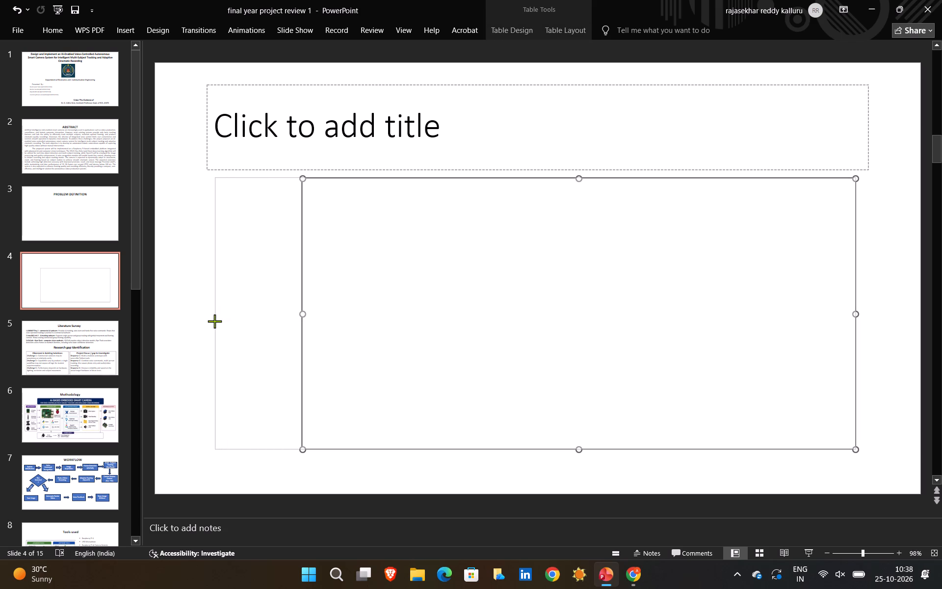
left_click_drag(214, 321, 214, 320)
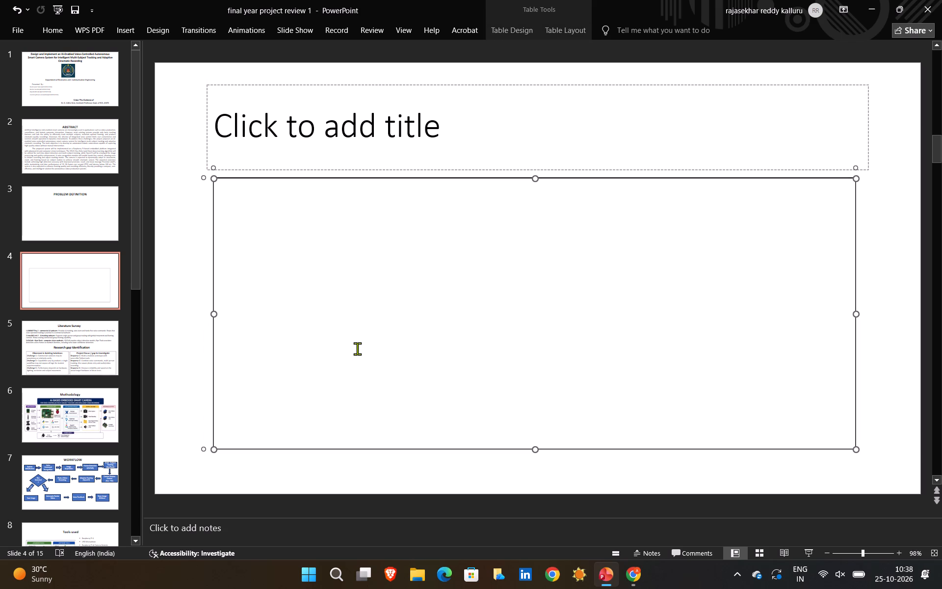
Draw a second, narrow single-cell table inside the large one, spanning its height as an inner column near the left side.
left_click(324, 284)
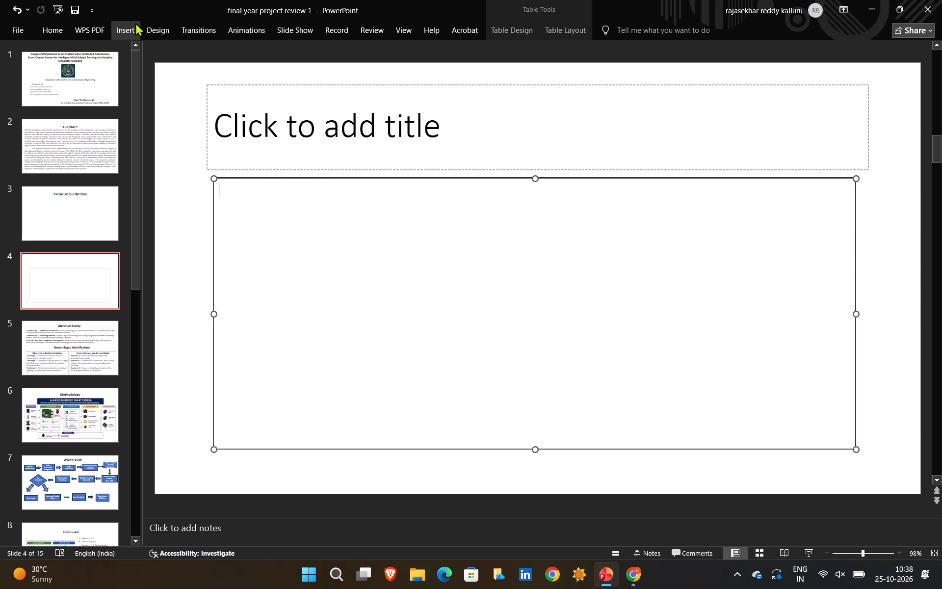
left_click(124, 27)
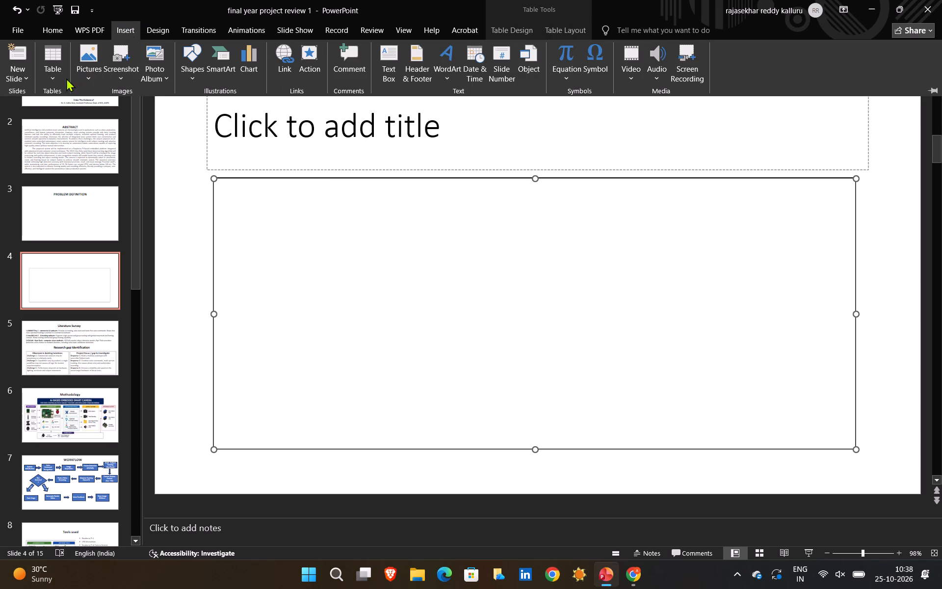
left_click(52, 76)
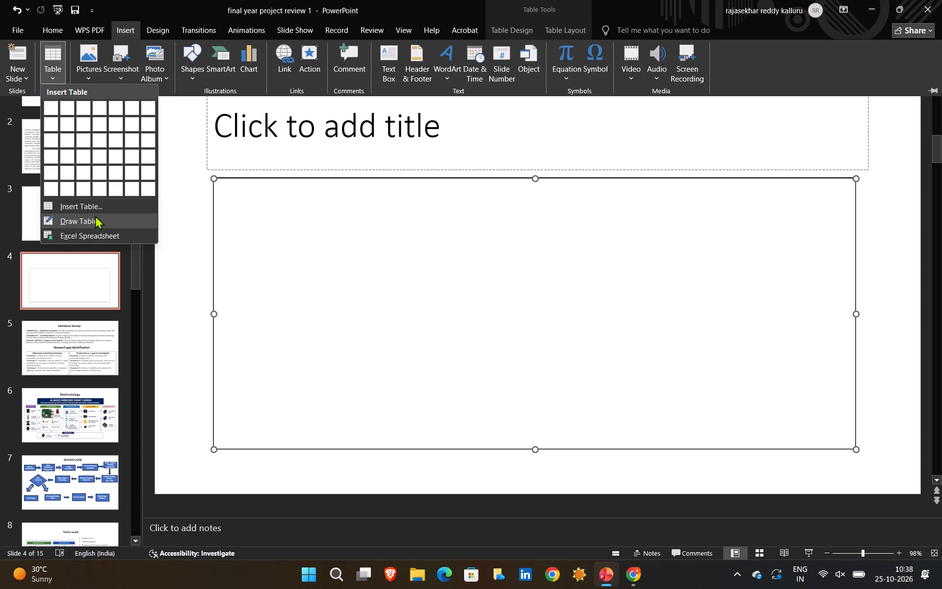
left_click(95, 215)
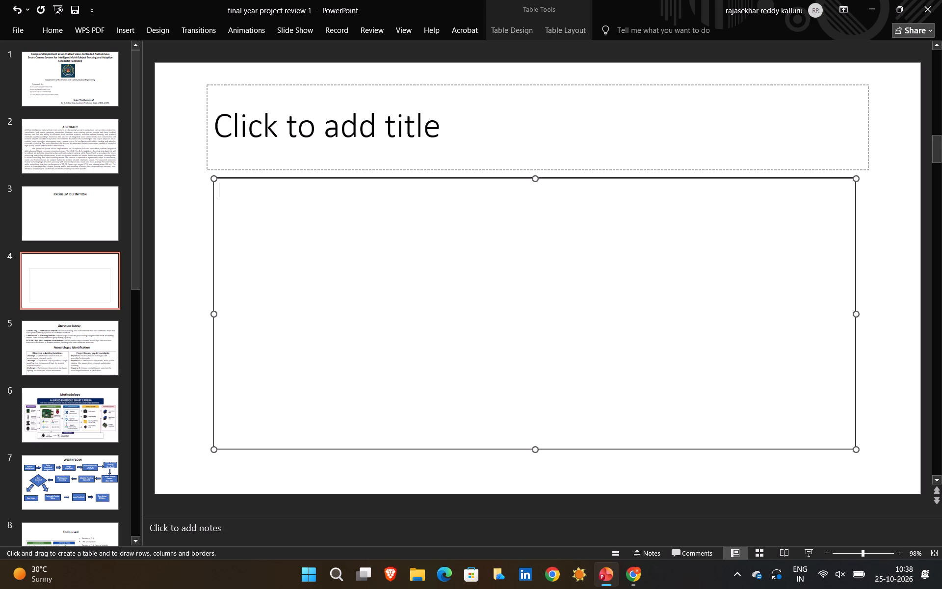
left_click_drag(305, 180, 327, 317)
left_click_drag(327, 317, 406, 449)
scroll(369, 429, "right", 1)
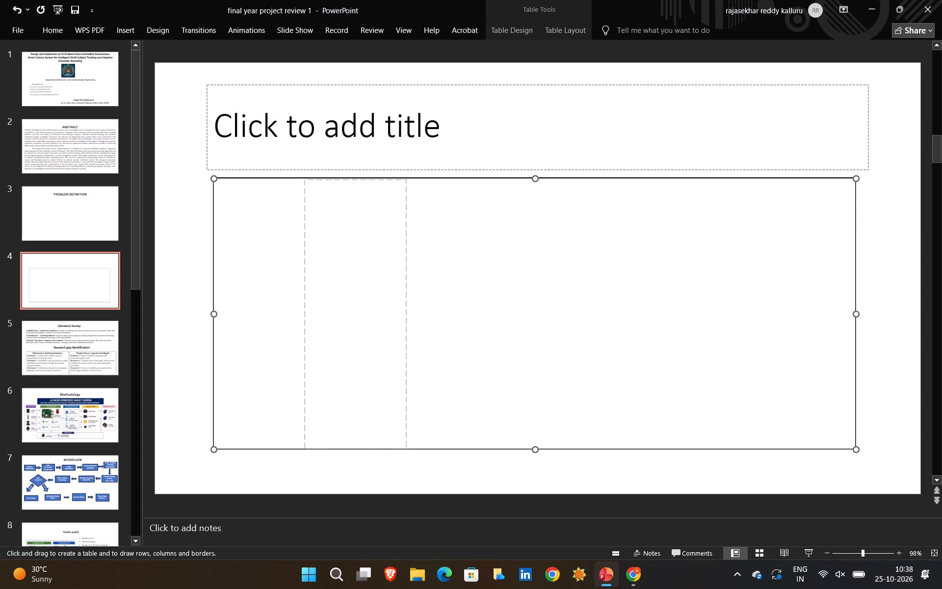
left_click_drag(406, 449, 405, 447)
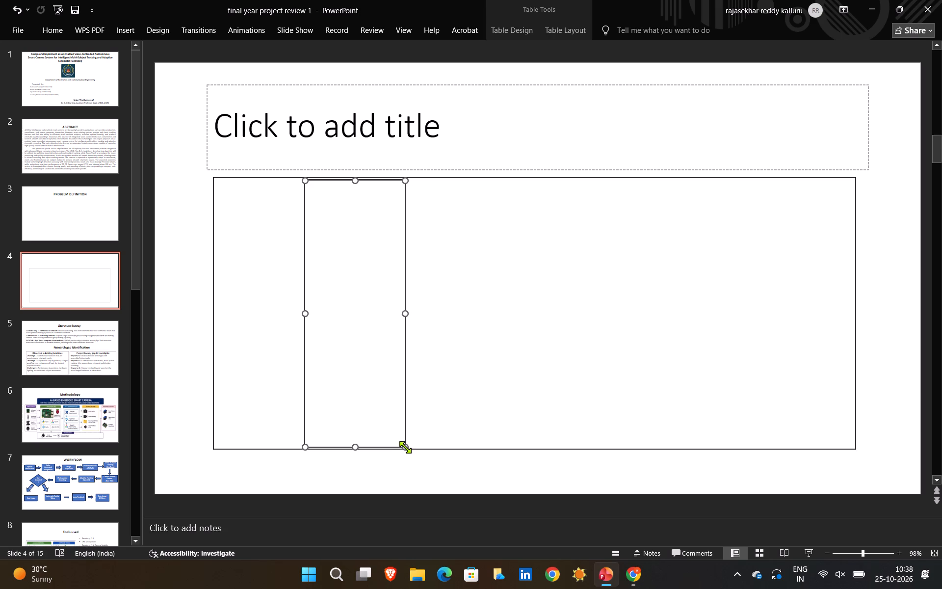
Align the large table's top edge with the narrow table's and extend the narrow table to the same bottom edge.
left_click(526, 366)
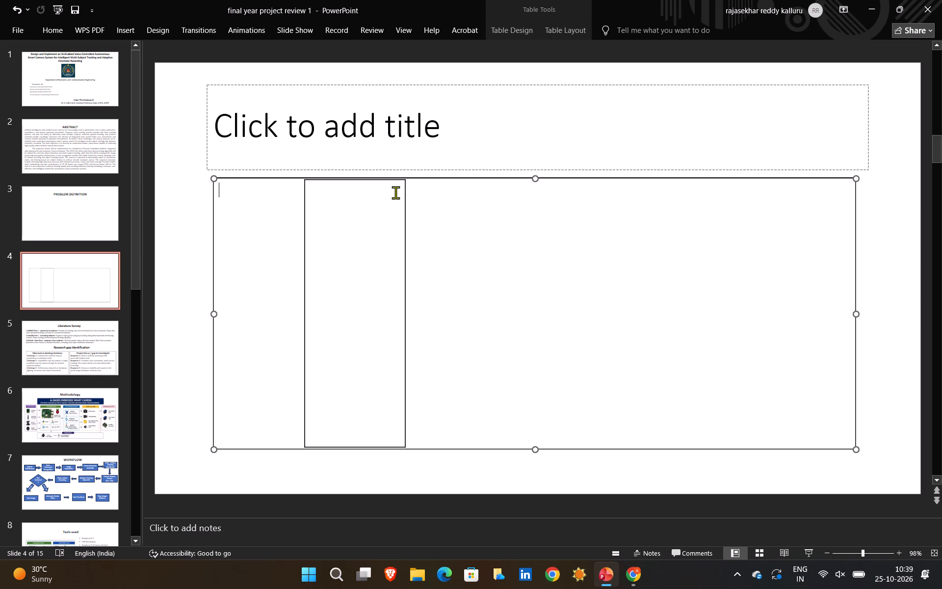
left_click(352, 177)
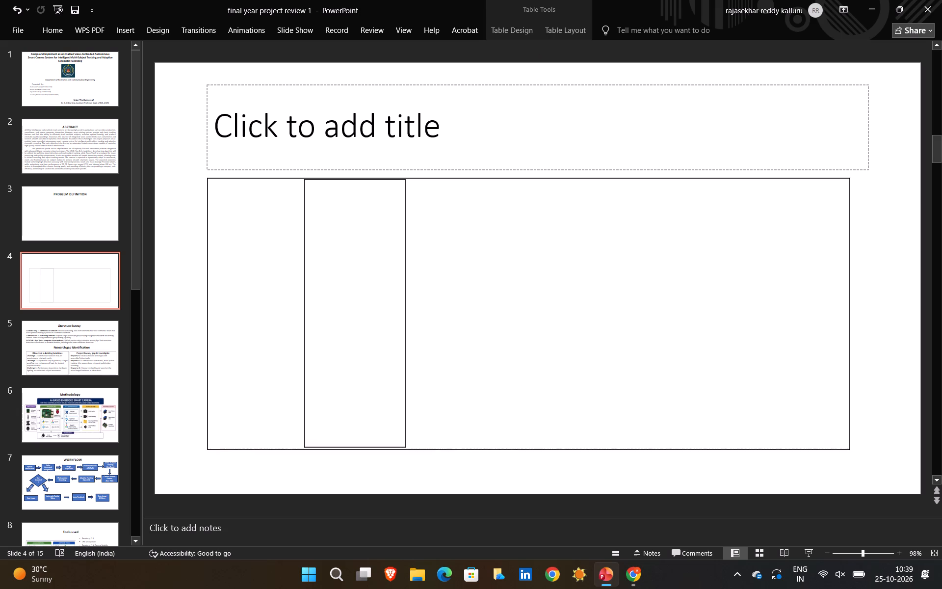
left_click(347, 448)
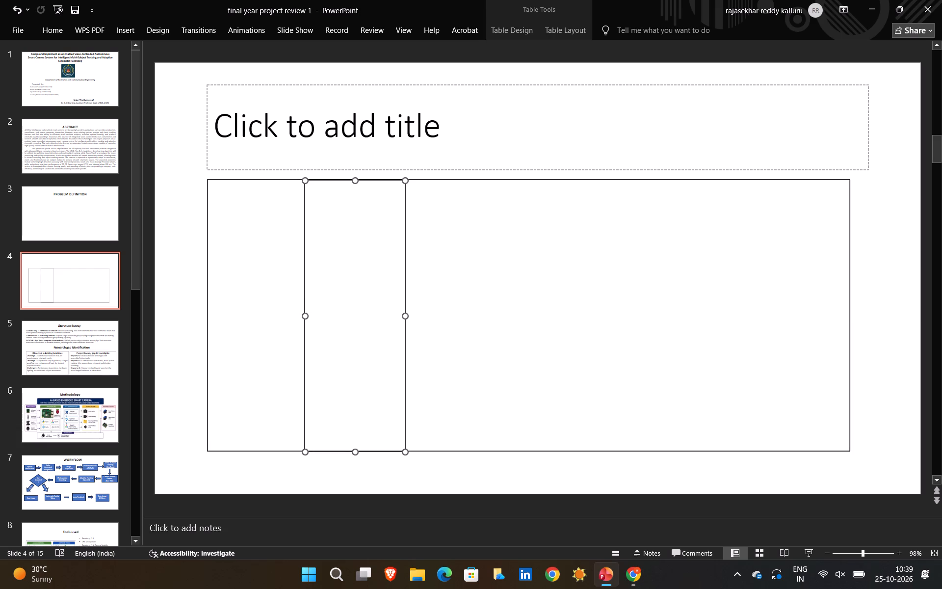
Stretch both the large table and the narrow inner table down to just above the slide's bottom edge.
left_click(567, 363)
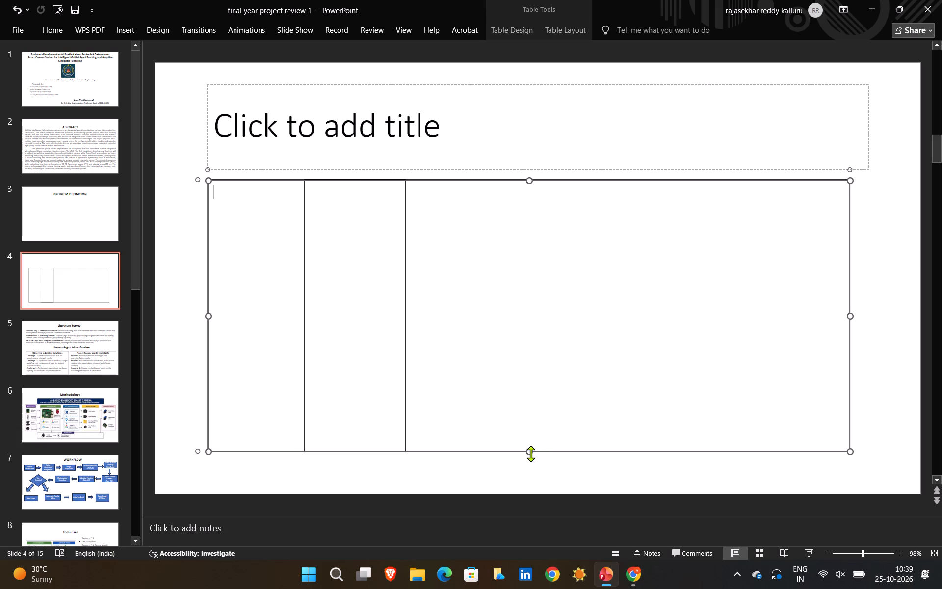
left_click_drag(531, 454, 534, 483)
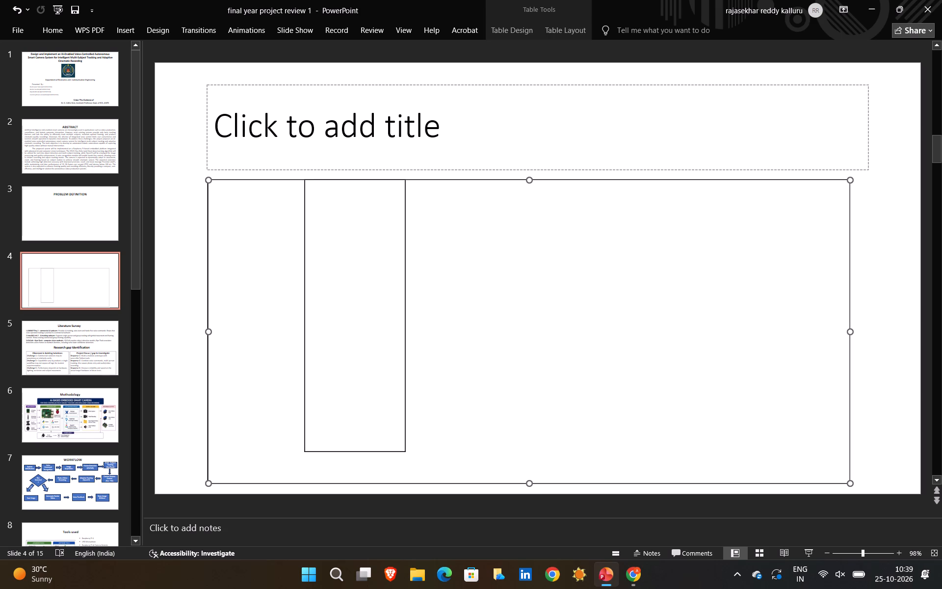
left_click_drag(356, 452, 359, 478)
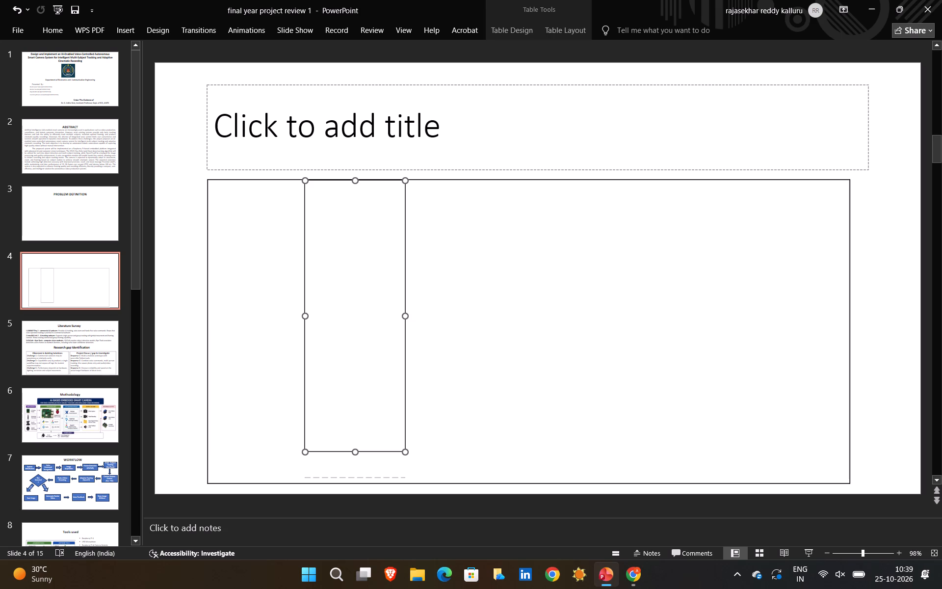
left_click_drag(359, 478, 360, 482)
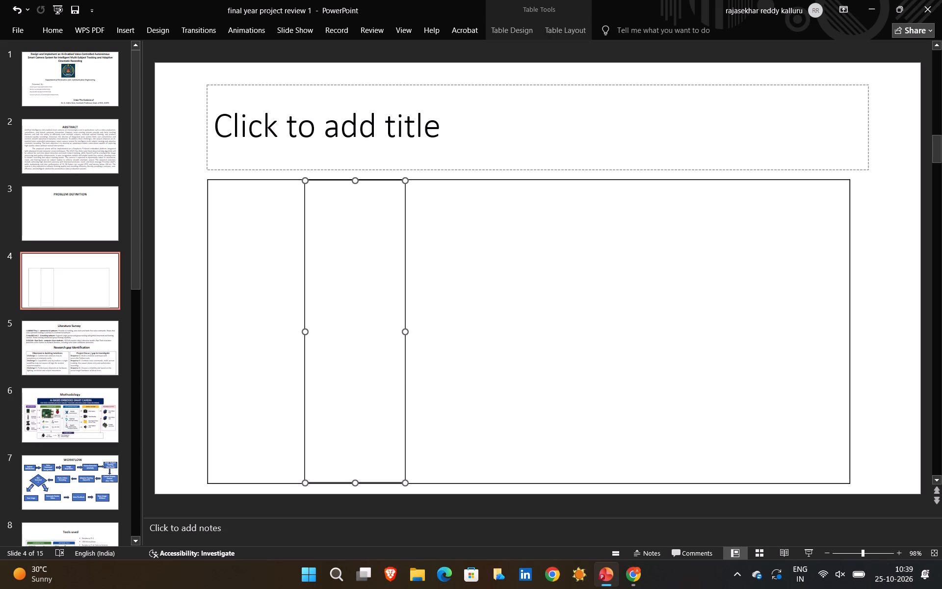
left_click(443, 371)
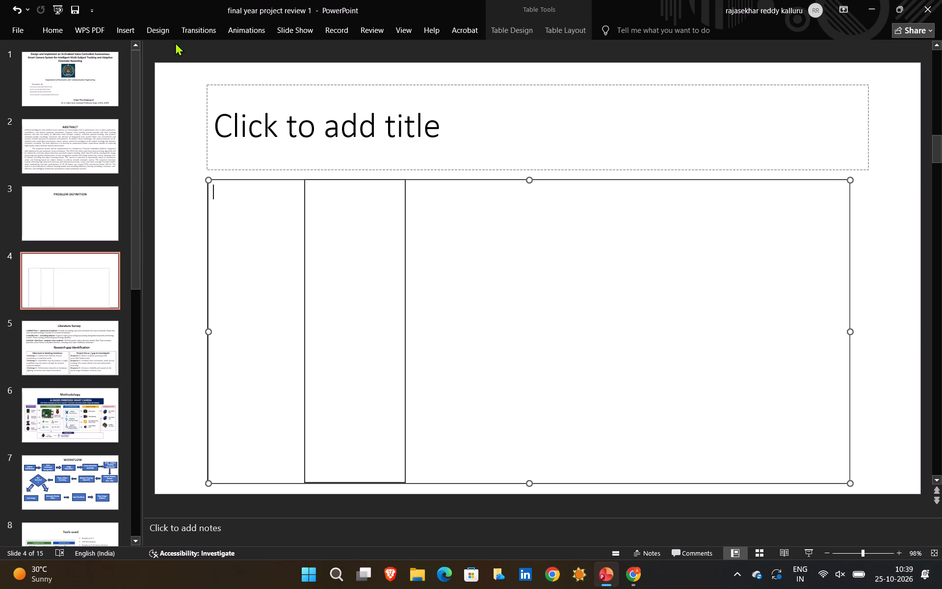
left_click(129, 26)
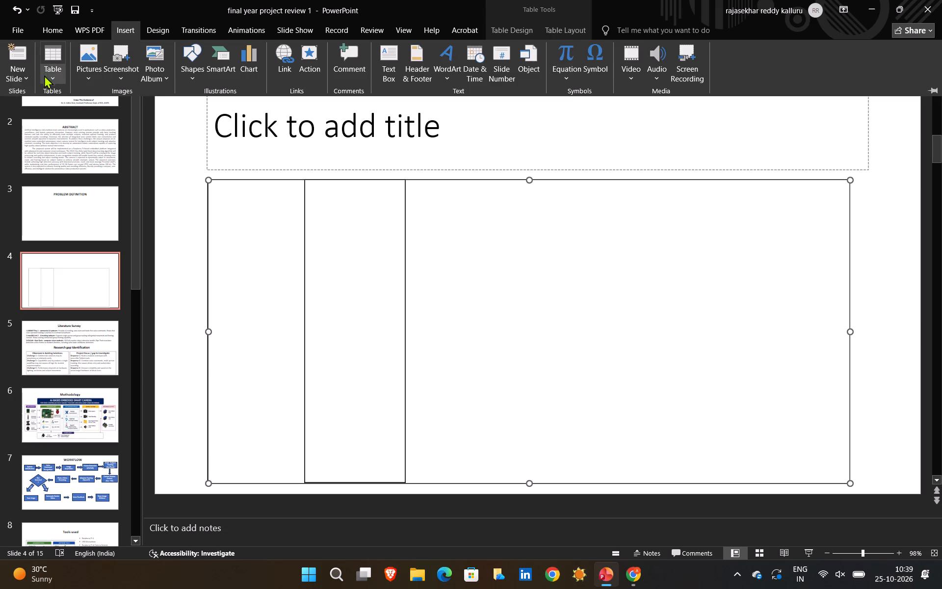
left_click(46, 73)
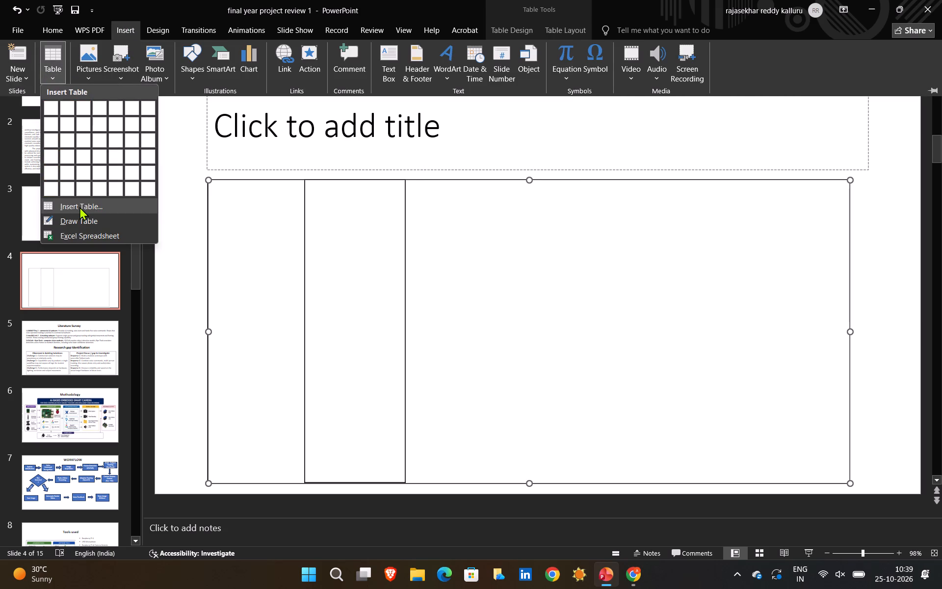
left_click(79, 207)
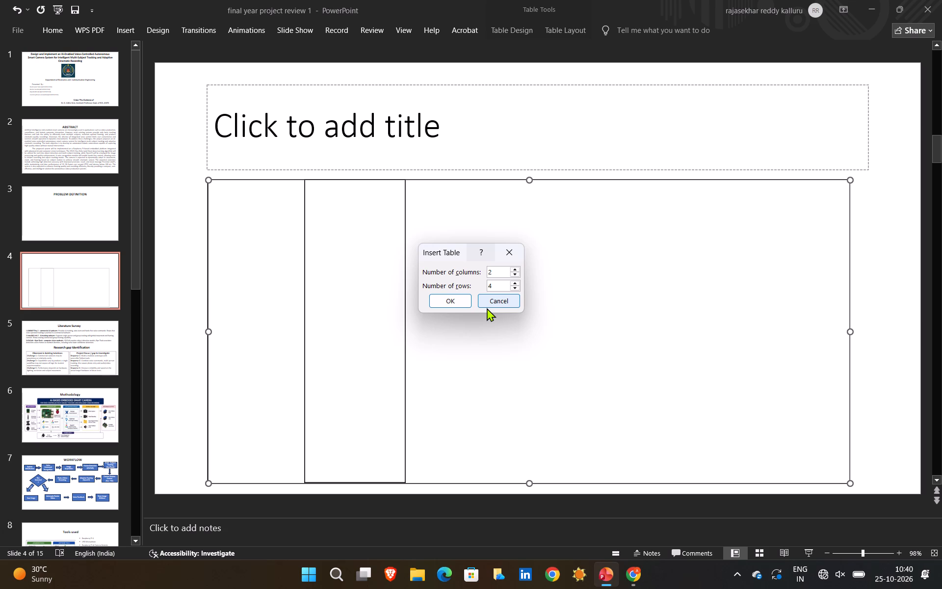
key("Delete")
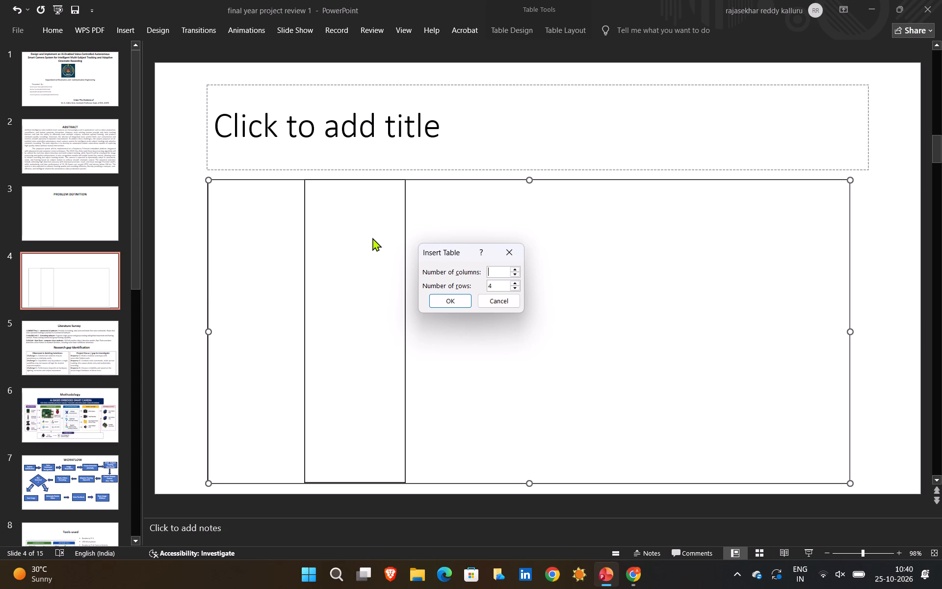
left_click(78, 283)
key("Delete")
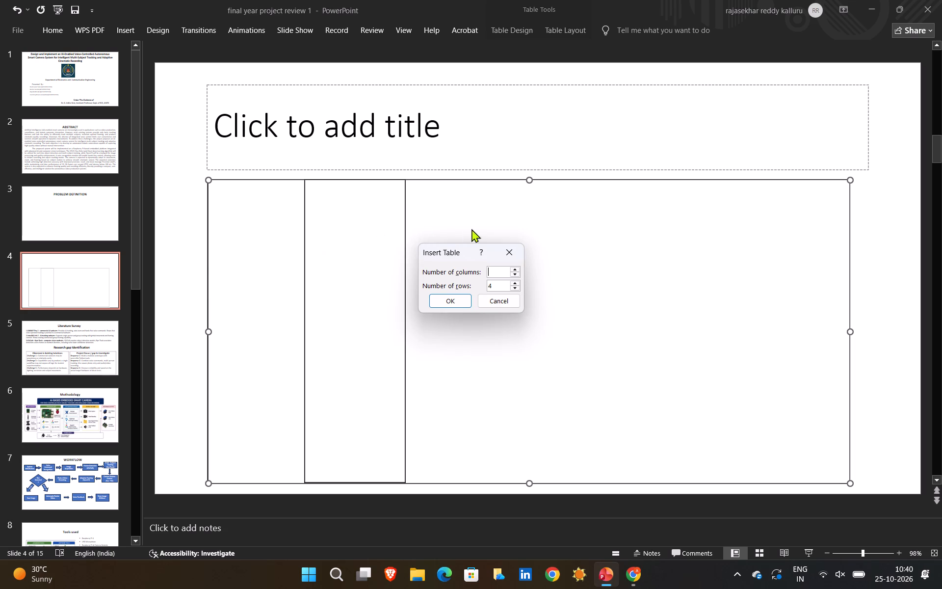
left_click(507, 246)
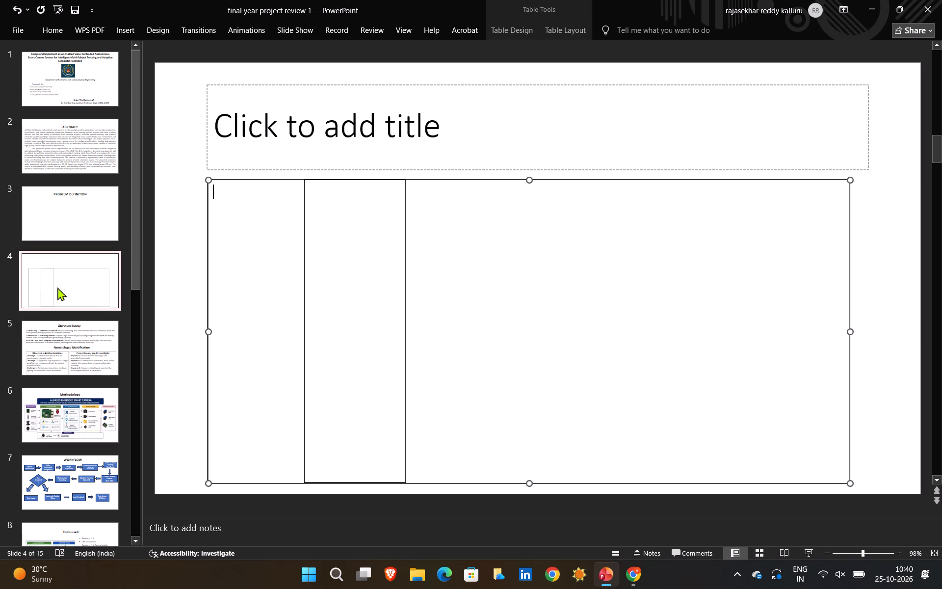
Delete slide 4, which holds the large drawn table and the narrow inner table.
left_click(79, 286)
key("Delete")
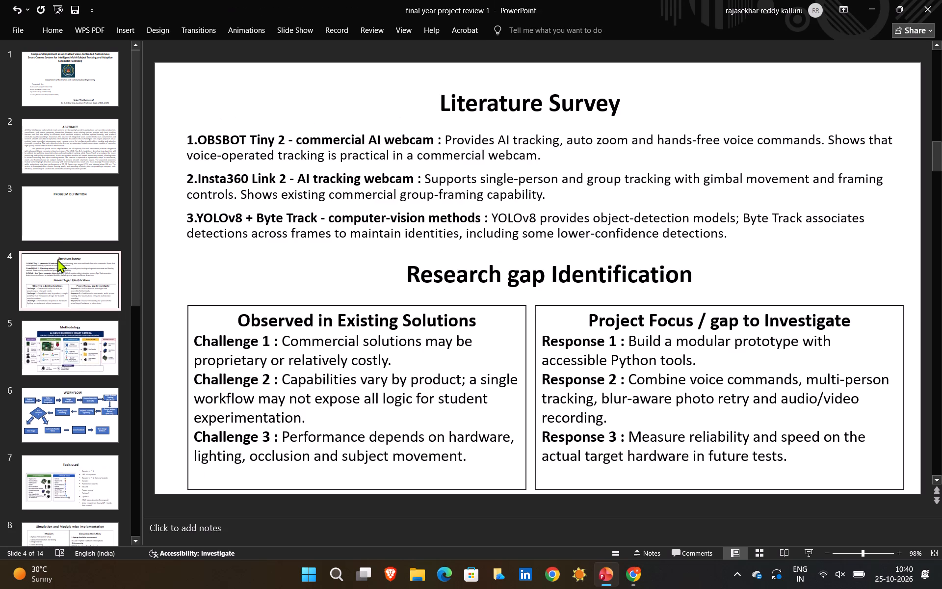
Add a new slide with the Blank layout directly after the Problem Definition slide.
left_click(80, 191)
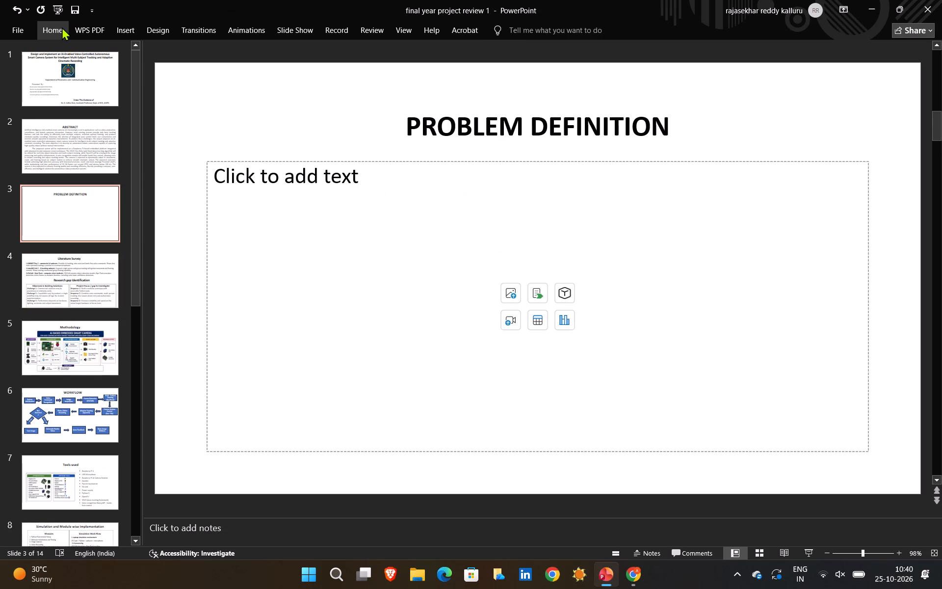
left_click(62, 27)
left_click(78, 79)
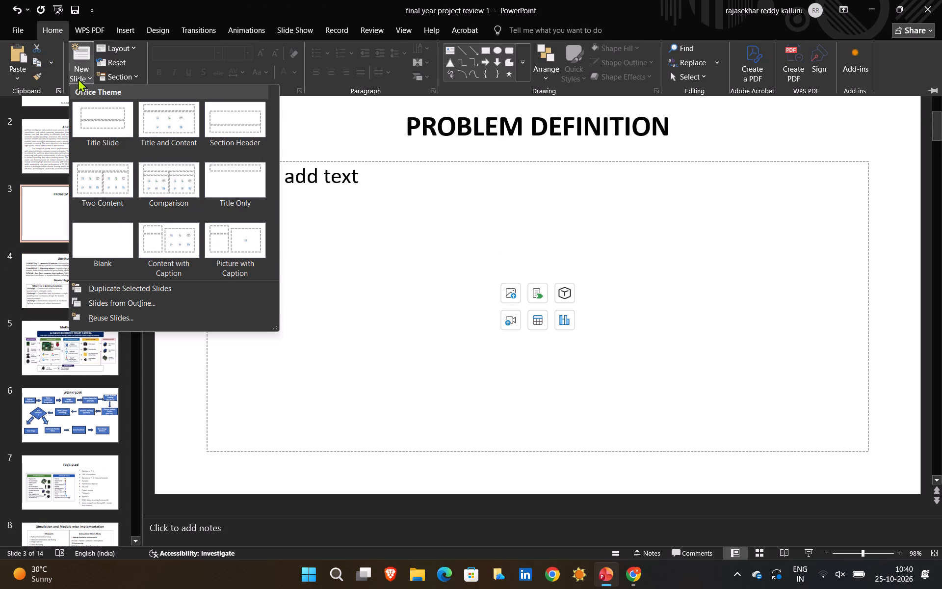
left_click(113, 246)
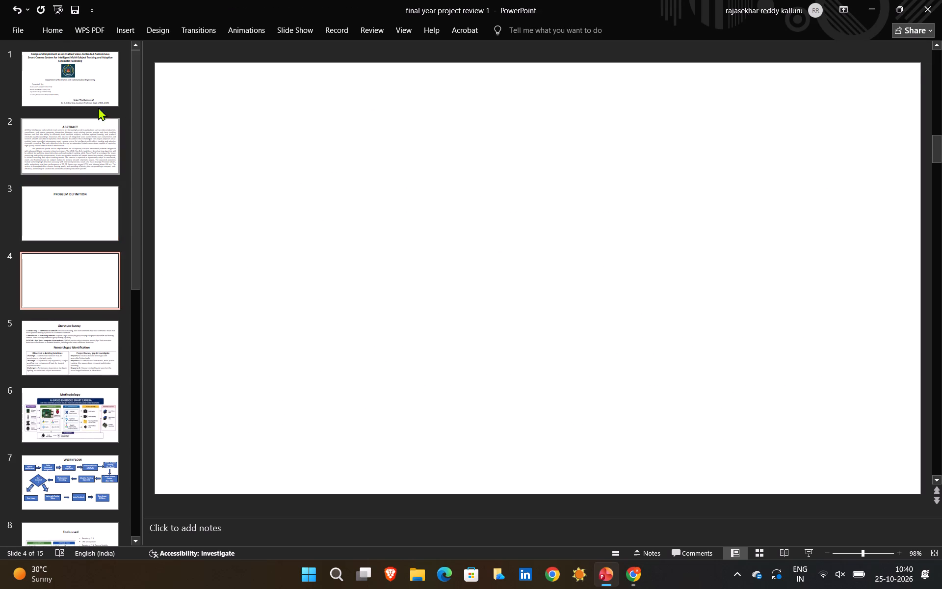
Insert a table with six columns and six rows on the blank slide.
left_click(131, 30)
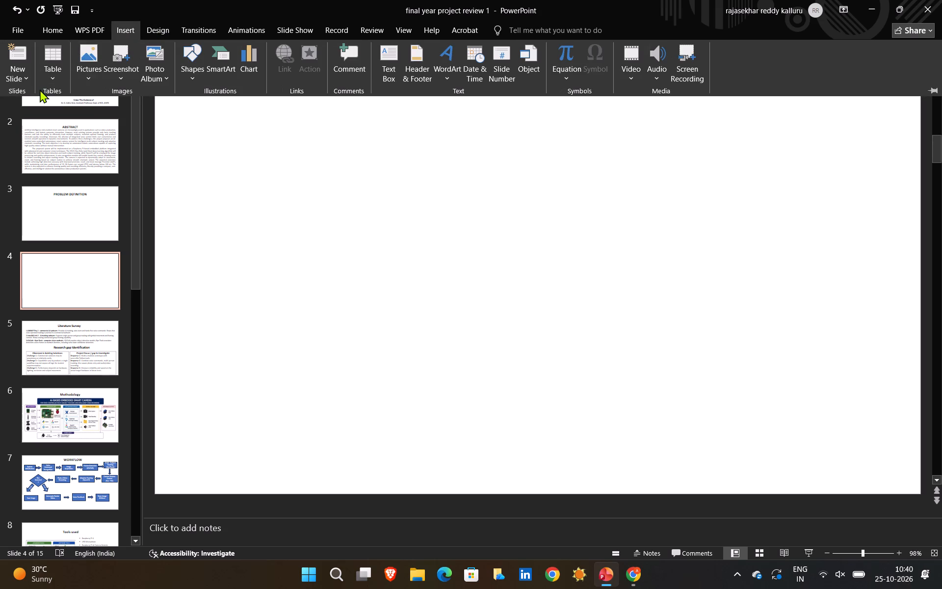
left_click(52, 67)
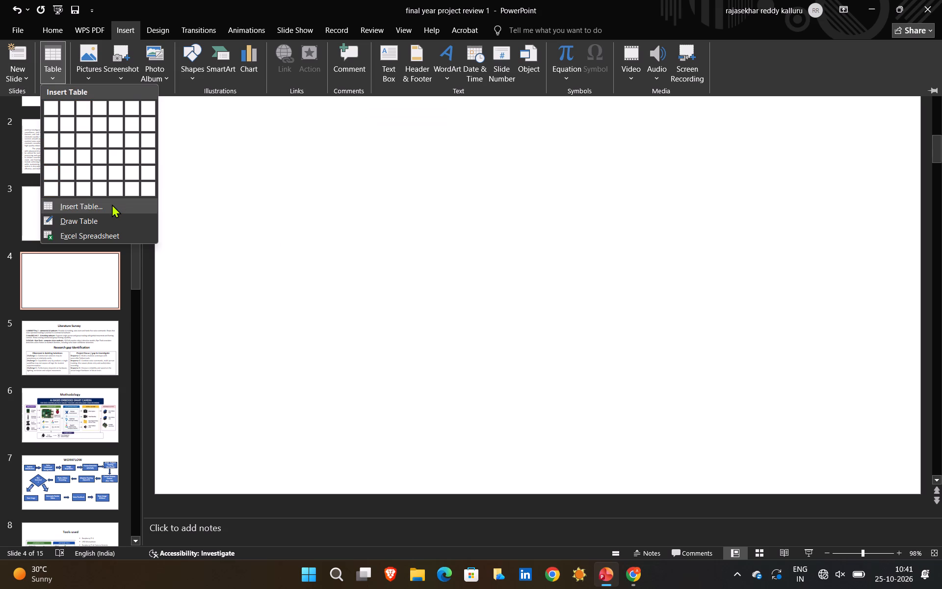
left_click(136, 190)
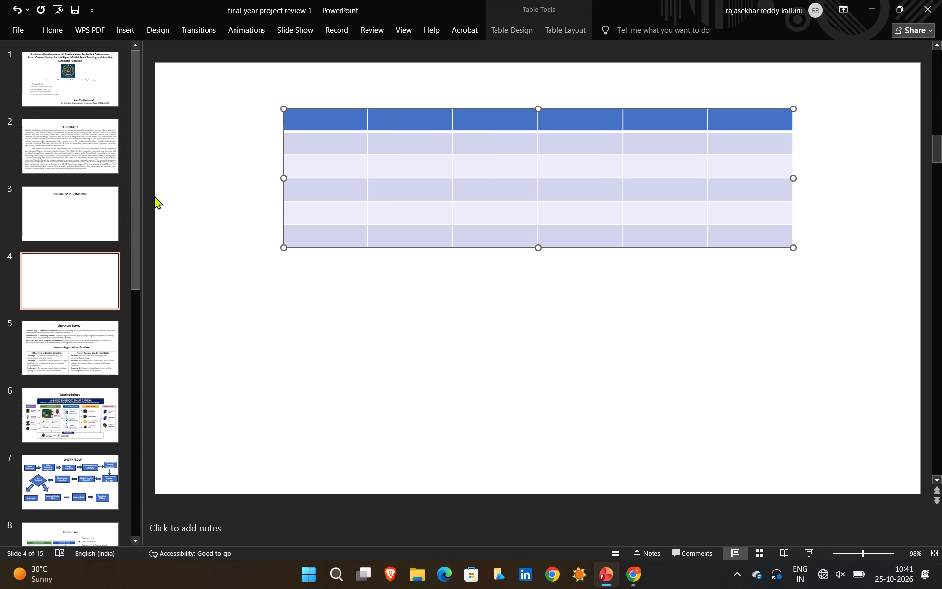
Stretch the table's bottom edge well down the slide and lower its top edge to leave title space above.
left_click(528, 101)
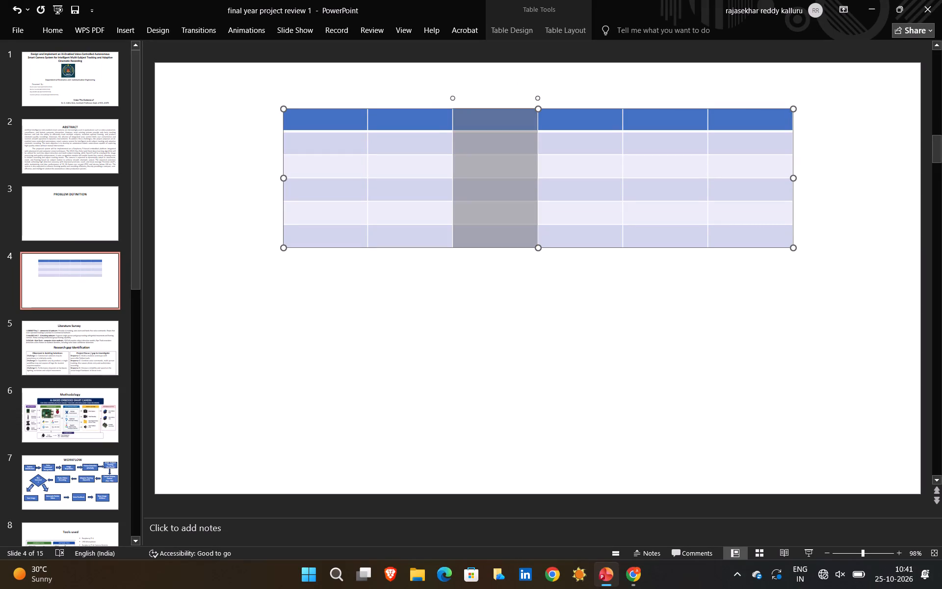
left_click(519, 215)
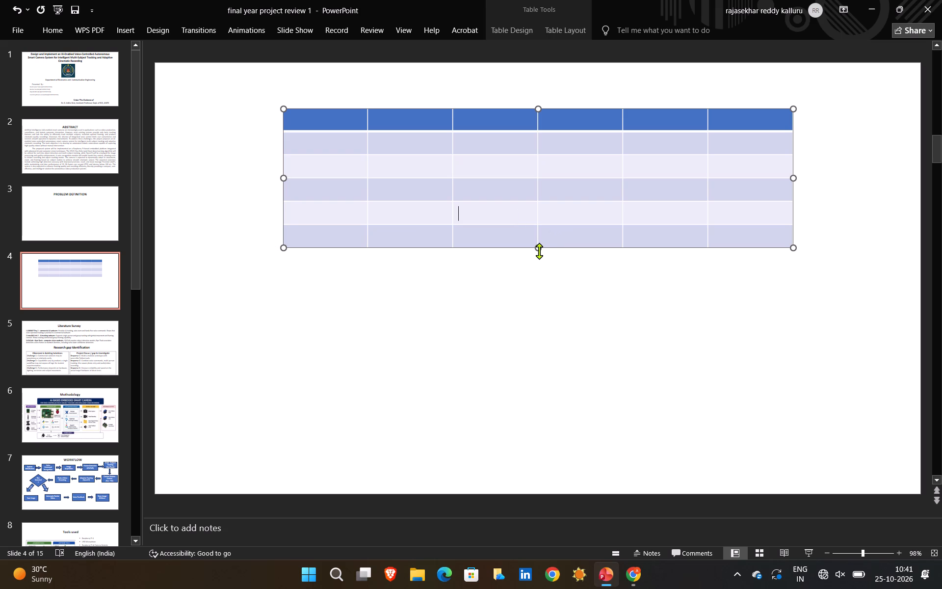
left_click_drag(538, 249, 539, 282)
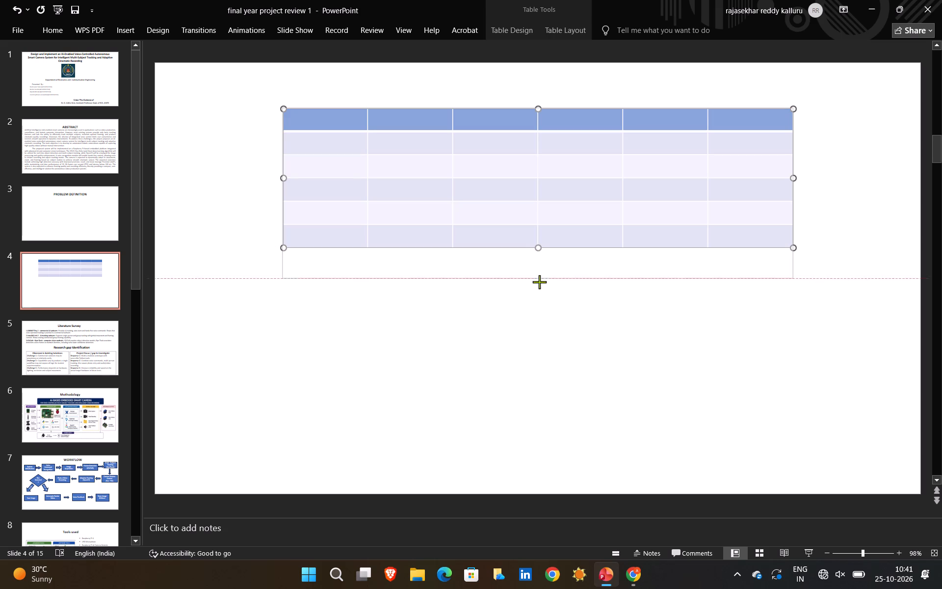
left_click_drag(539, 282, 537, 413)
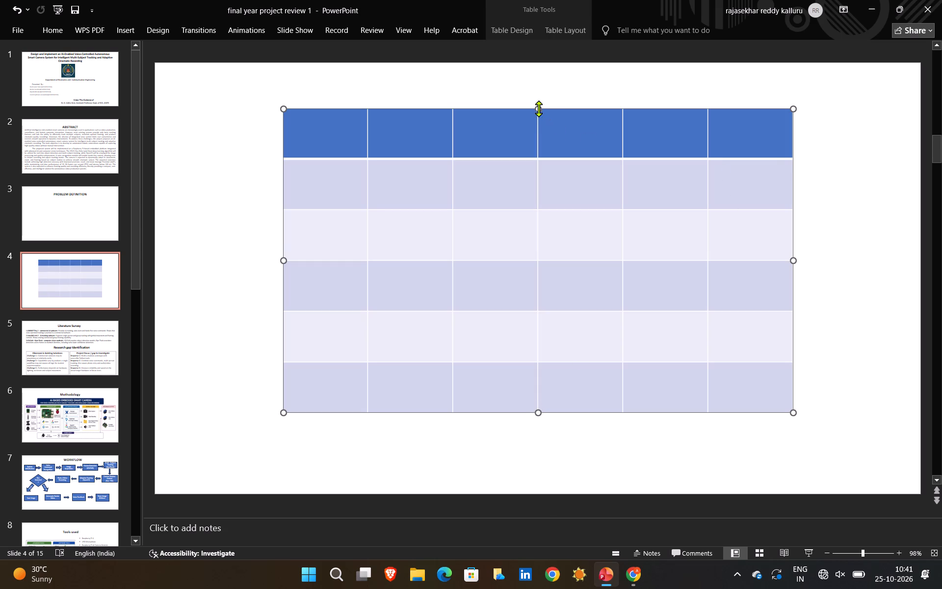
left_click_drag(538, 111, 540, 128)
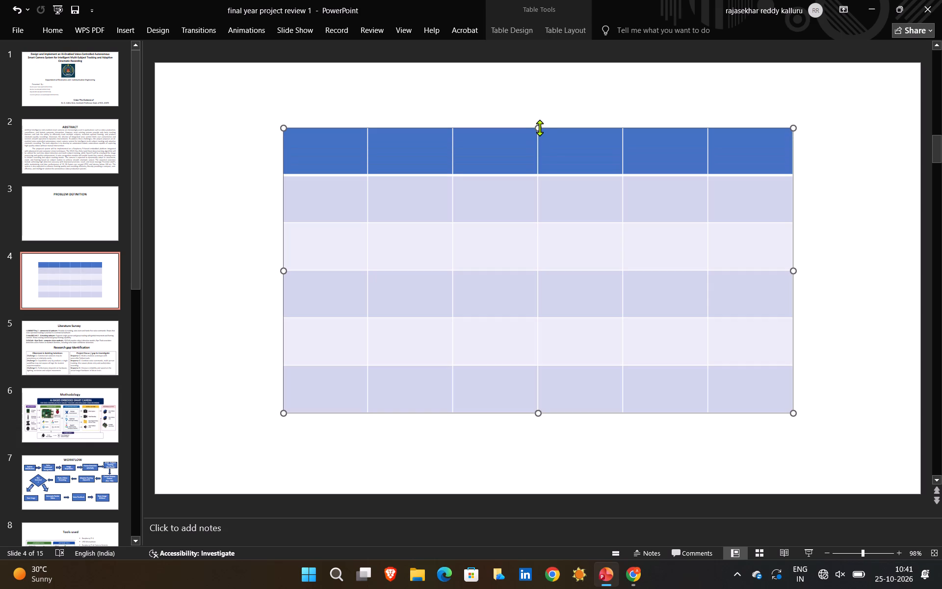
left_click_drag(540, 128, 540, 137)
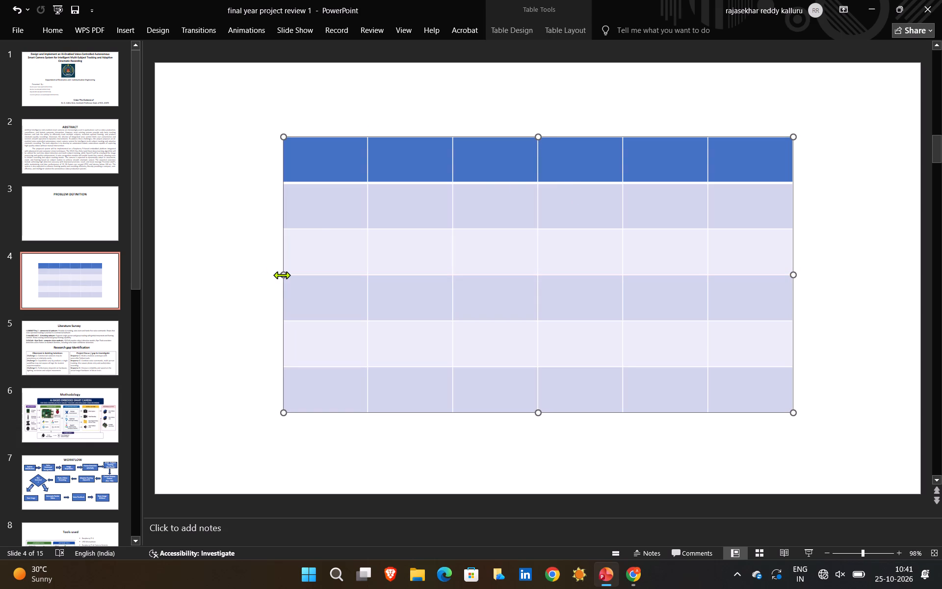
Widen the table on both sides so that it spans most of the slide's width and sits centred.
left_click_drag(282, 275, 243, 275)
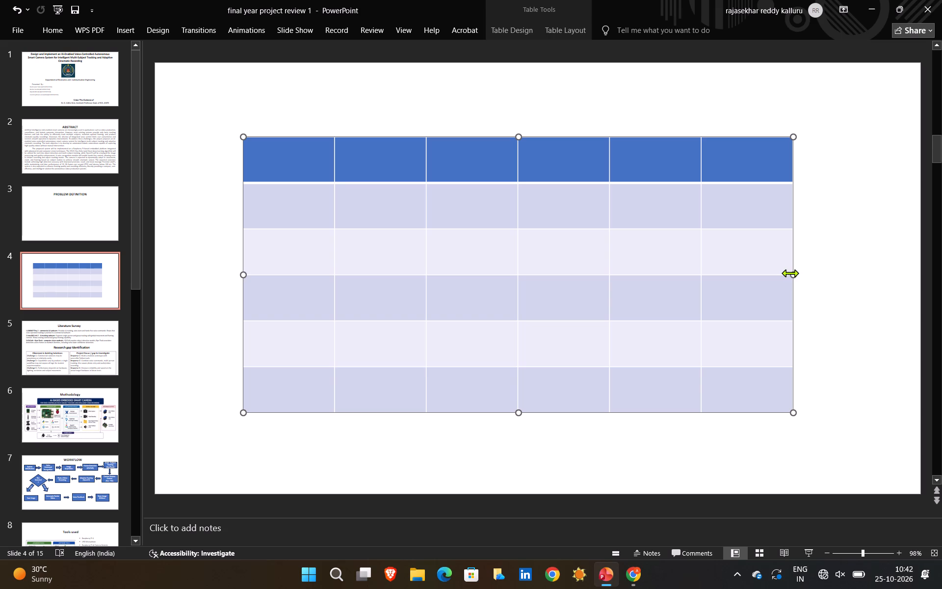
left_click_drag(791, 275, 836, 281)
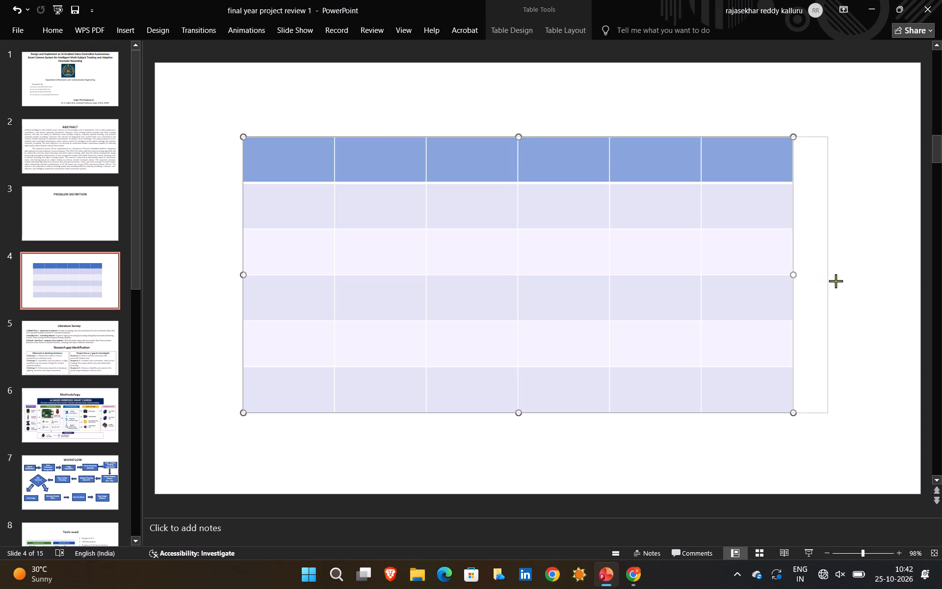
left_click_drag(836, 281, 845, 282)
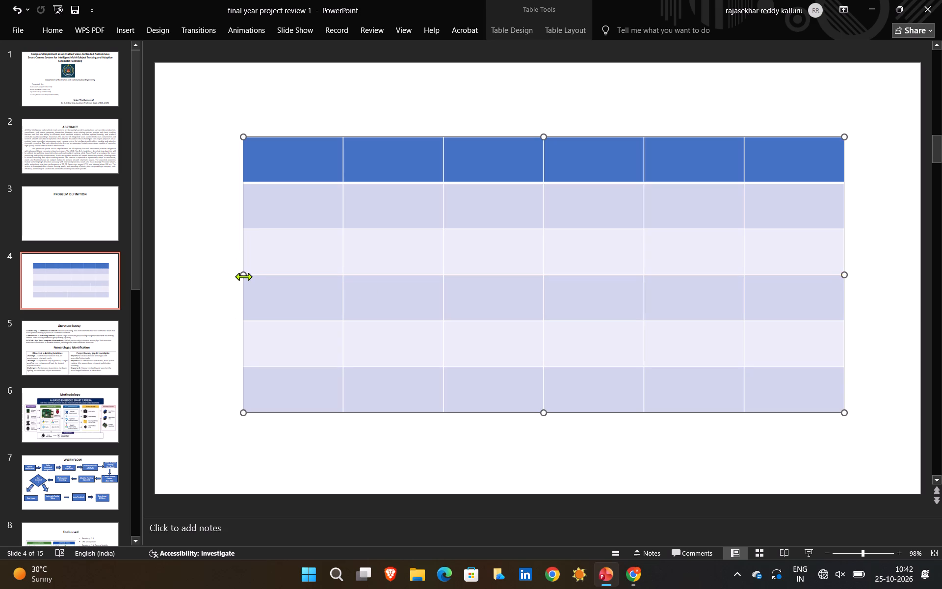
left_click_drag(243, 276, 212, 267)
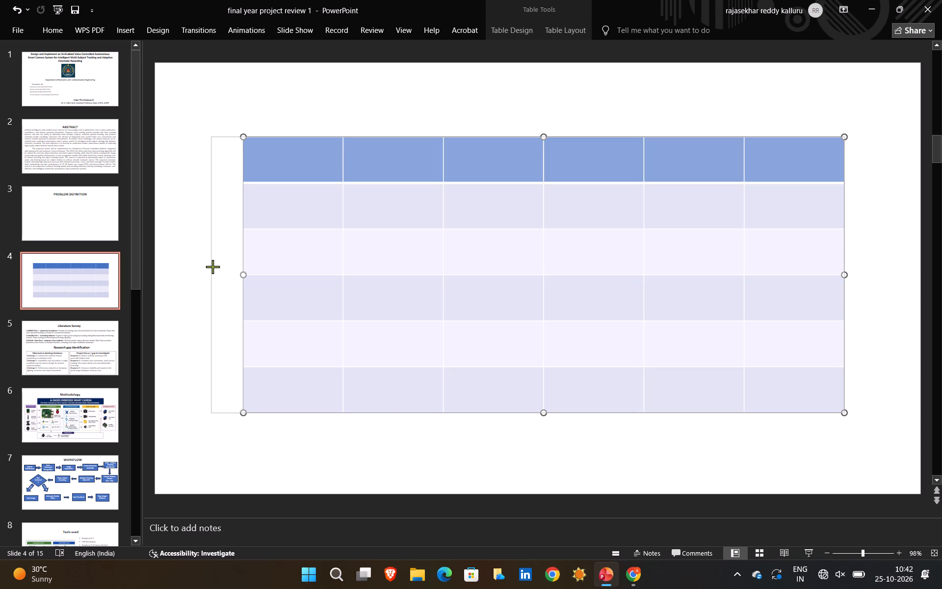
left_click_drag(212, 267, 231, 276)
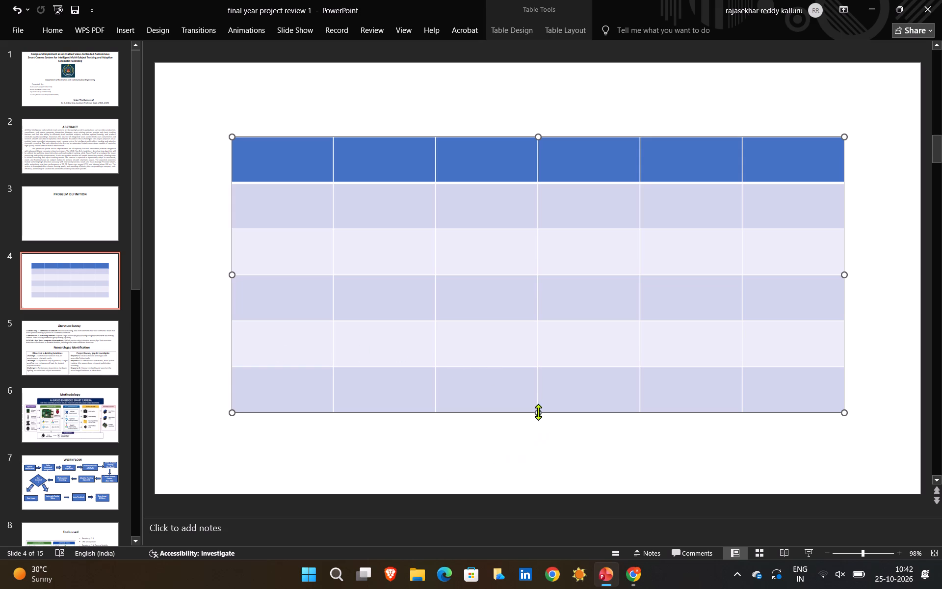
Extend the table's bottom edge down to just above the slide's bottom edge.
left_click_drag(538, 412, 550, 471)
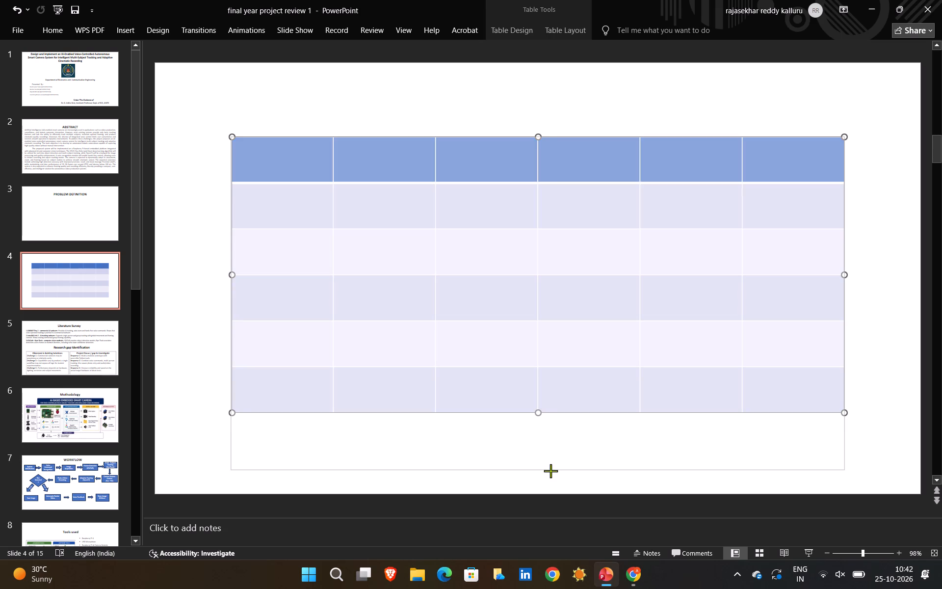
left_click_drag(550, 471, 550, 475)
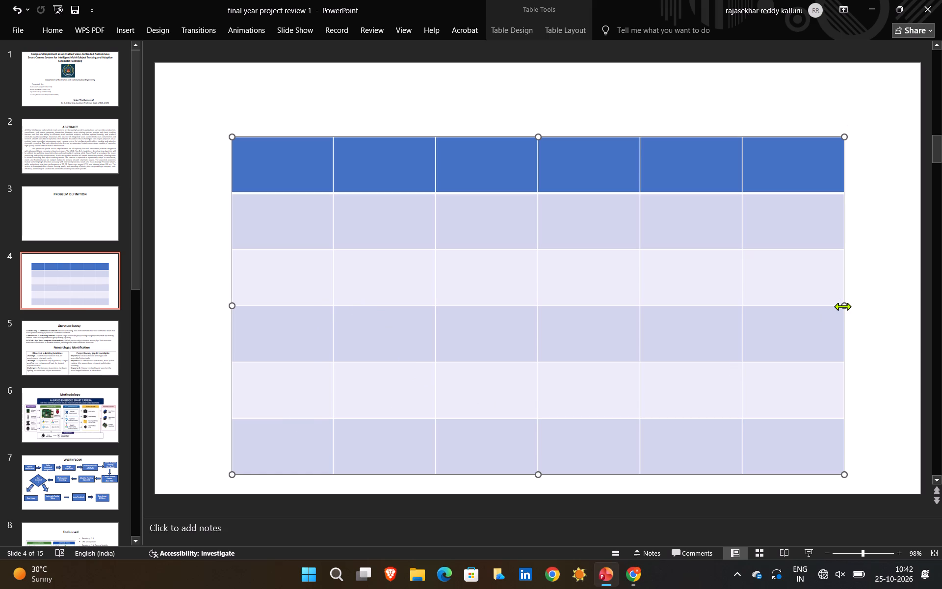
Add a text box in the empty space above the table with the heading "Literature Survey".
left_click(540, 112)
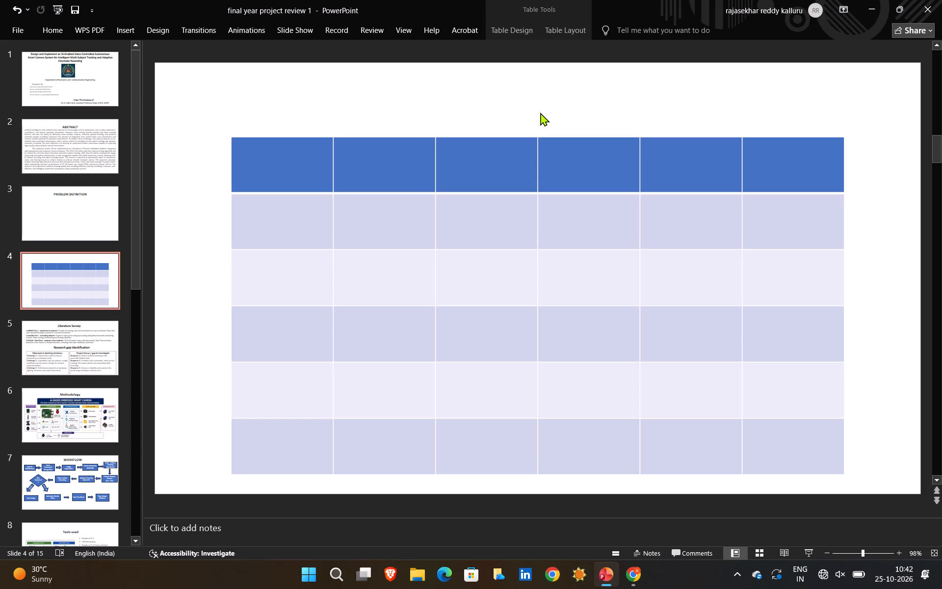
left_click(517, 108)
left_click_drag(443, 89, 614, 121)
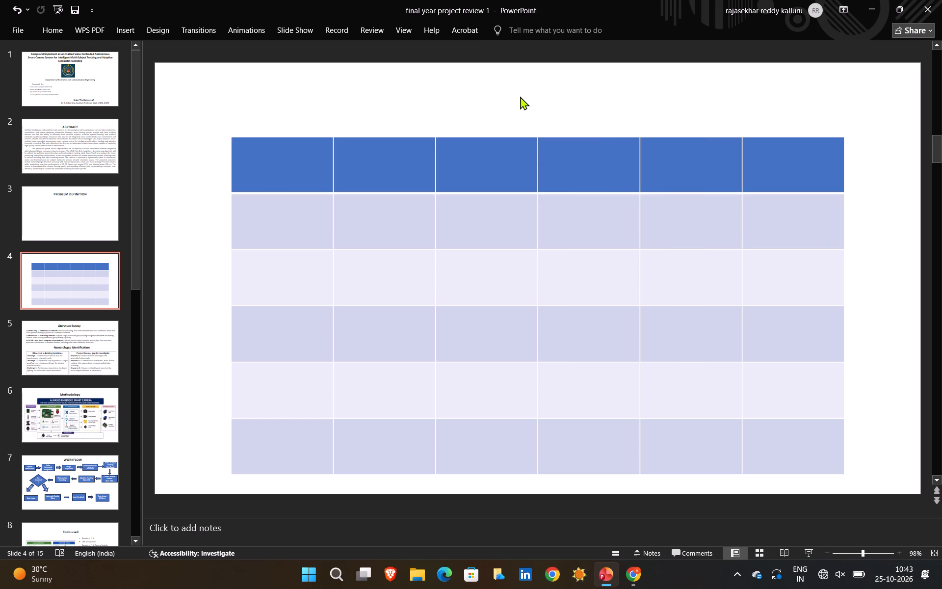
double_click(511, 95)
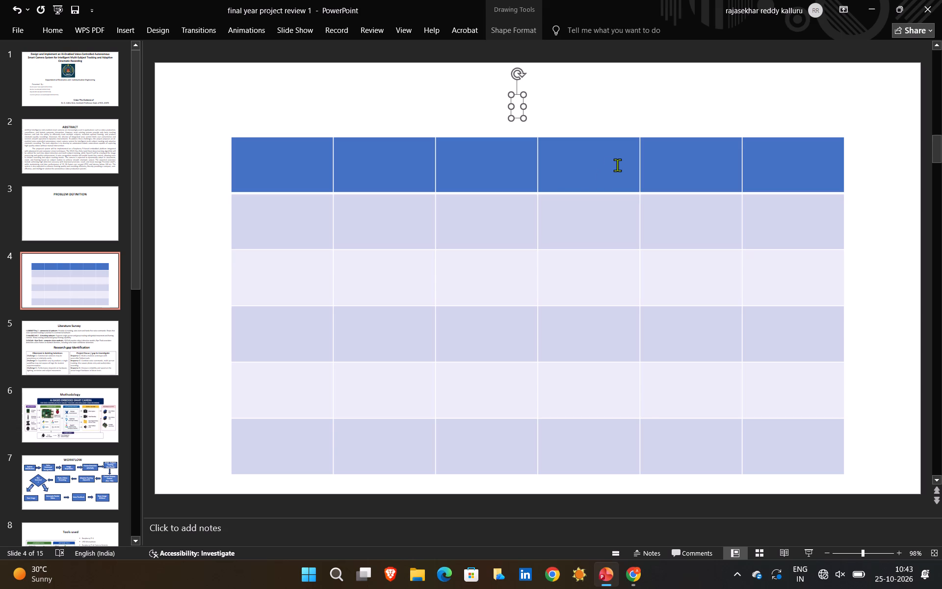
key("l")
type("itera")
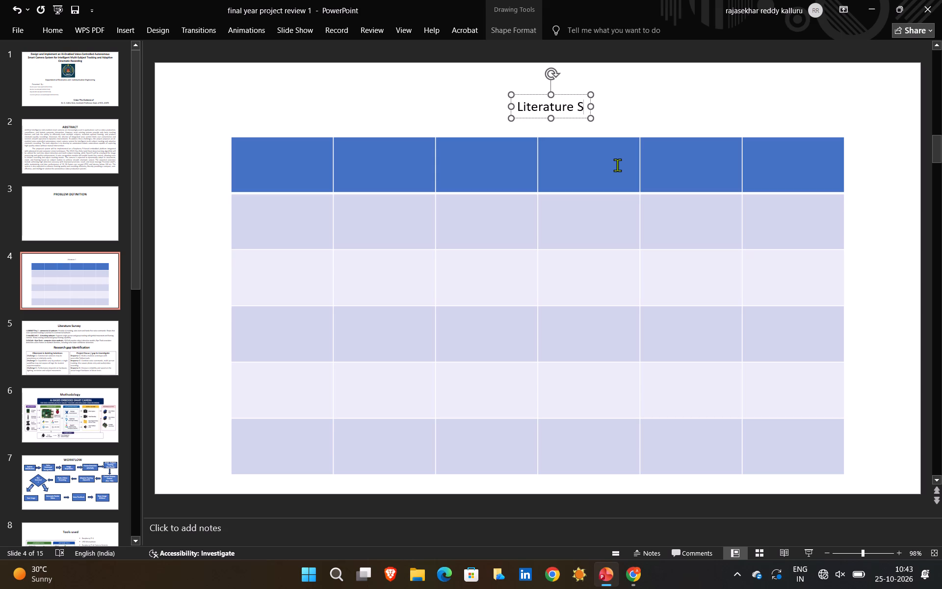
type("urvey")
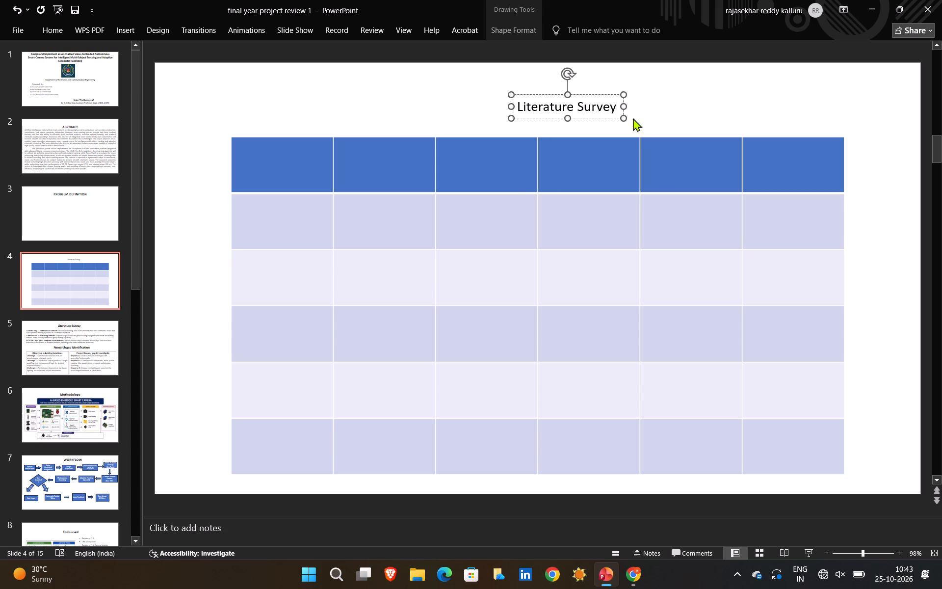
left_click(567, 95)
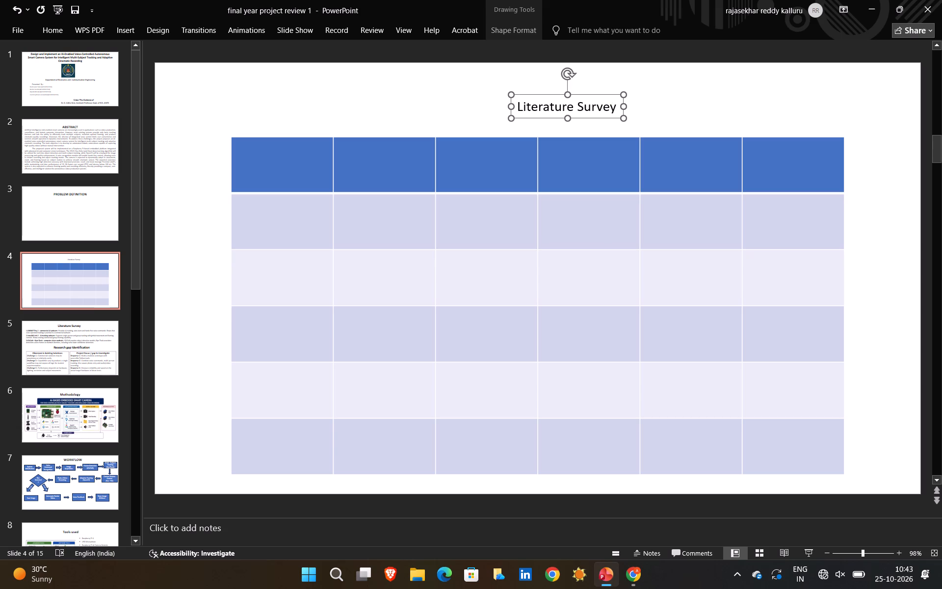
double_click(623, 106)
left_click(555, 107)
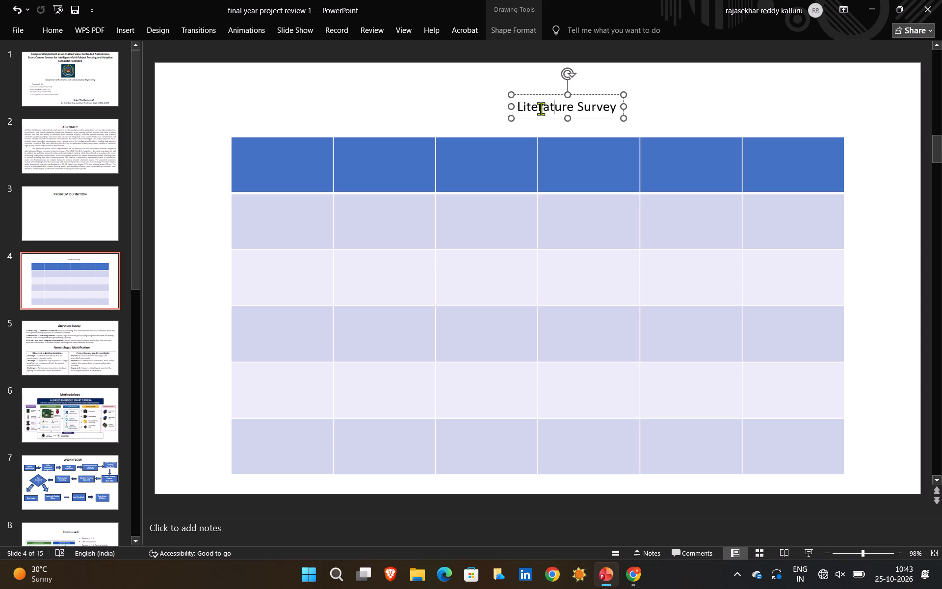
Widen the "Literature Survey" text box on both sides so that it spans the full width of the table below.
left_click_drag(513, 107, 477, 106)
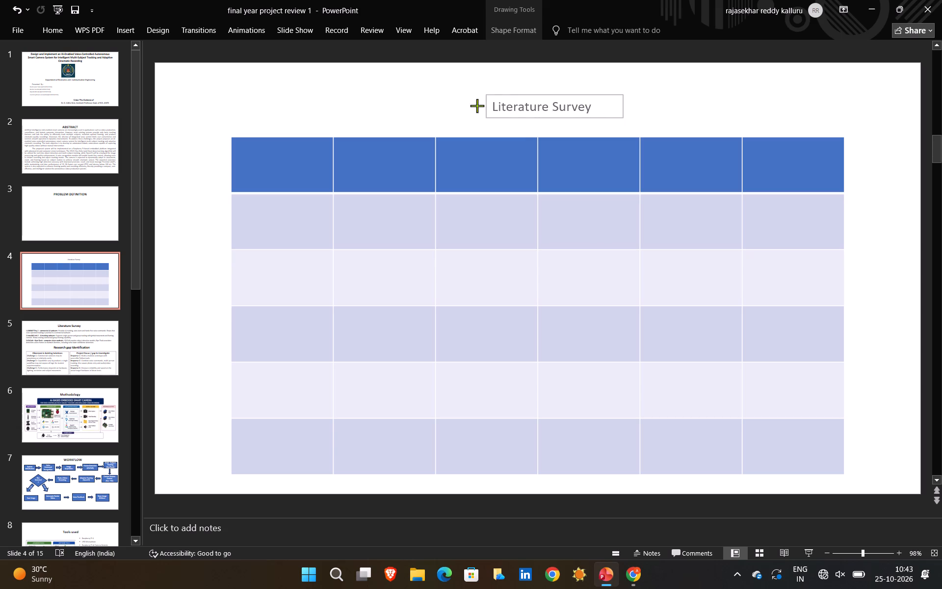
left_click_drag(477, 106, 249, 102)
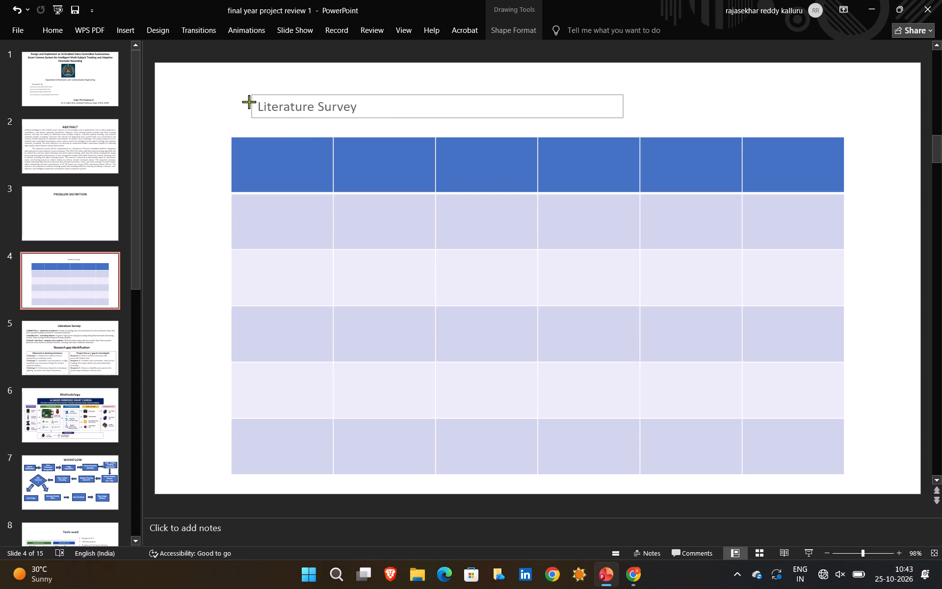
left_click_drag(249, 102, 231, 105)
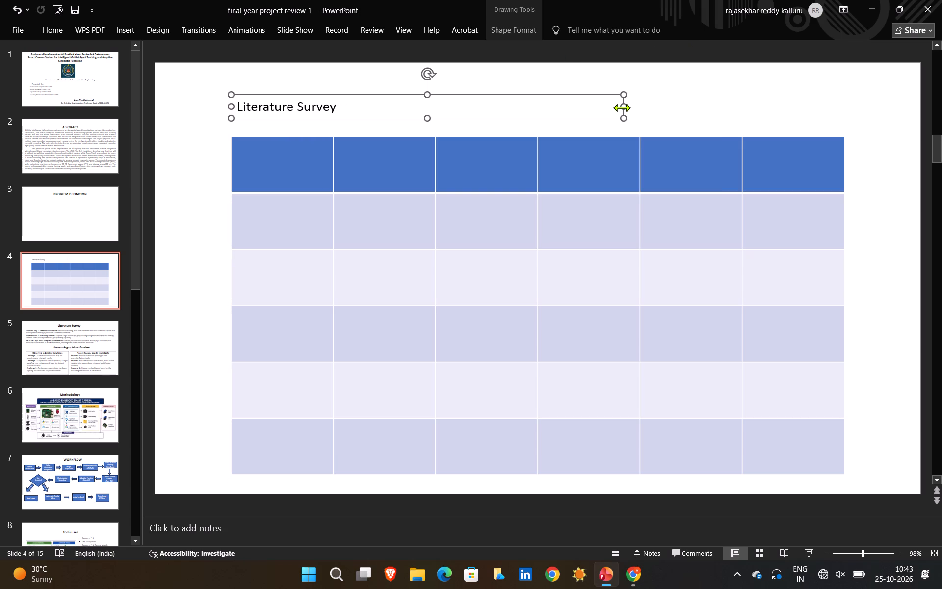
left_click_drag(622, 107, 848, 107)
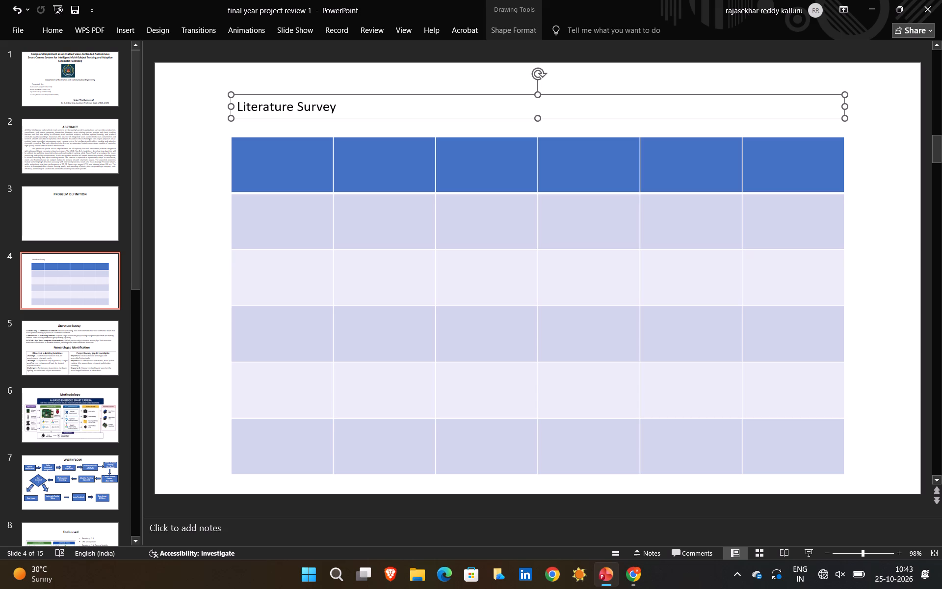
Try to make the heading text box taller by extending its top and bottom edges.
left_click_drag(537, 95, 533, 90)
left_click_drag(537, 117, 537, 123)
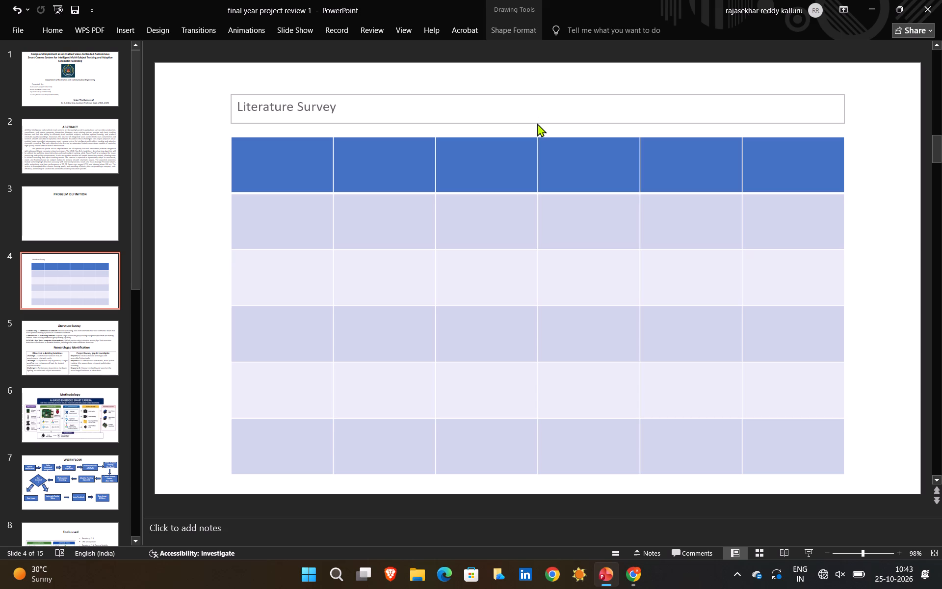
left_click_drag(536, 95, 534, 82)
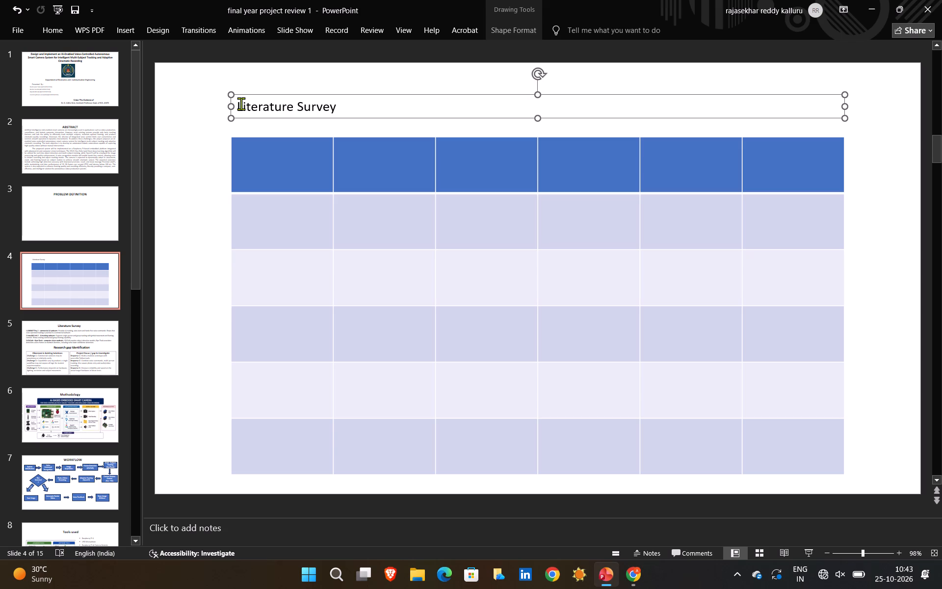
Format the "Literature Survey" heading as centred, bold text at font size 36.
left_click_drag(238, 105, 351, 101)
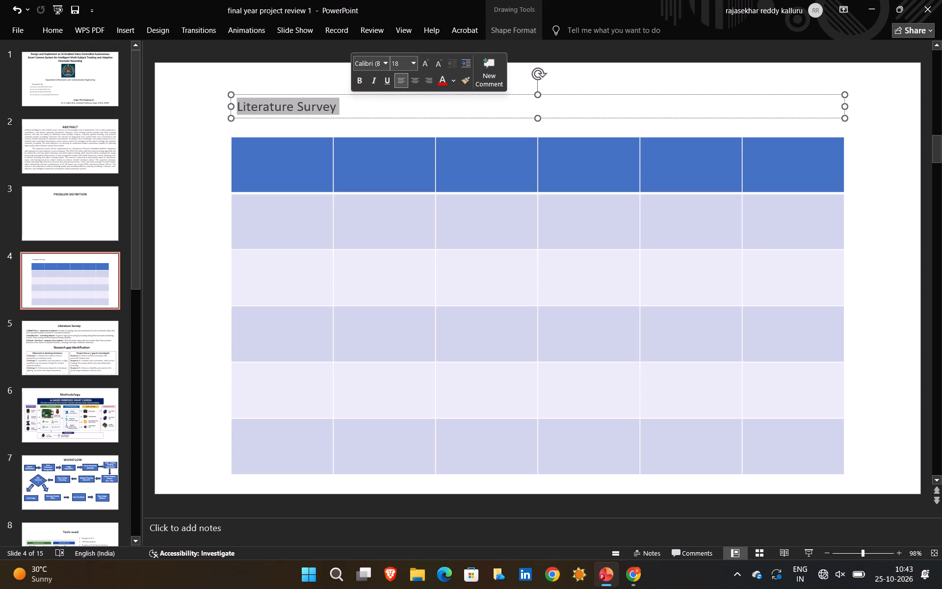
left_click(417, 80)
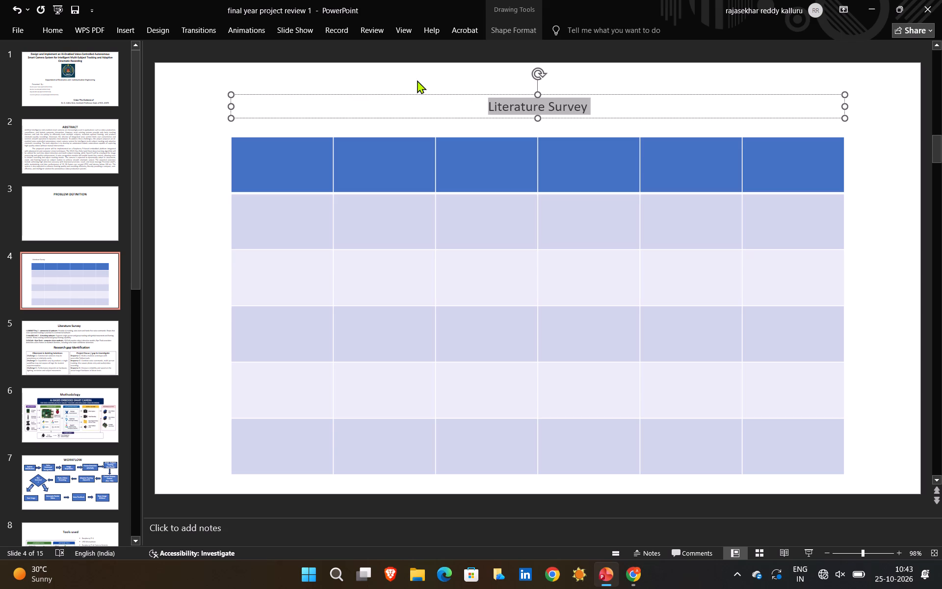
left_click(490, 105)
left_click_drag(488, 105, 602, 106)
left_click(609, 84)
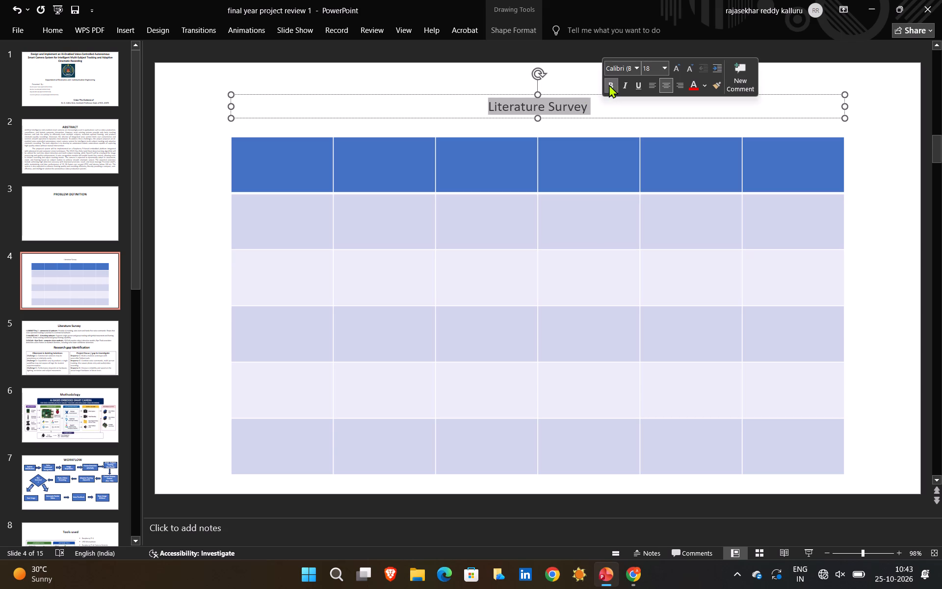
left_click(665, 64)
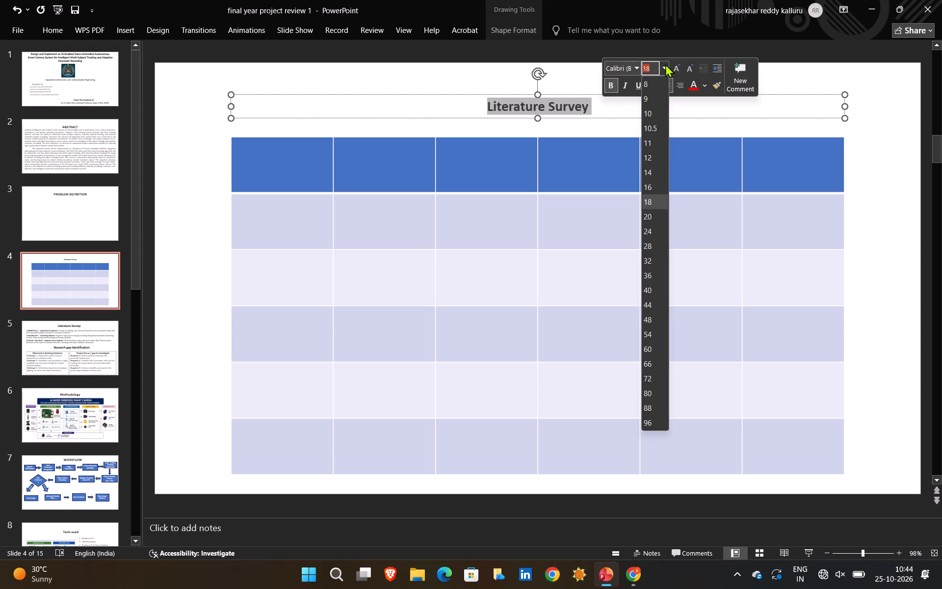
left_click(655, 277)
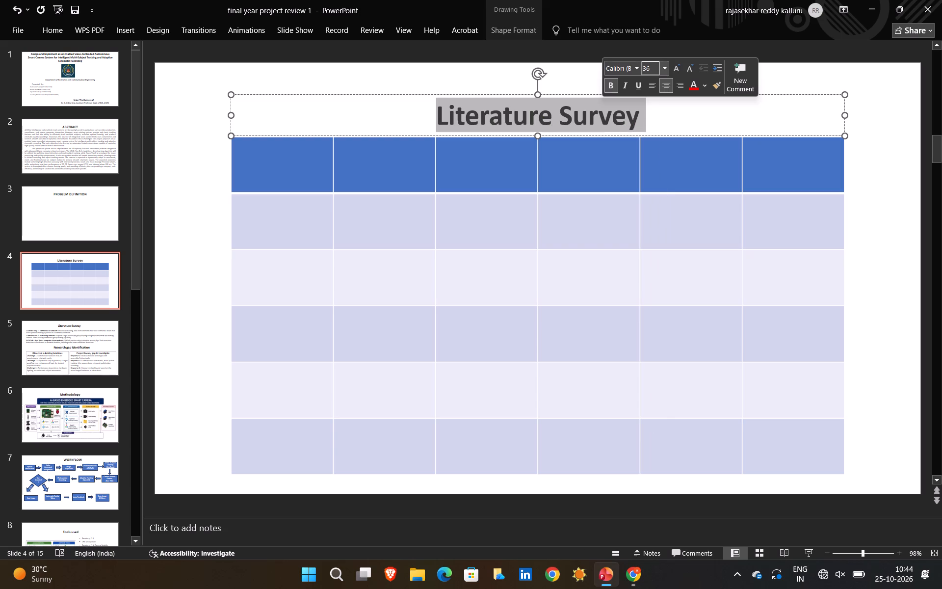
Move the heading text box slightly up so that a small gap separates it from the table, and deselect it.
left_click_drag(654, 118, 653, 110)
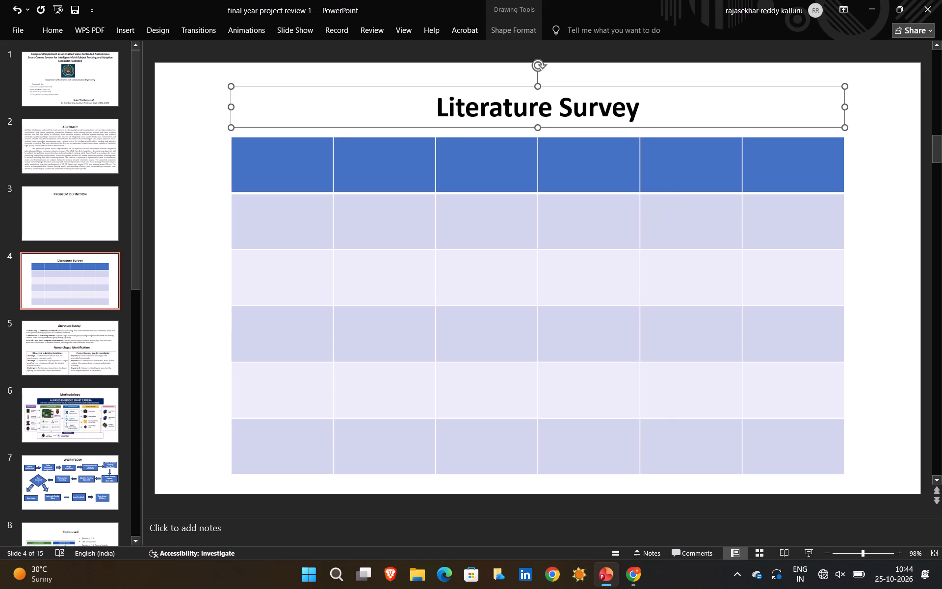
left_click(870, 172)
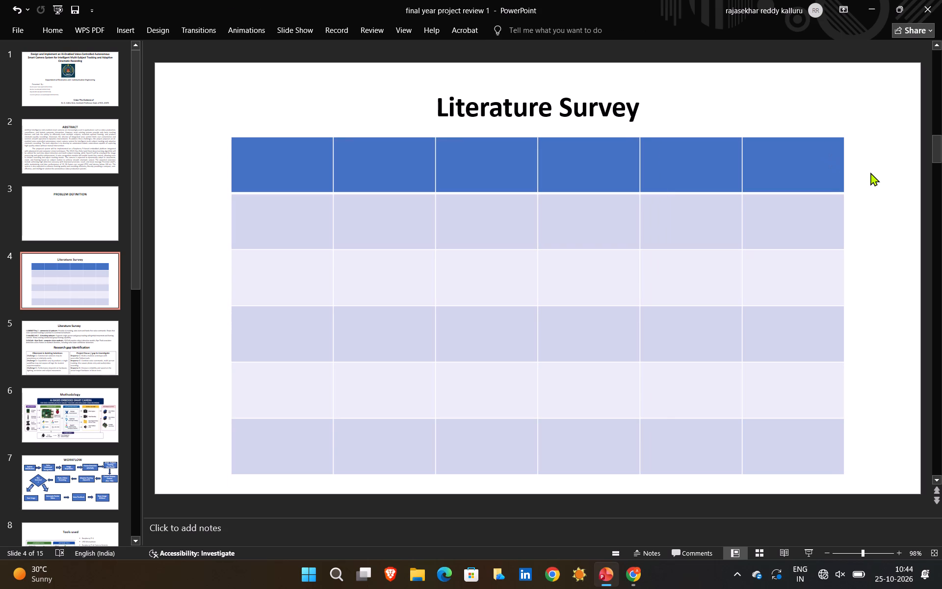
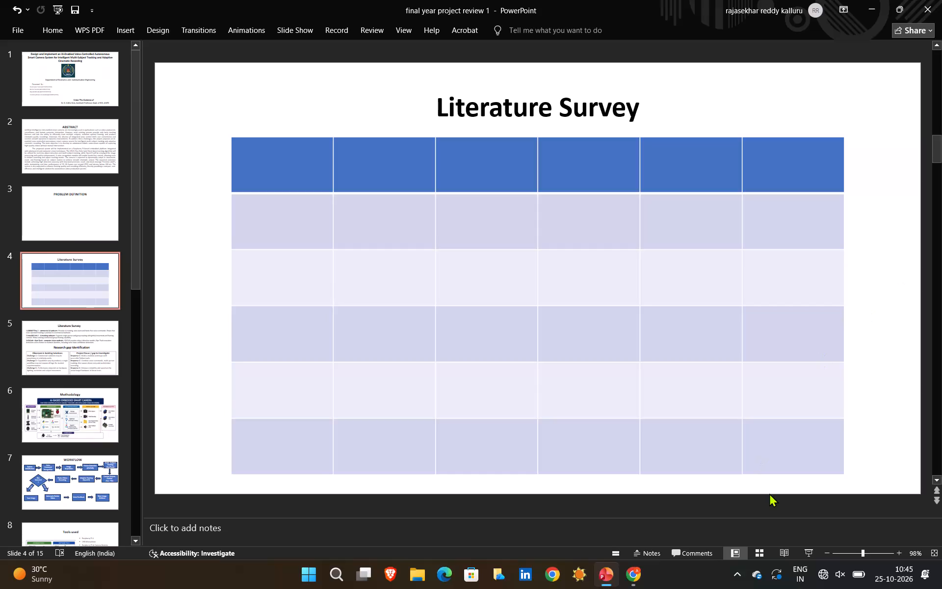
Refresh the Wi-Fi network list, disconnect from the ESP32_Test network and switch to the Lucky network.
left_click(827, 572)
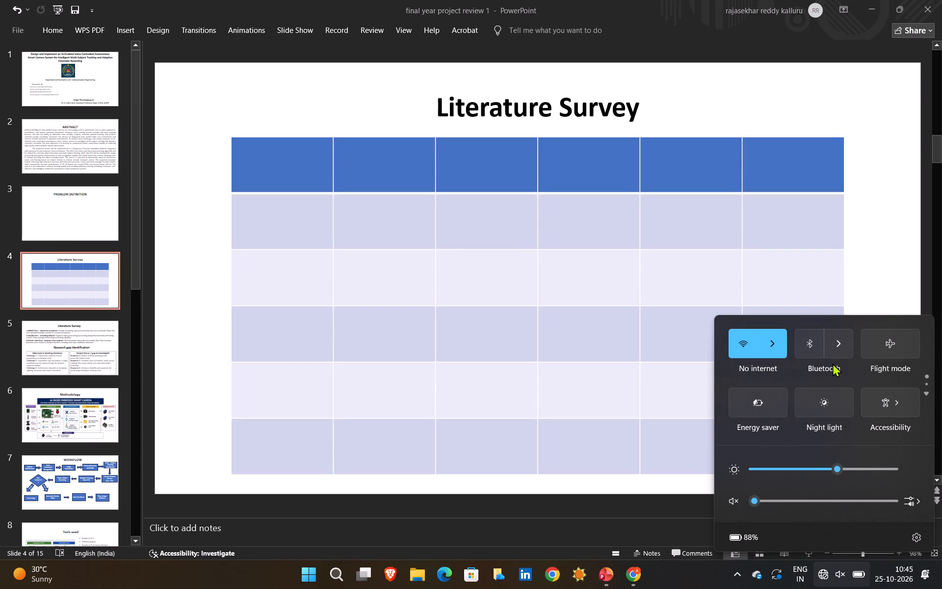
left_click(775, 345)
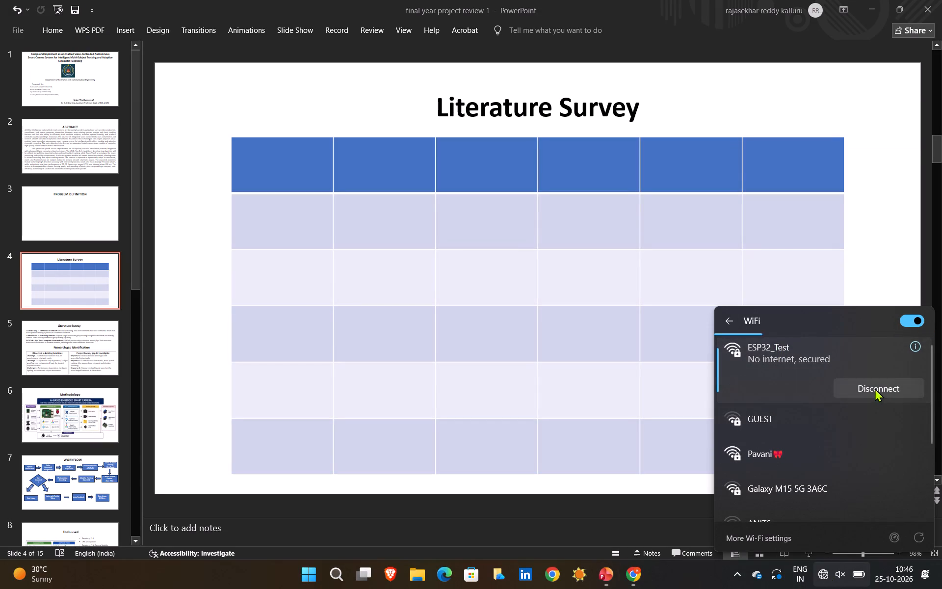
left_click(800, 352)
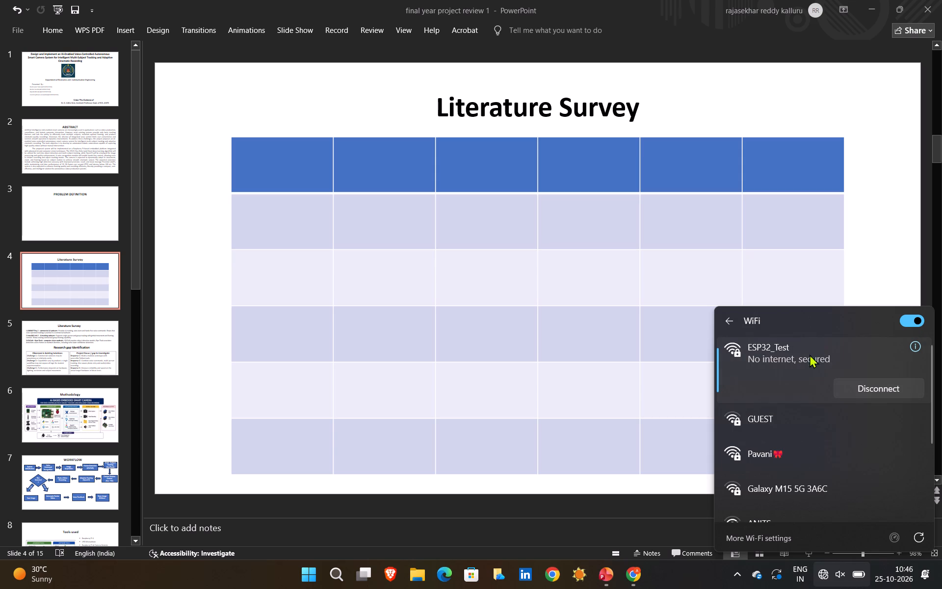
left_click(922, 536)
left_click(869, 387)
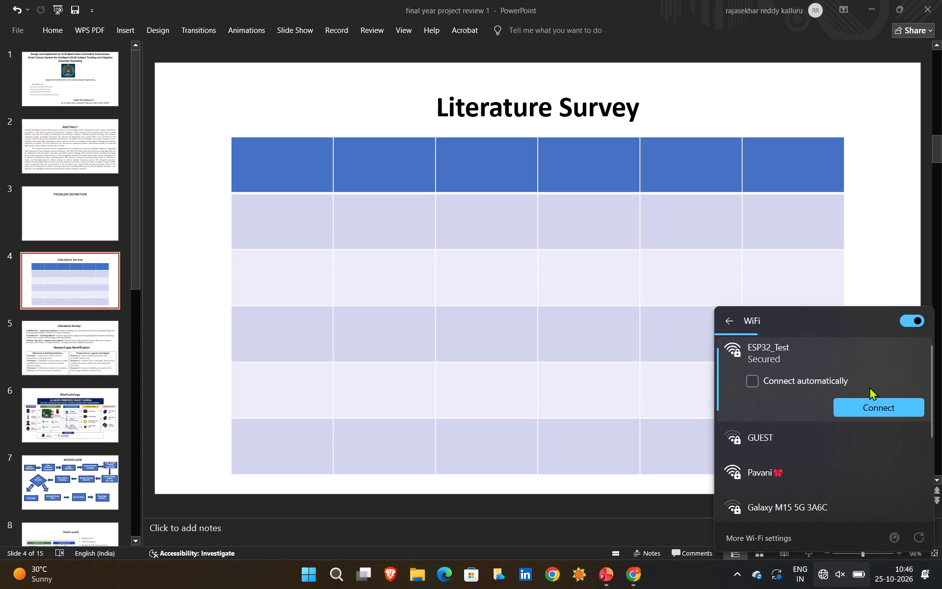
left_click(823, 349)
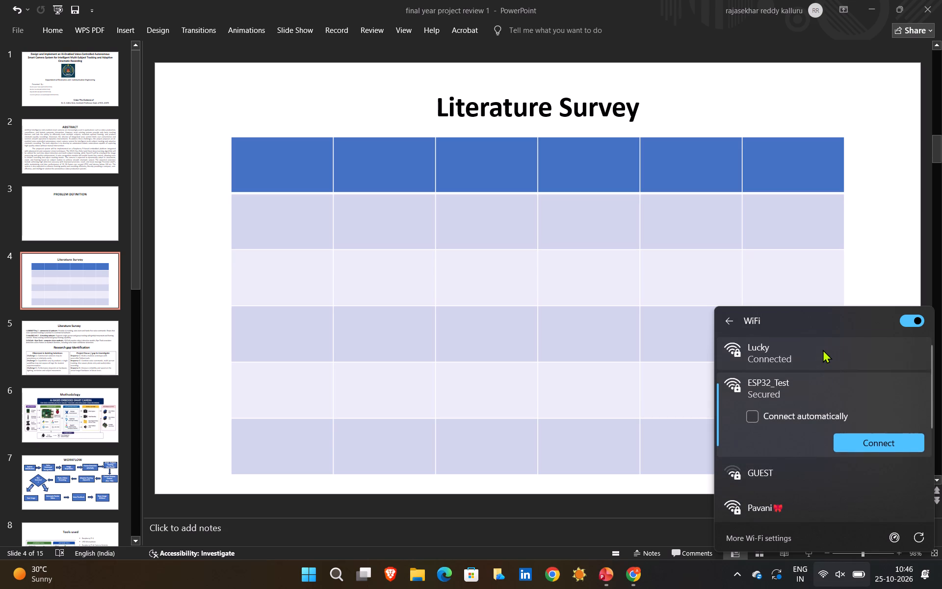
left_click(874, 270)
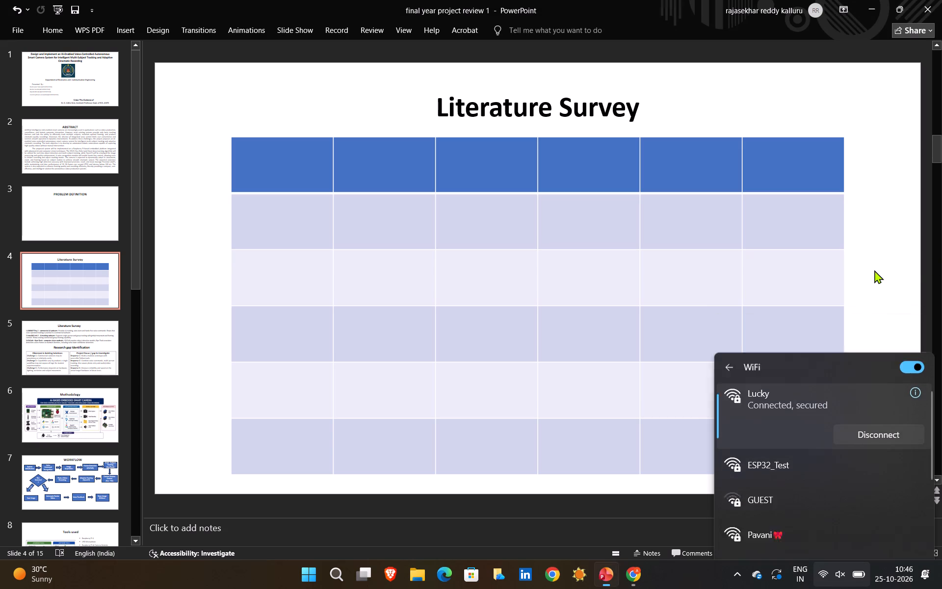
Switch to Google Chrome, open a new tab and start entering an address or search beginning with "w".
left_click(615, 507)
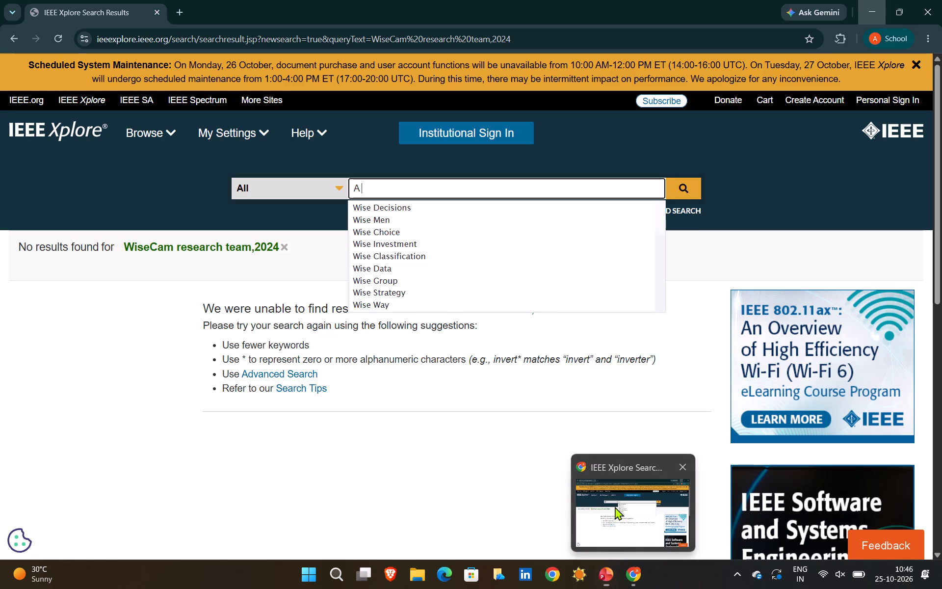
left_click(177, 12)
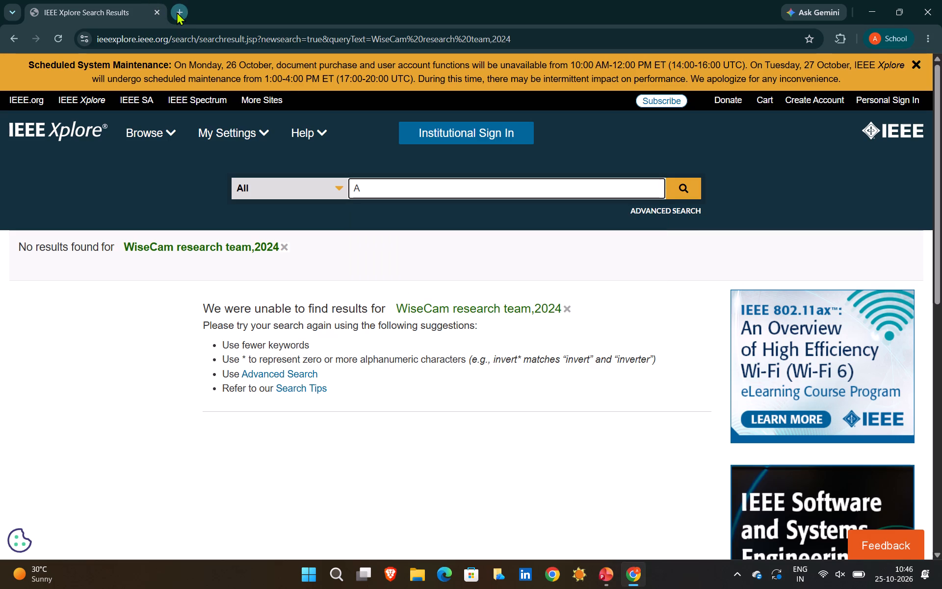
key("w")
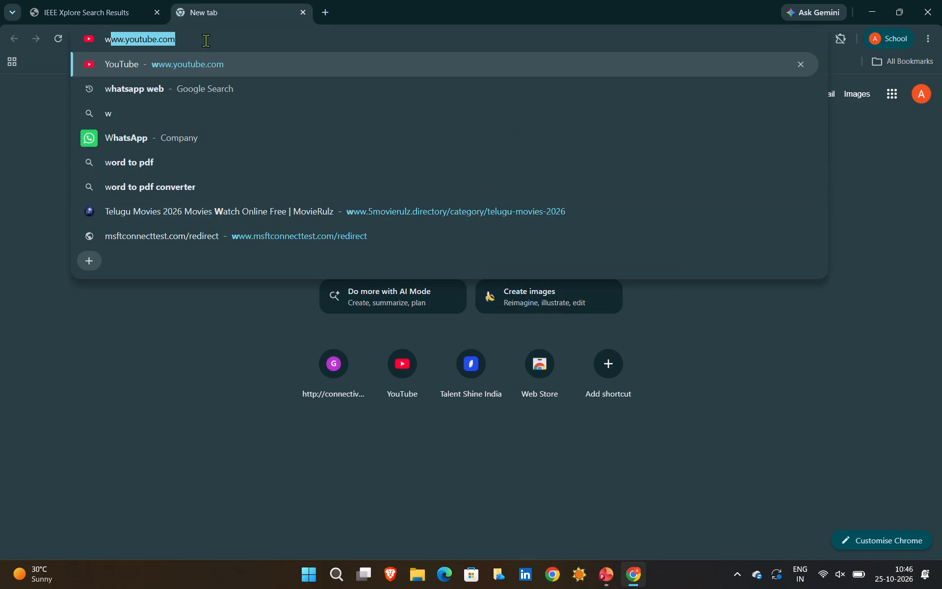
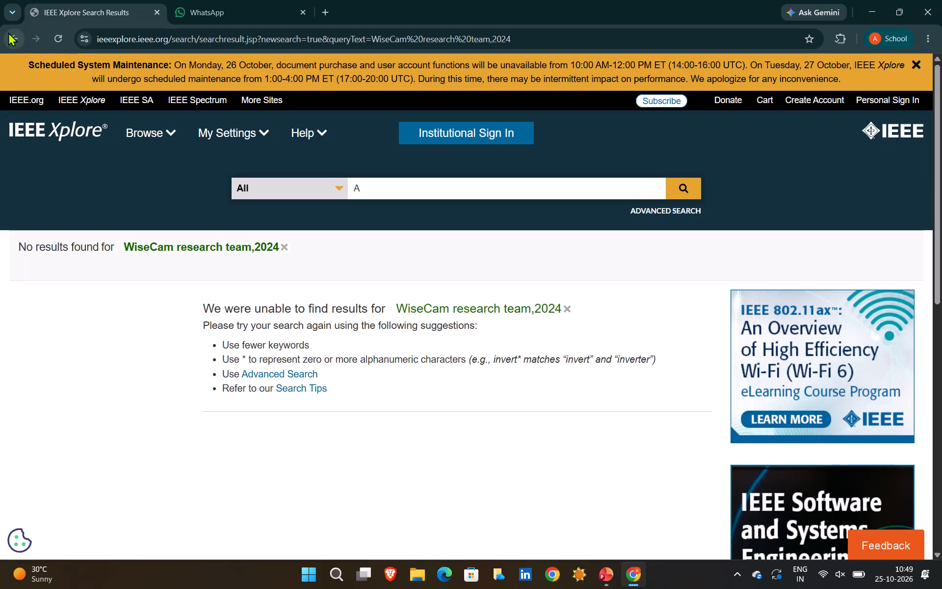
In the browser, return to the IEEE Xplore paper "A Multi Object Tracking Framework Based on YOLOv8s and Bytetrack Algorithm" and open its full-text PDF.
left_click(8, 32)
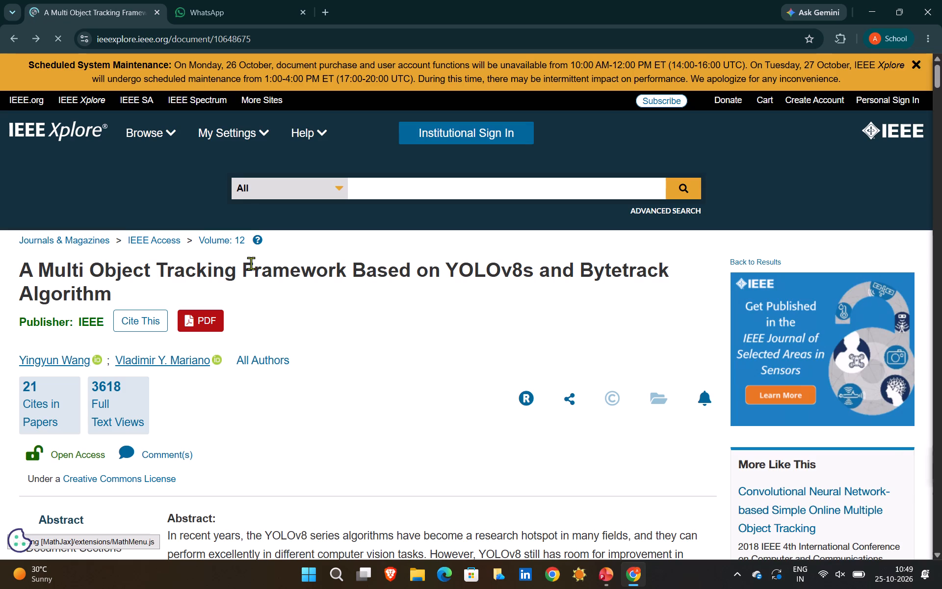
scroll(365, 364, "down", 1)
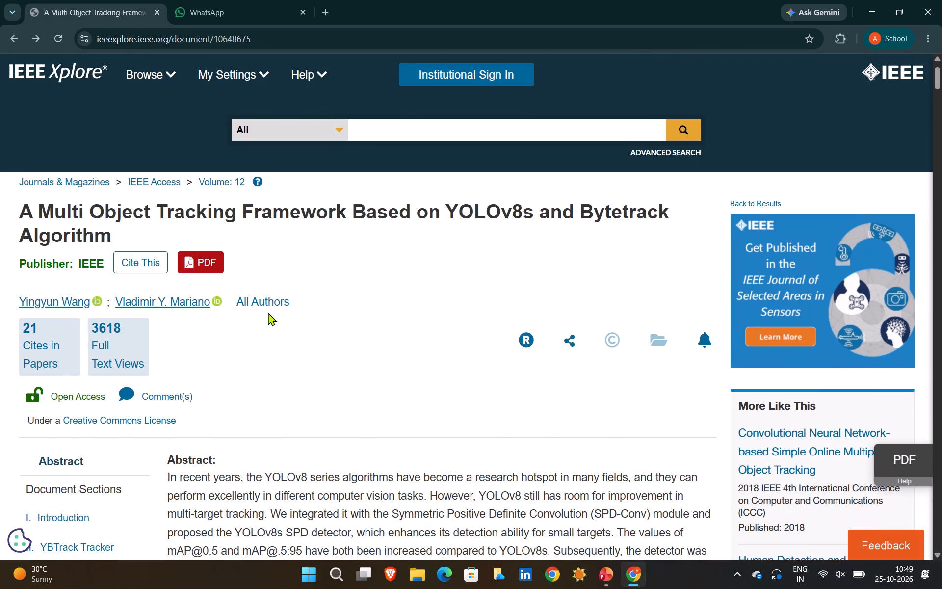
left_click(198, 263)
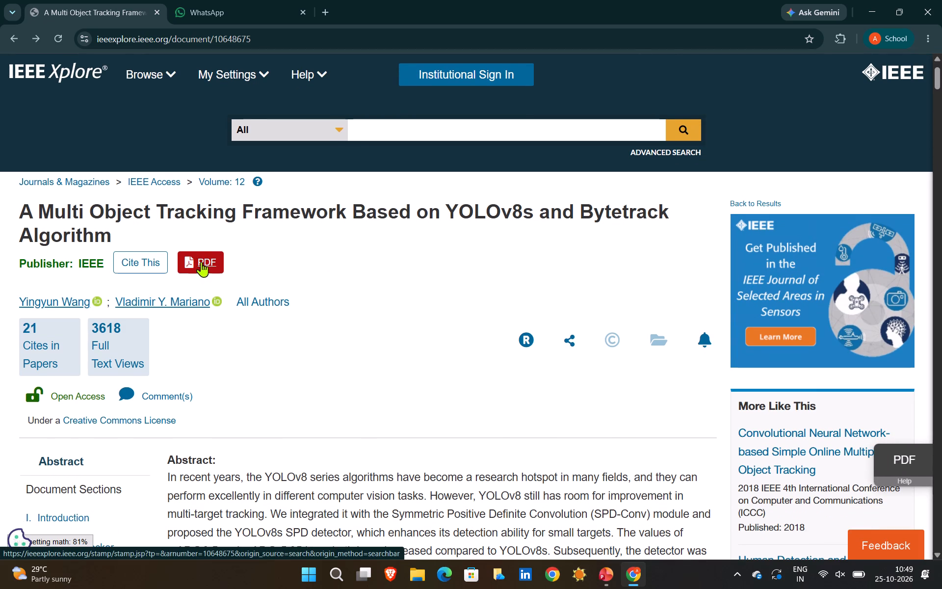
left_click(207, 258)
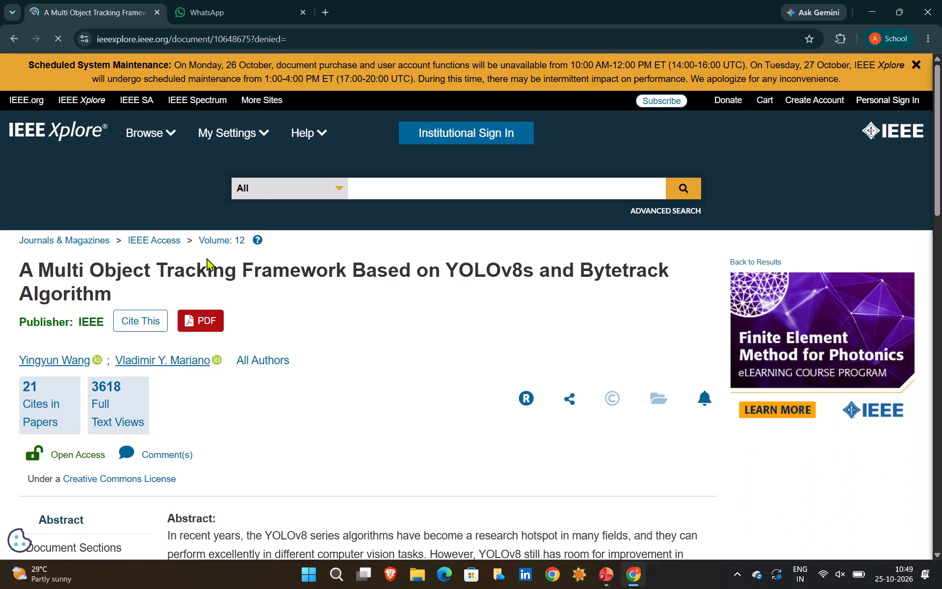
scroll(336, 379, "down", 2)
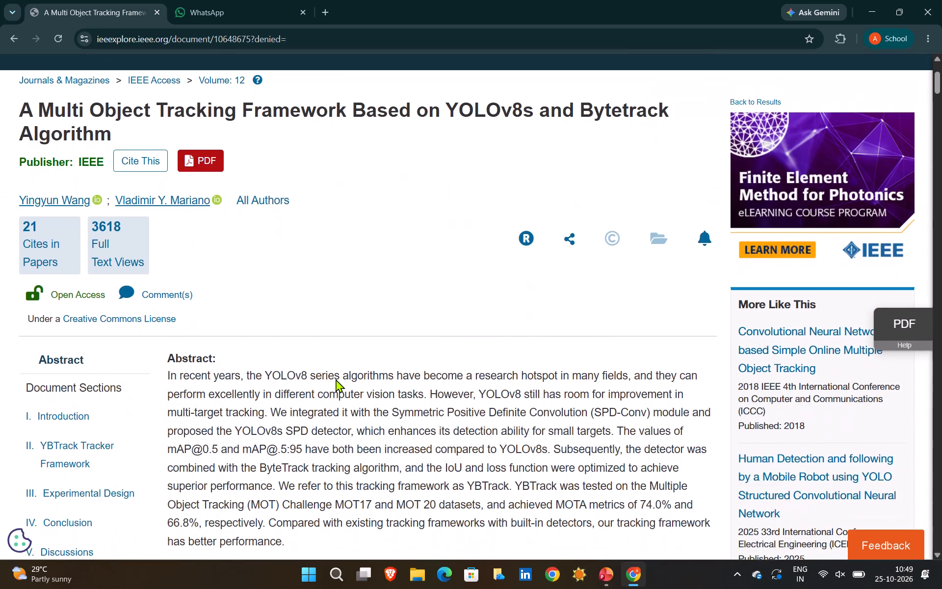
scroll(336, 379, "down", 2)
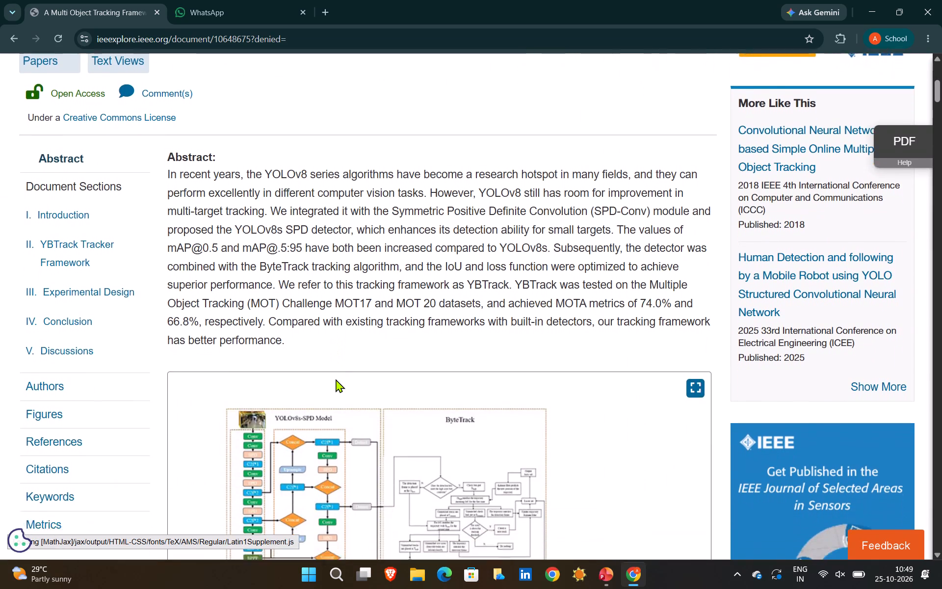
scroll(336, 379, "up", 1)
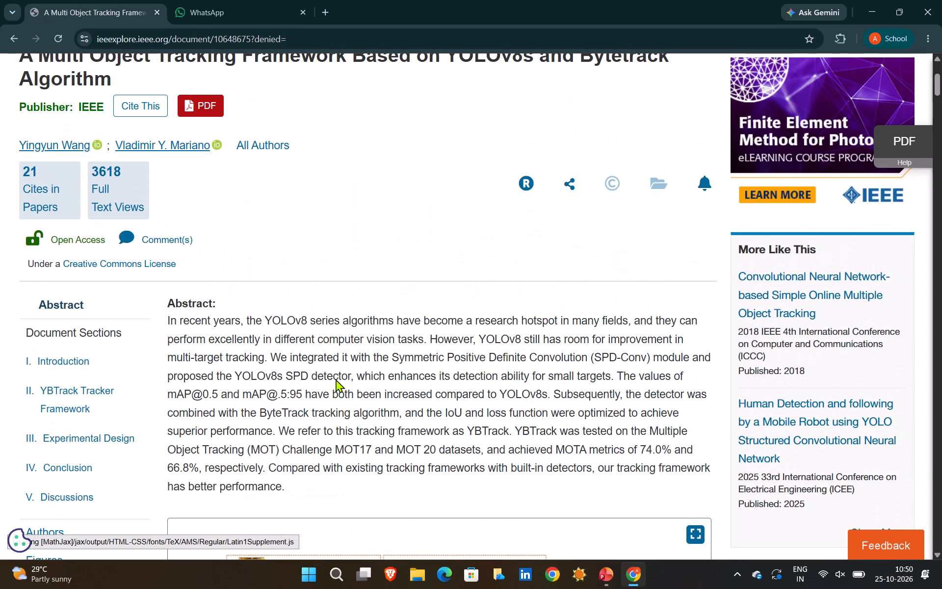
scroll(336, 379, "up", 1)
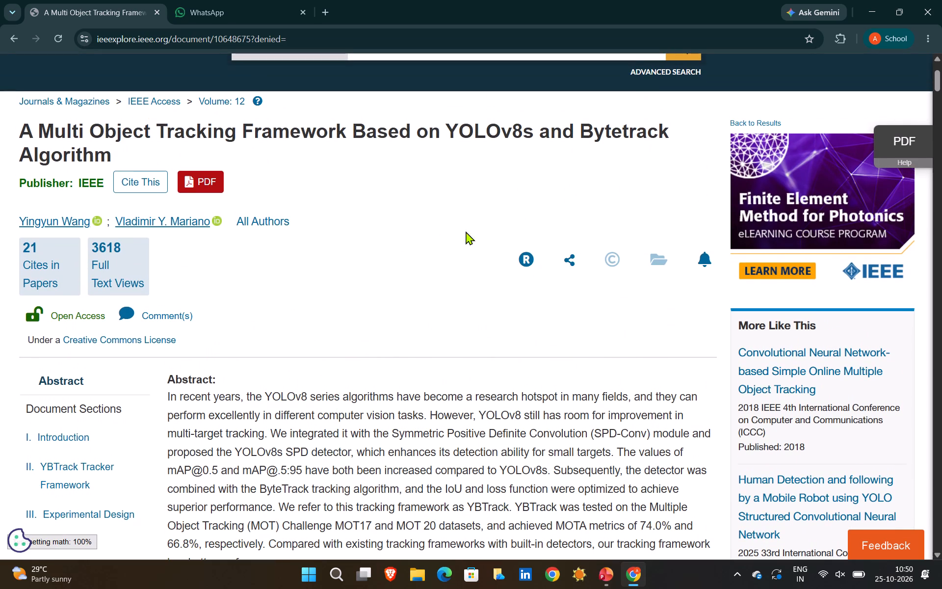
left_click(908, 145)
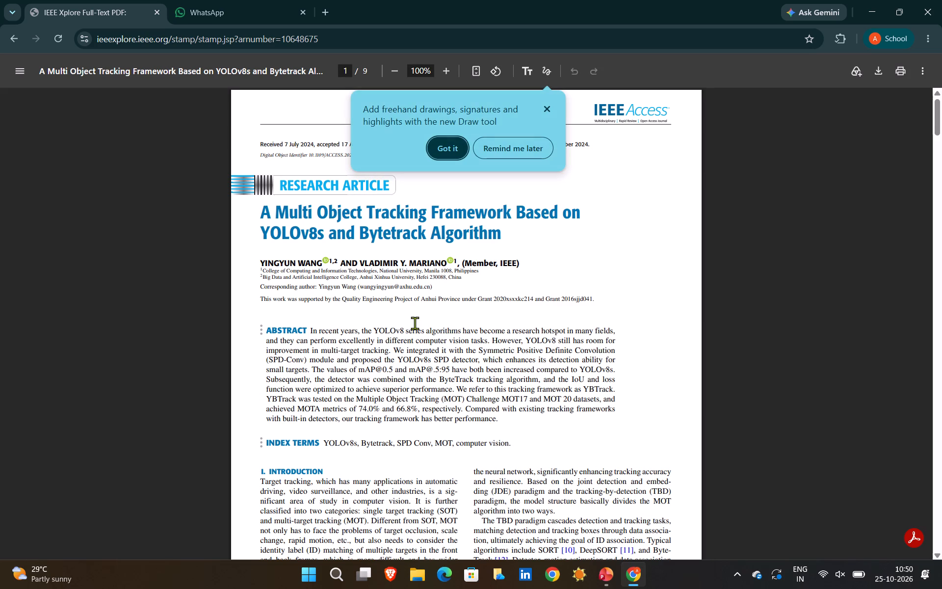
Skim the tracking framework paper's PDF through to the references and author biographies on the last page, dismiss the Draw tool tip, and go back.
scroll(400, 417, "down", 1)
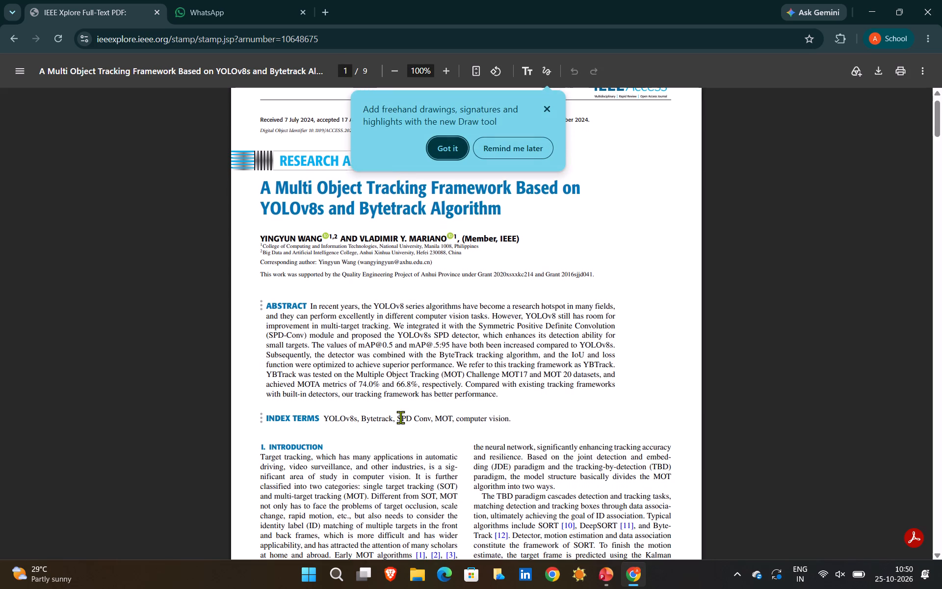
scroll(400, 417, "down", 5)
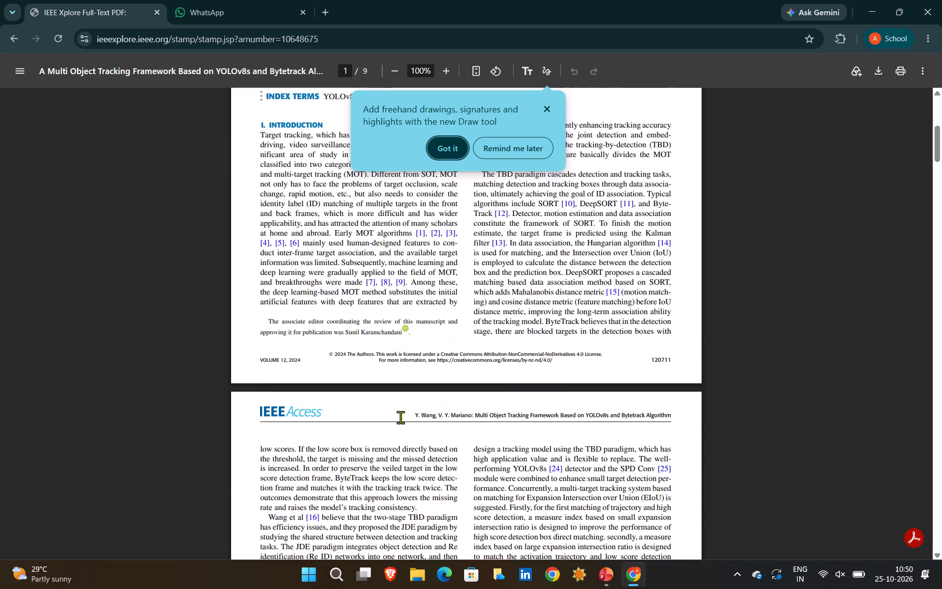
scroll(400, 417, "down", 6)
scroll(410, 370, "down", 2)
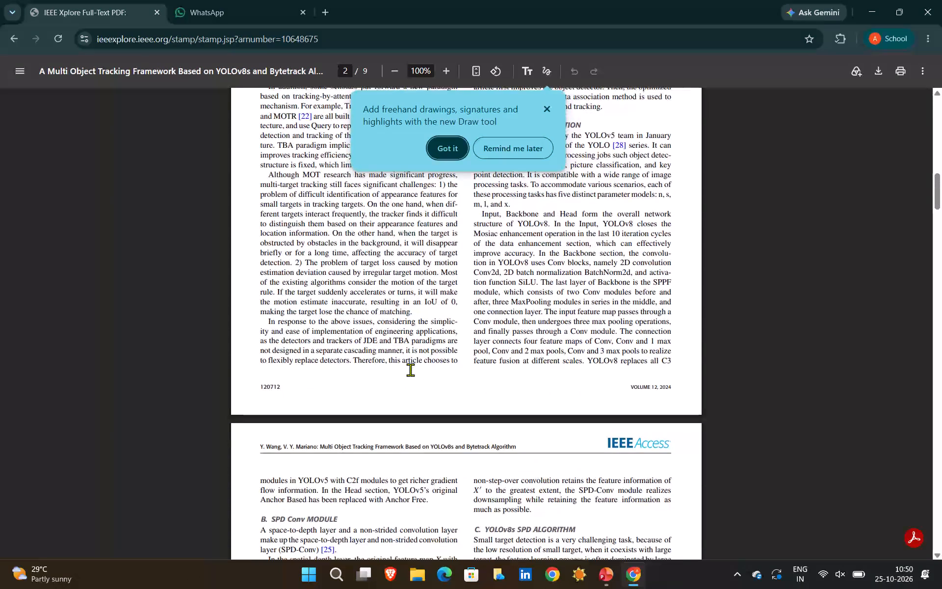
scroll(410, 370, "down", 10)
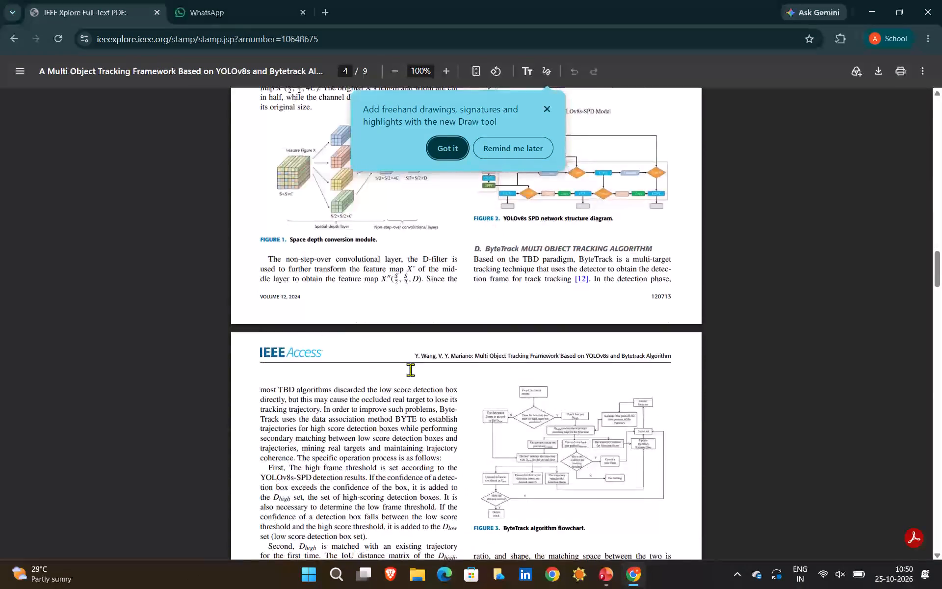
scroll(410, 370, "down", 15)
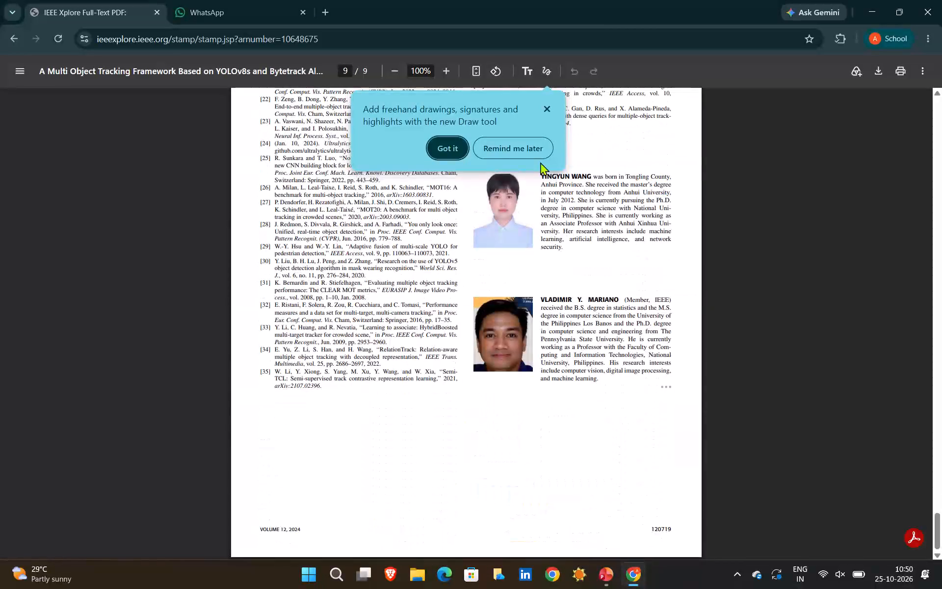
left_click(545, 110)
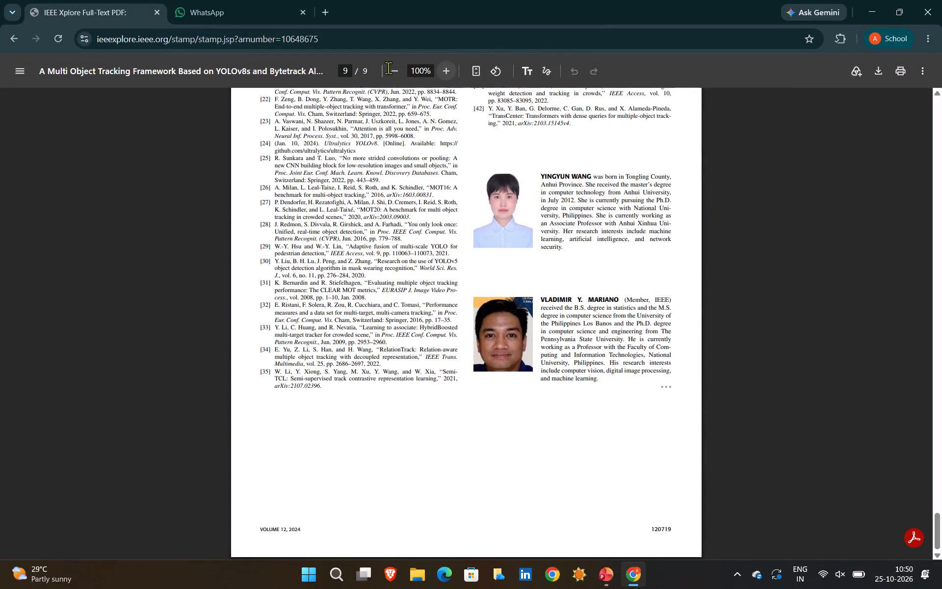
left_click(15, 35)
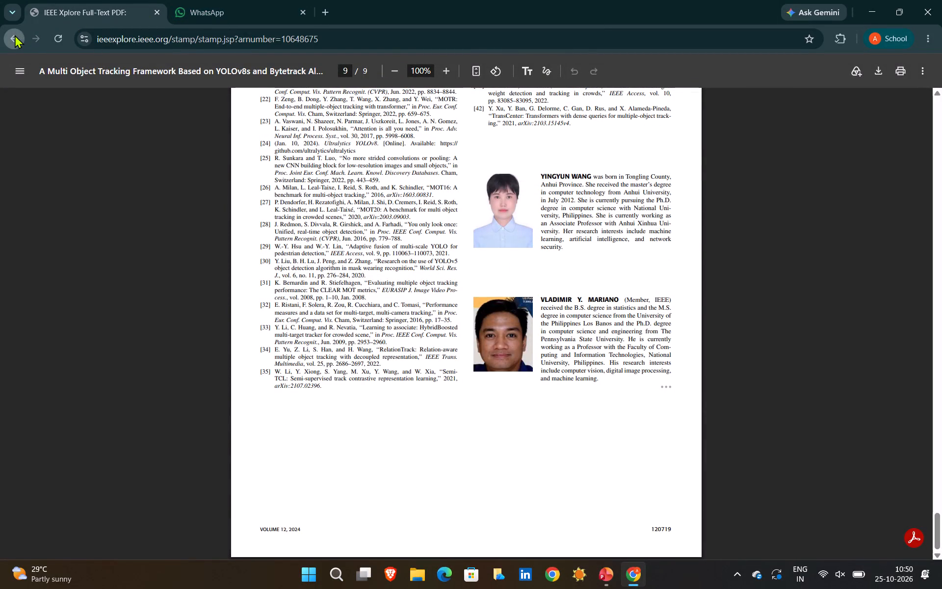
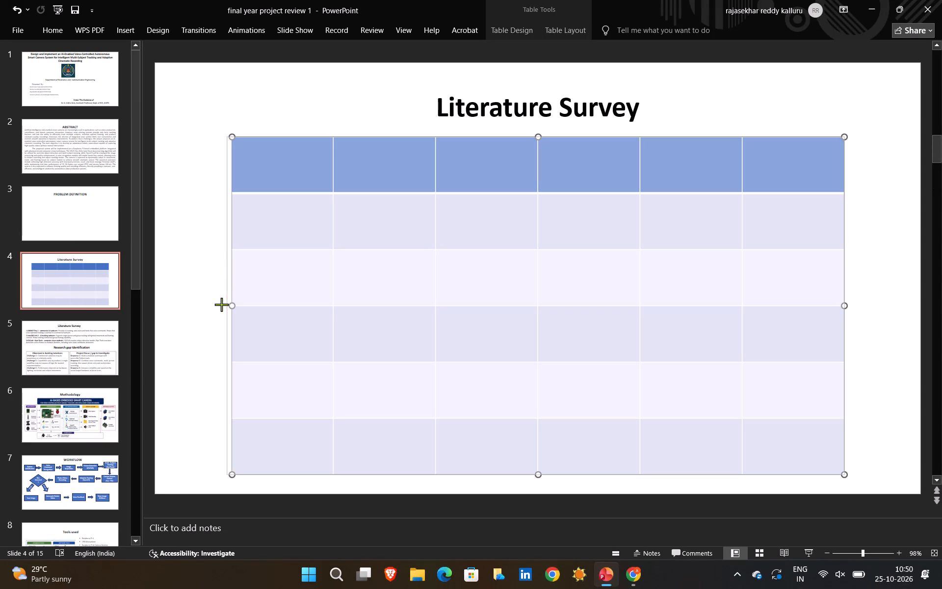
Widen the empty Literature Survey table on both sides so it spans most of the slide's width.
left_click_drag(221, 304, 197, 303)
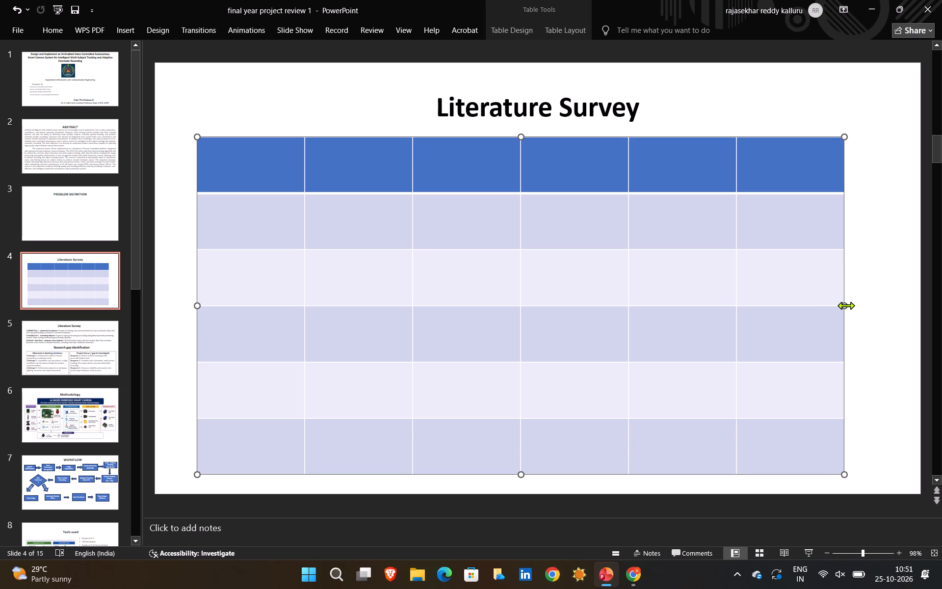
left_click_drag(846, 305, 881, 302)
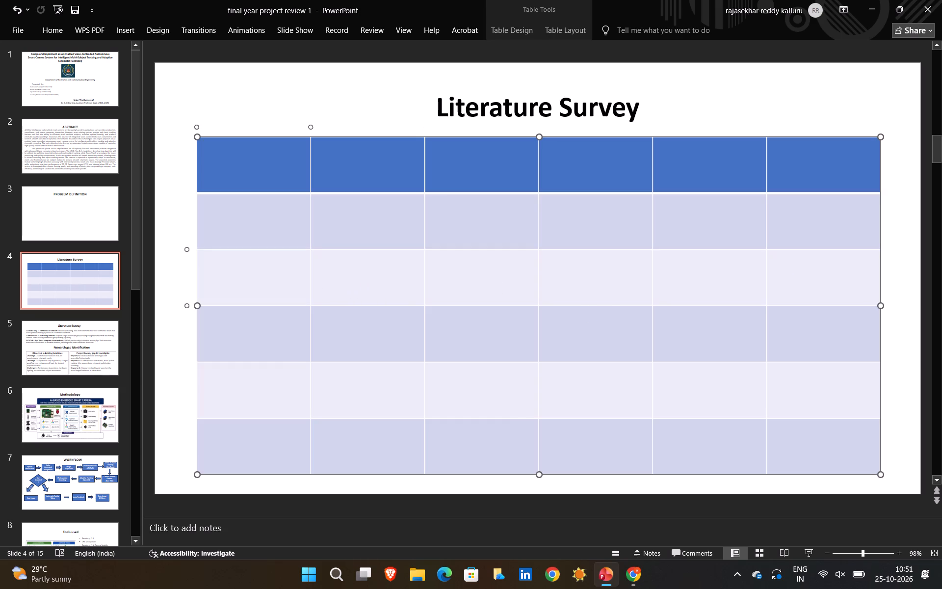
Narrow the table's first column to a slim one and rebalance the following column borders so the second to fourth columns are about equally wide.
left_click_drag(310, 302, 240, 304)
left_click_drag(240, 304, 238, 304)
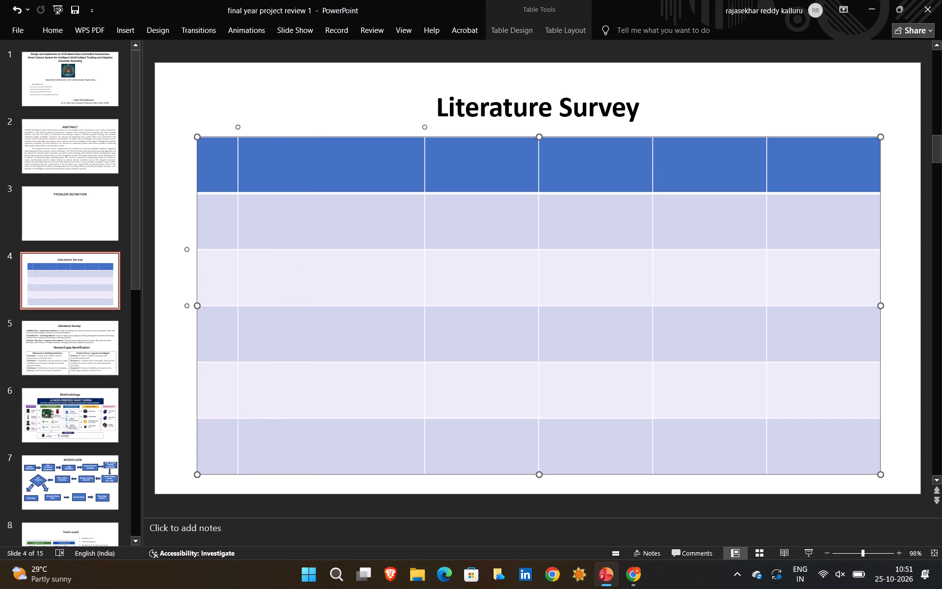
left_click_drag(423, 299, 364, 304)
left_click_drag(364, 304, 365, 303)
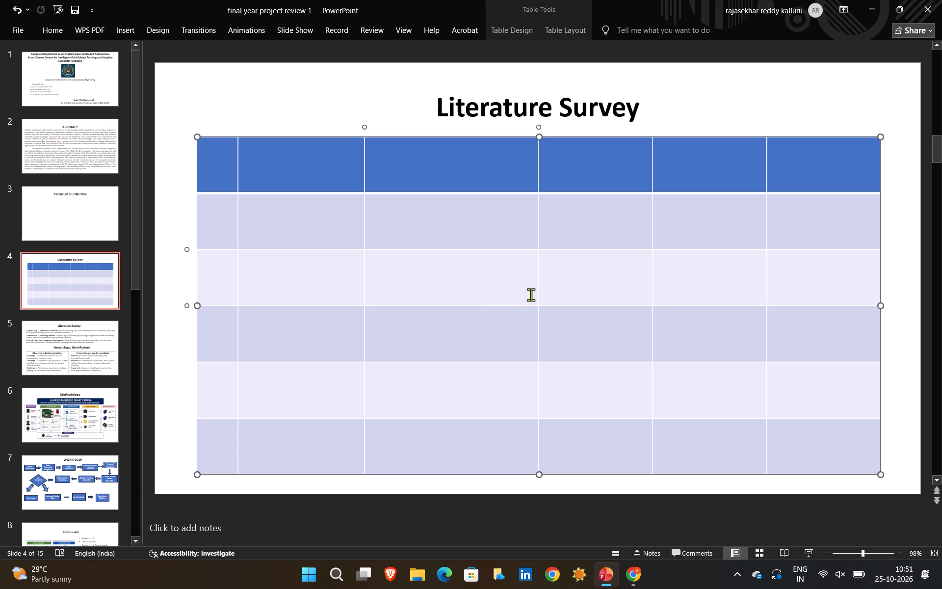
left_click_drag(537, 294, 493, 299)
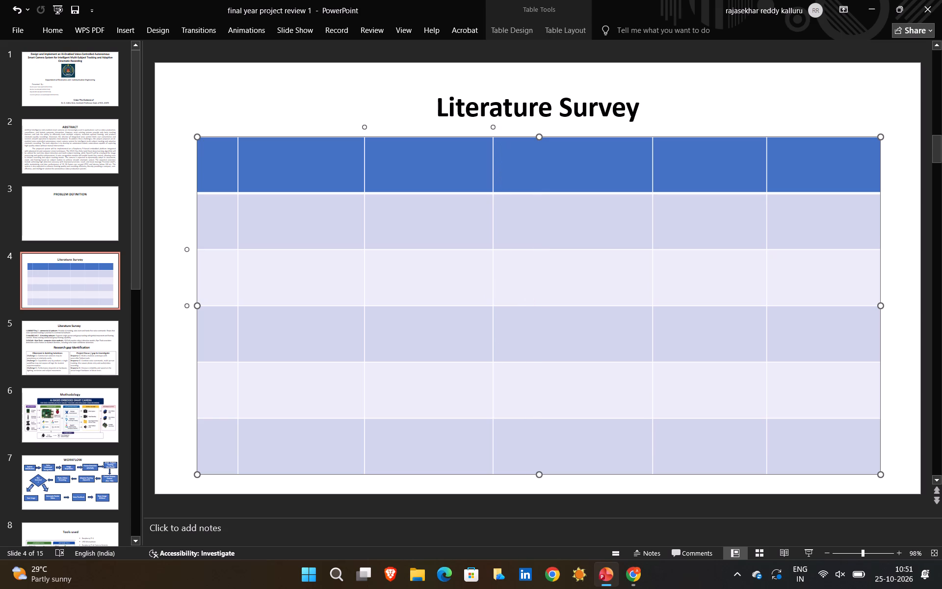
left_click_drag(652, 286, 641, 285)
left_click_drag(641, 285, 619, 284)
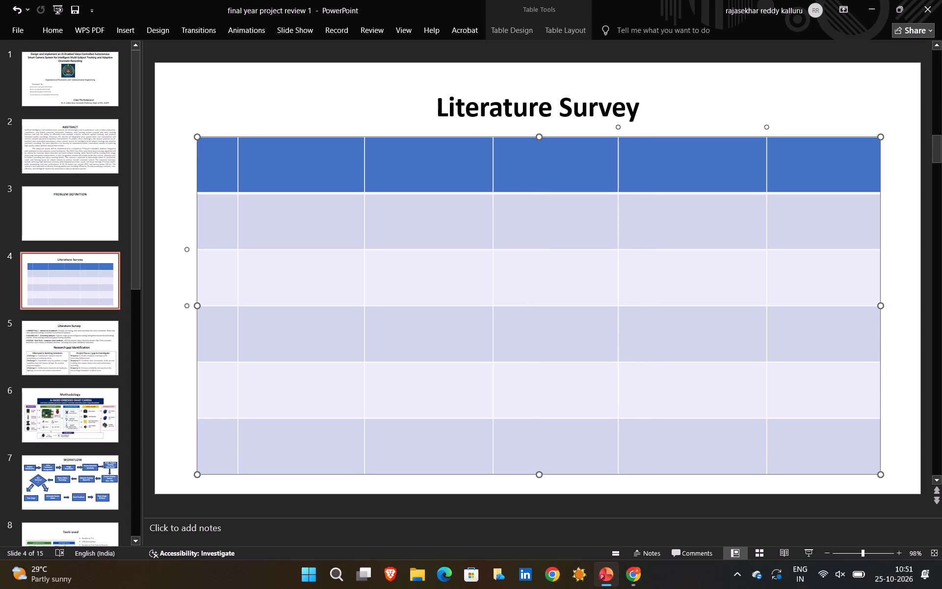
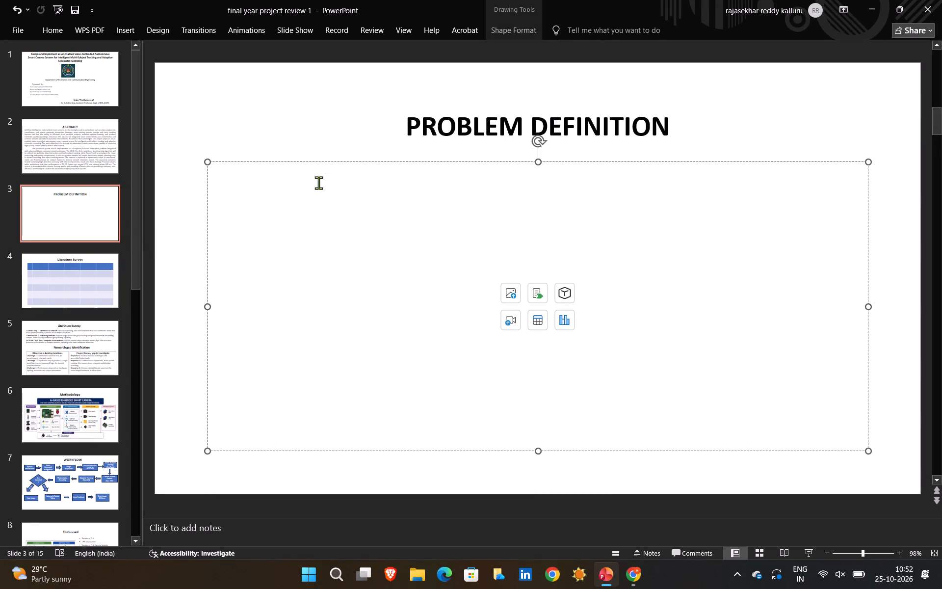
Paste the copied problem statement into the Problem Definition slide's body and delete its "Problem Statement" heading text.
key("ctrl+v")
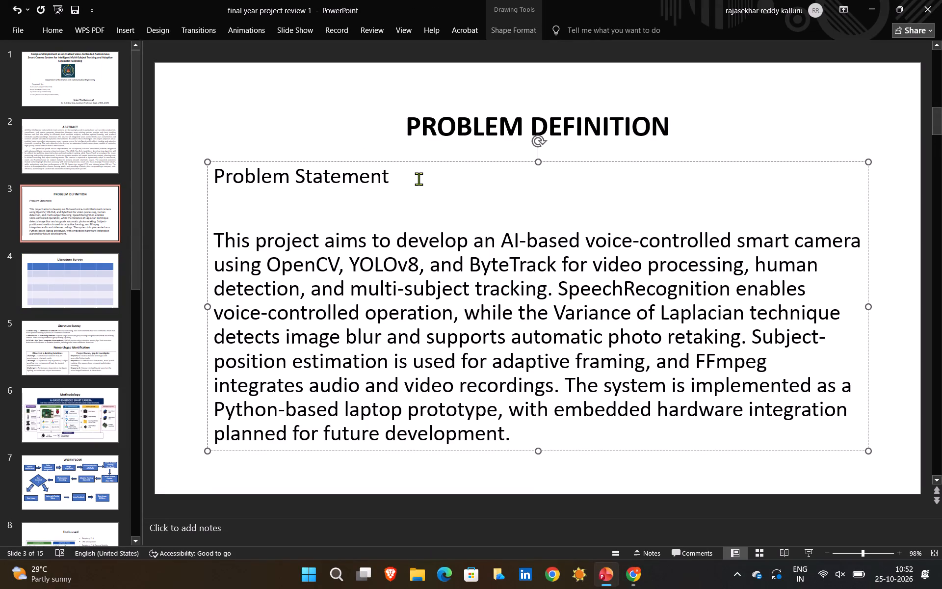
left_click(419, 179)
left_click(419, 179)
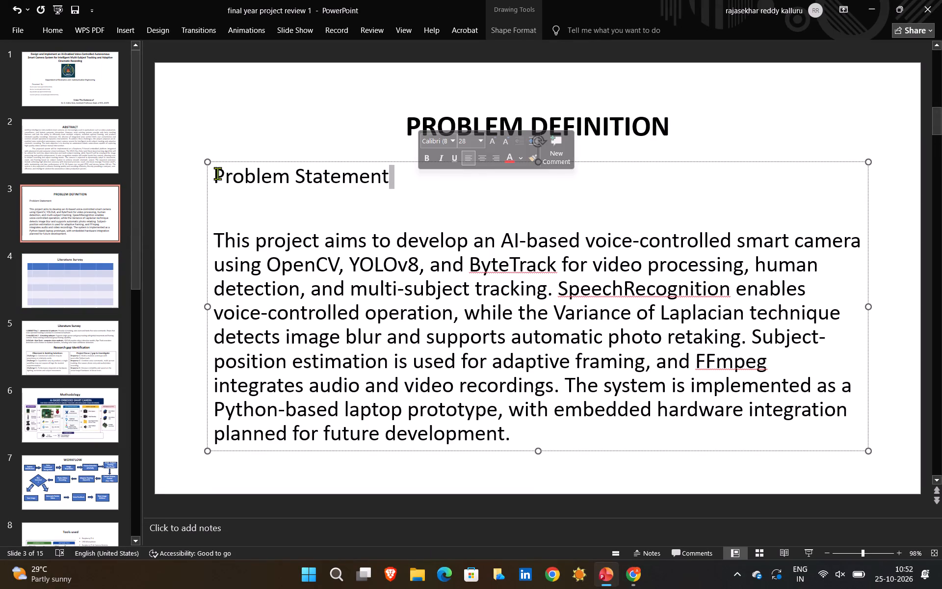
left_click_drag(217, 173, 469, 175)
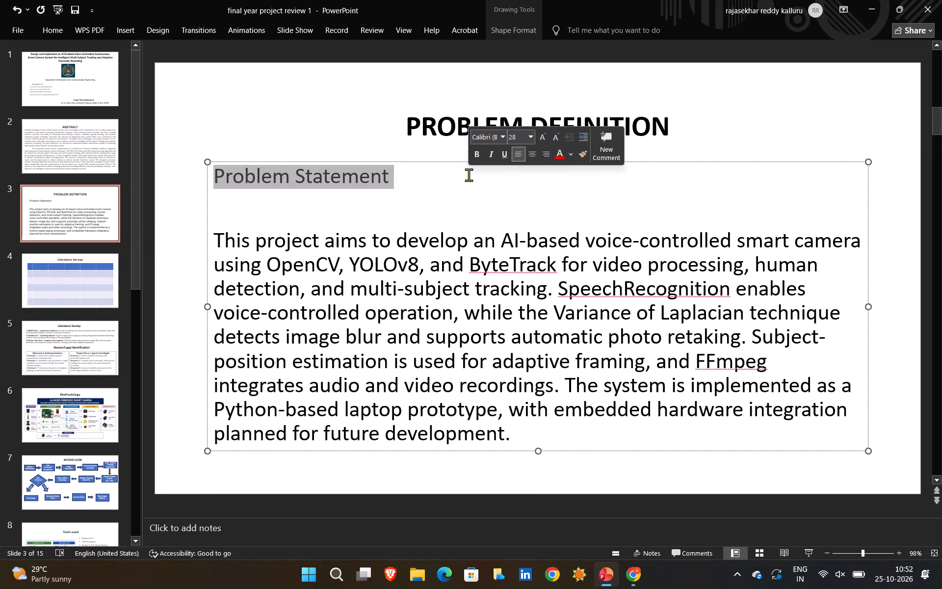
key("BackSpace")
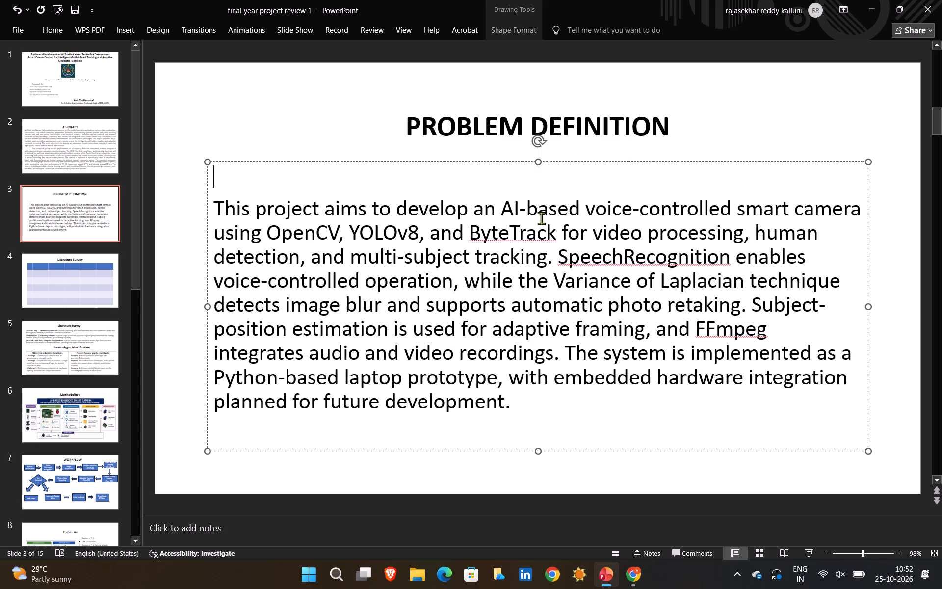
Insert the missing spaces in the body paragraph so the terms read "Speech Recognition" and "Byte Track".
left_click(509, 232)
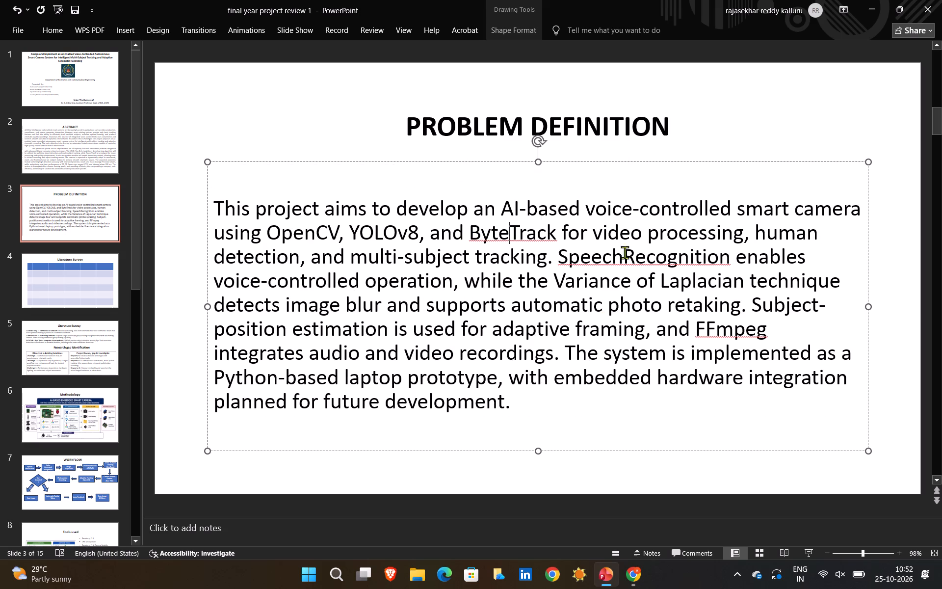
left_click(624, 257)
key("space")
left_click(514, 230)
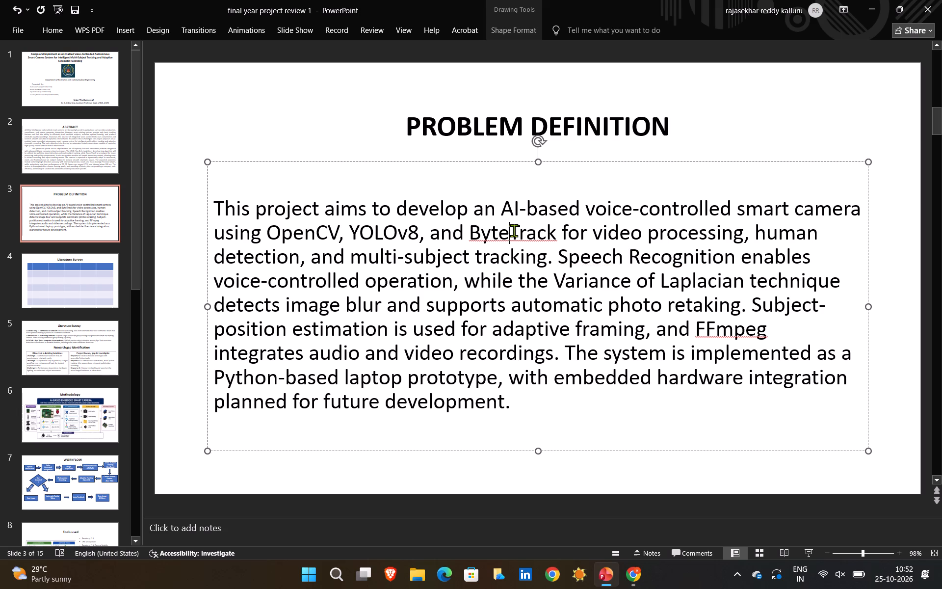
key("space")
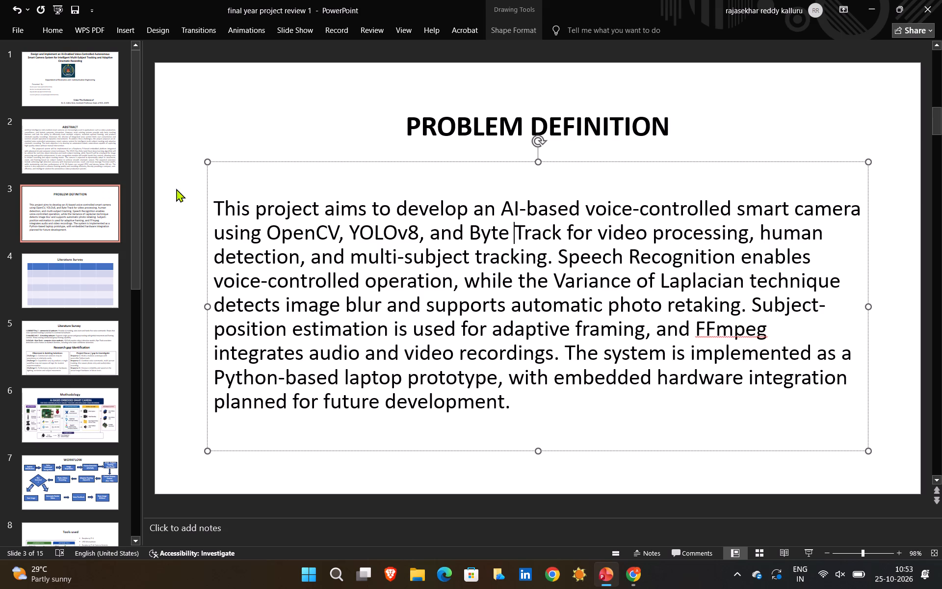
Format the whole problem definition paragraph in Calibri (Body) at font size 24.
left_click_drag(218, 198, 416, 327)
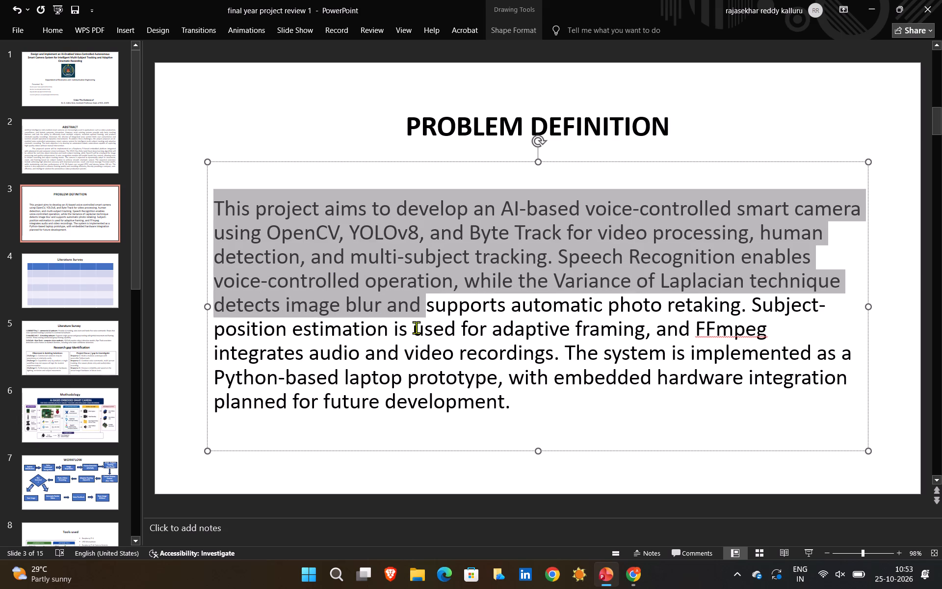
left_click_drag(416, 327, 536, 430)
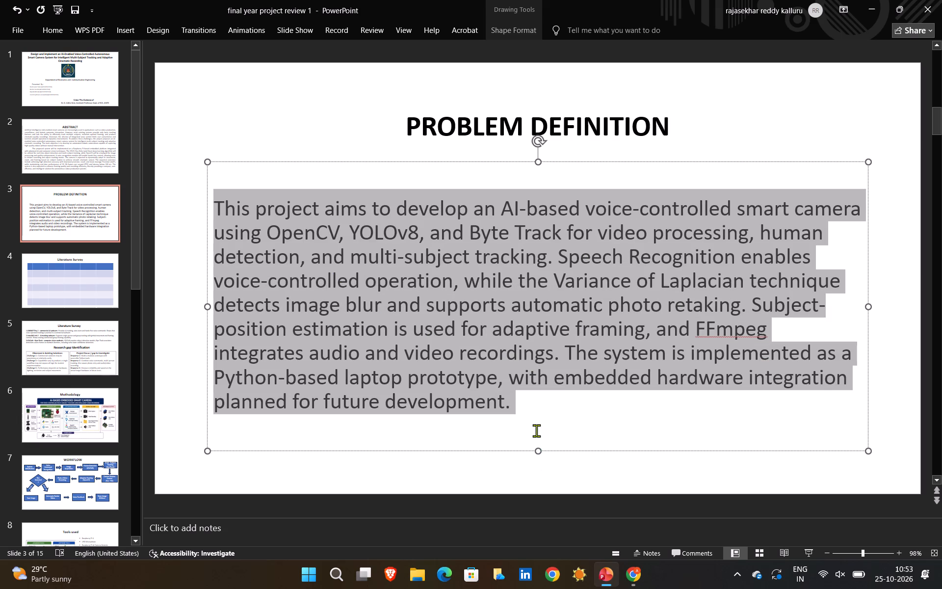
left_click_drag(536, 430, 527, 417)
left_click(592, 376)
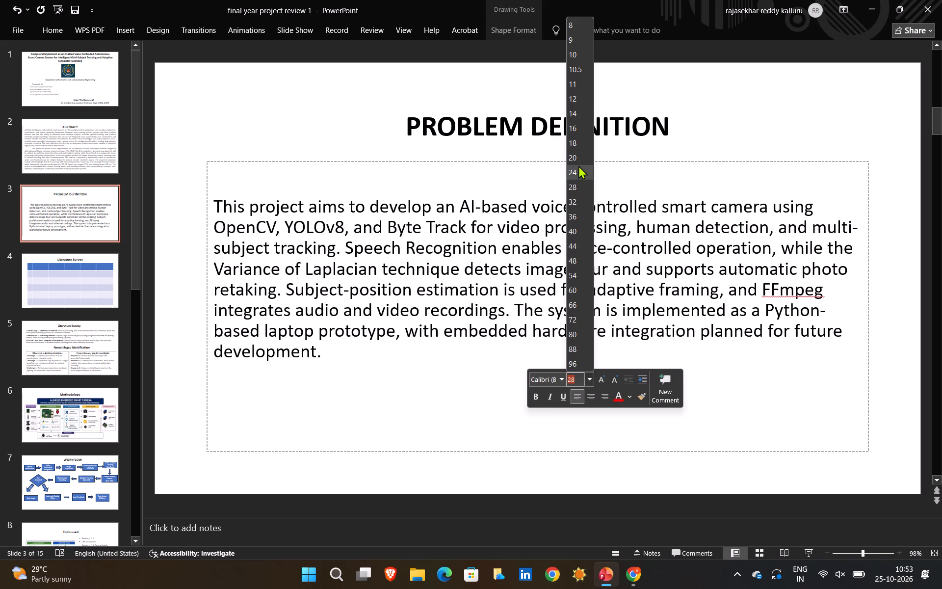
left_click(578, 165)
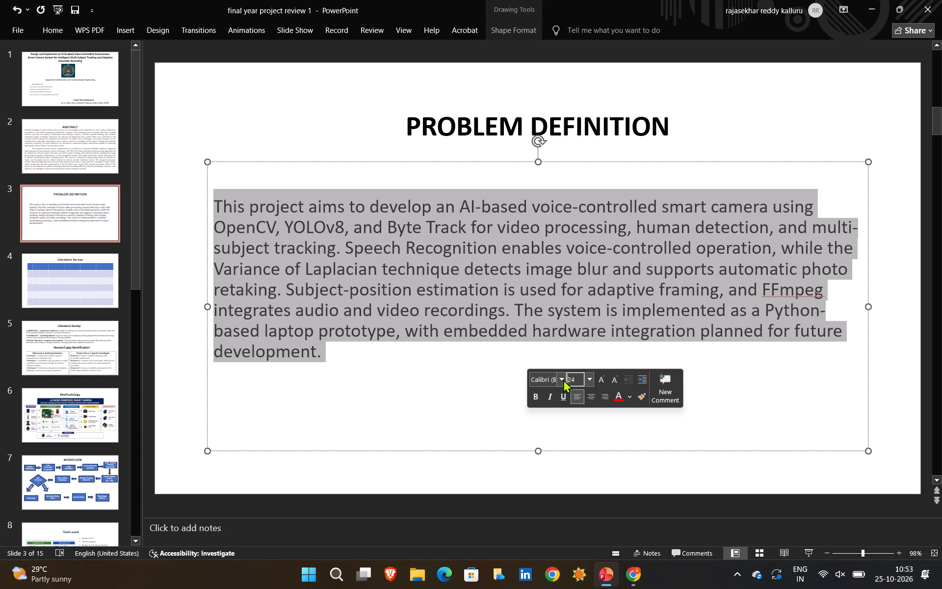
left_click(563, 377)
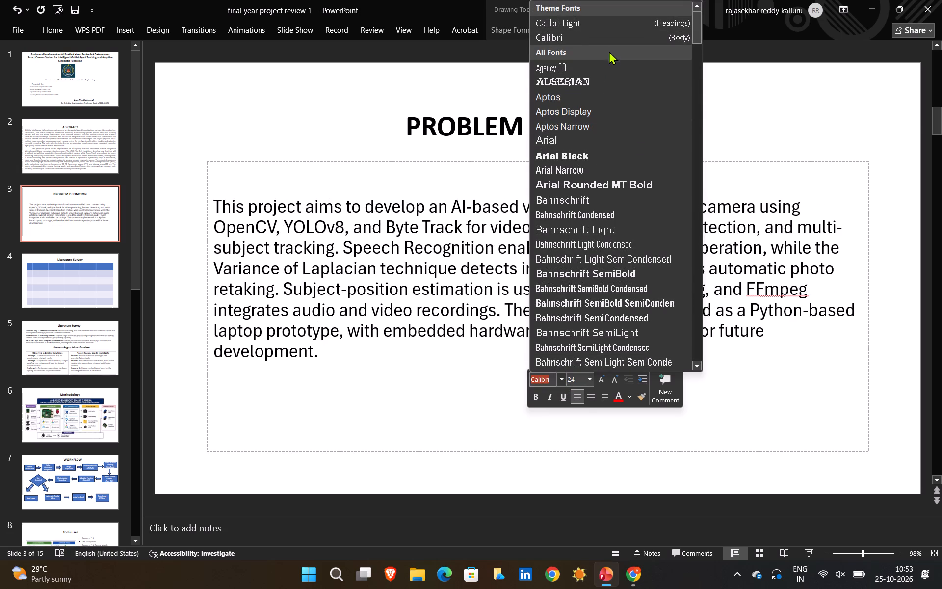
left_click(606, 35)
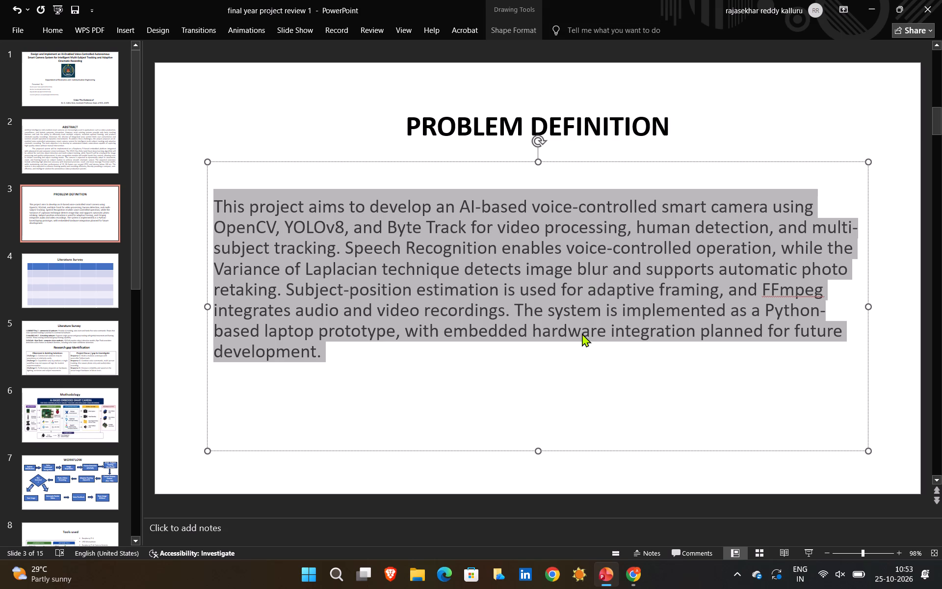
left_click(582, 333)
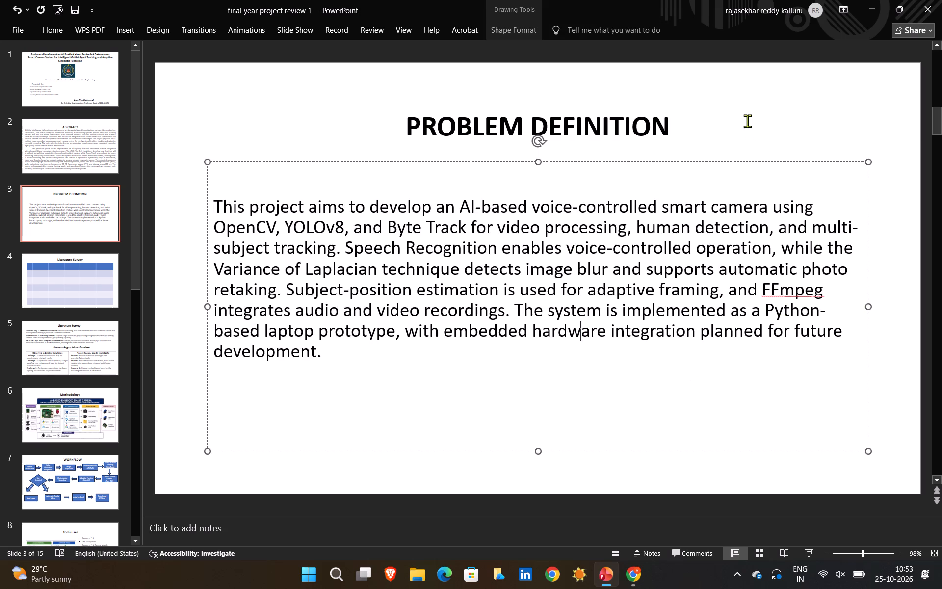
Move the PROBLEM DEFINITION title box slightly down, closer to the body paragraph.
left_click(553, 126)
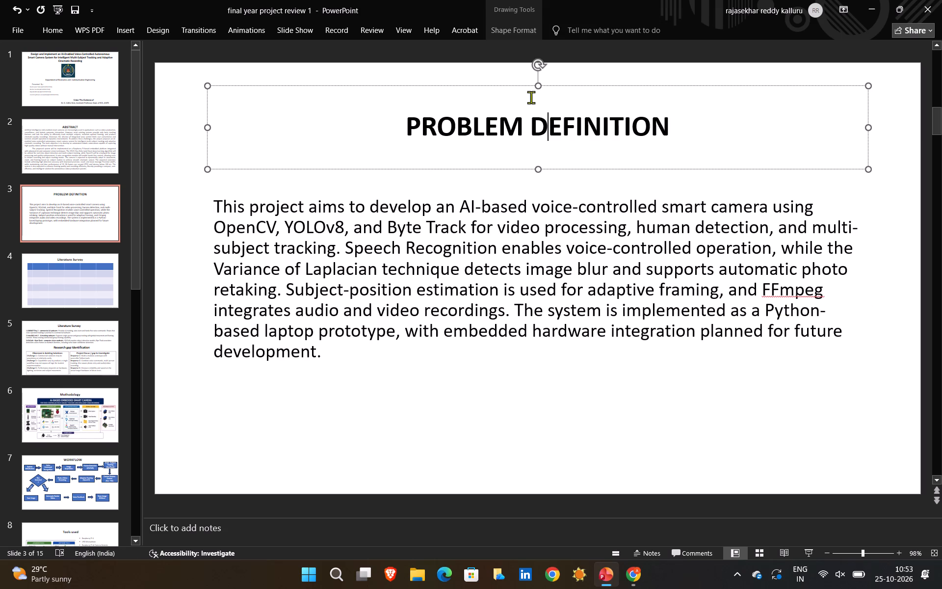
left_click_drag(527, 85, 529, 107)
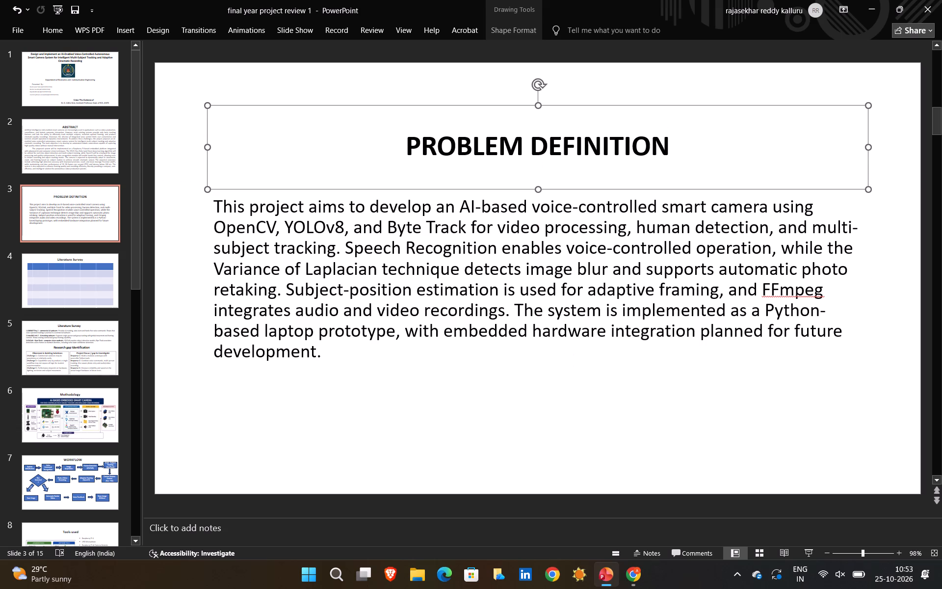
left_click(570, 363)
left_click(735, 128)
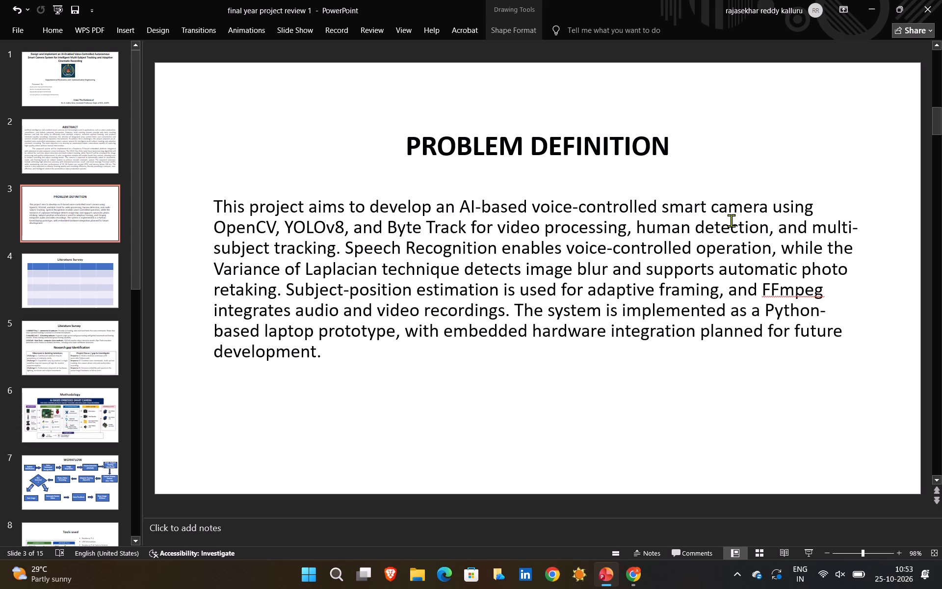
Narrow the body text box slightly by bringing in its right and left edges.
left_click(245, 231)
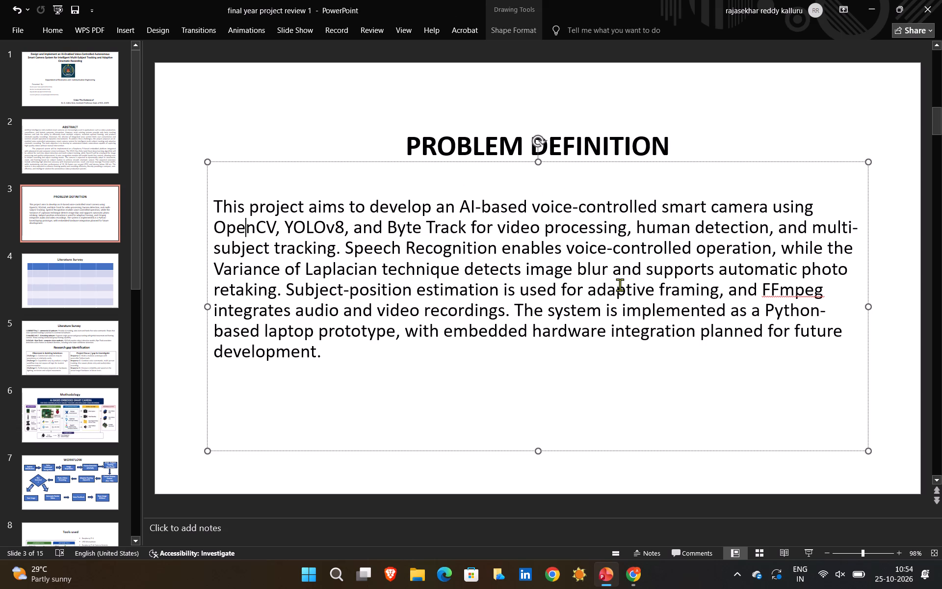
left_click(867, 305)
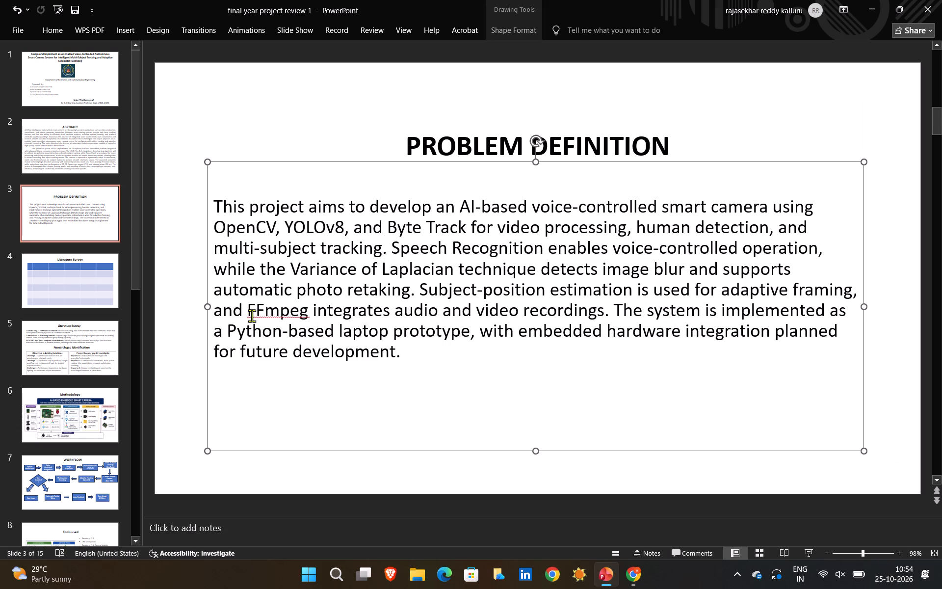
left_click_drag(206, 307, 217, 307)
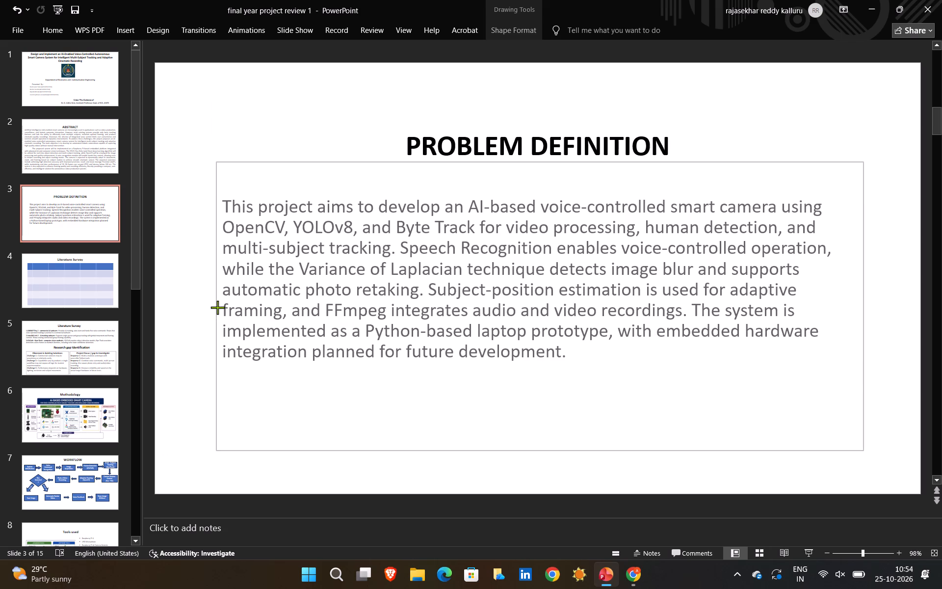
left_click_drag(217, 307, 217, 307)
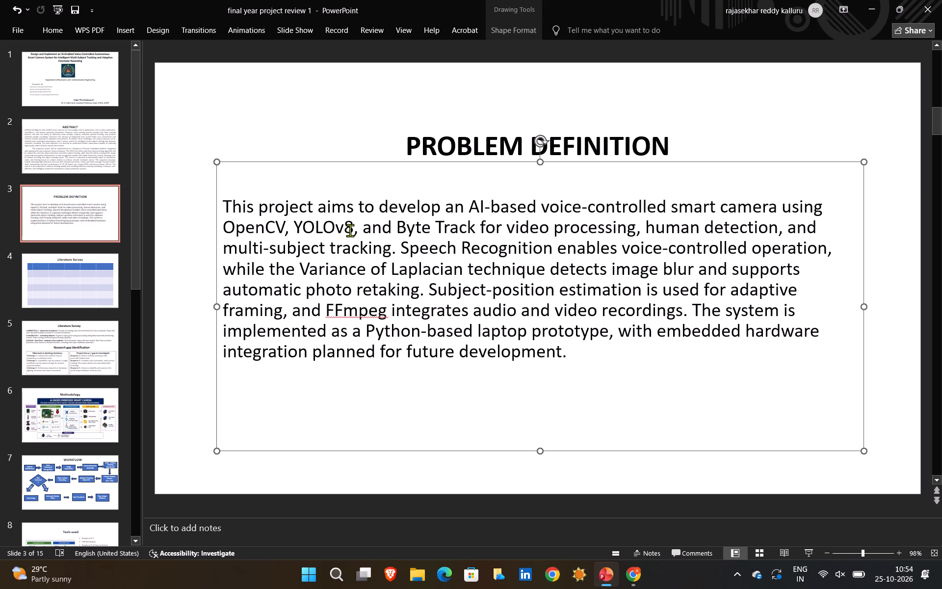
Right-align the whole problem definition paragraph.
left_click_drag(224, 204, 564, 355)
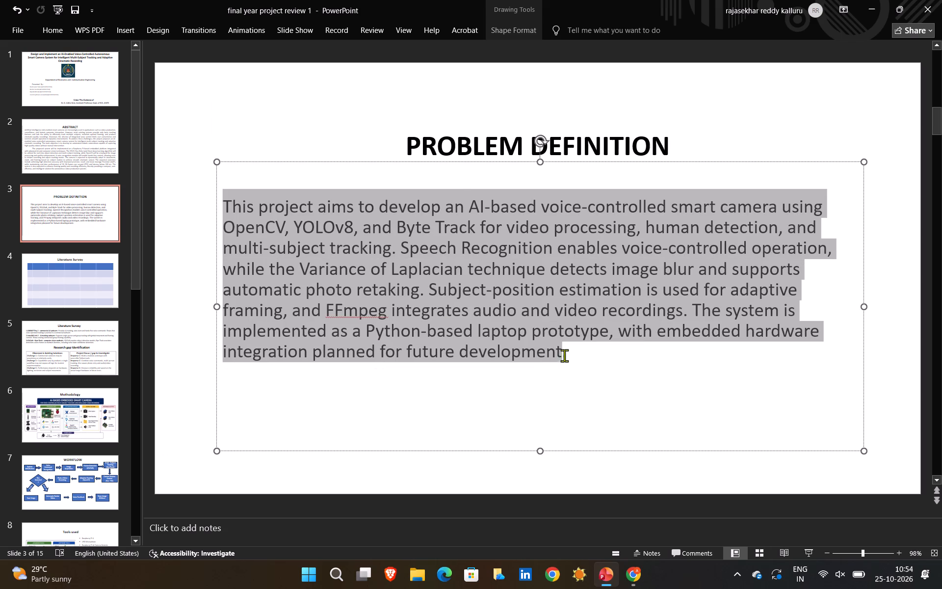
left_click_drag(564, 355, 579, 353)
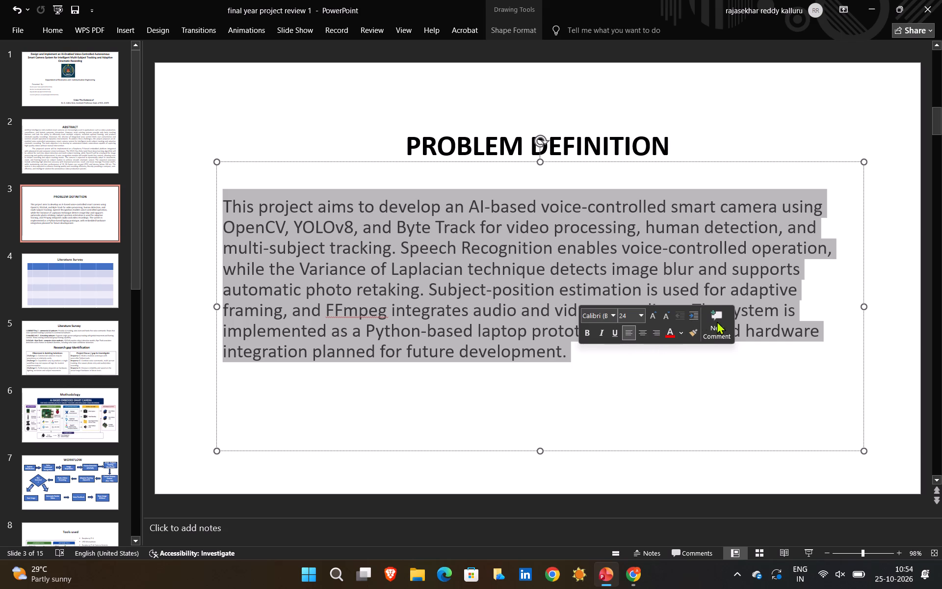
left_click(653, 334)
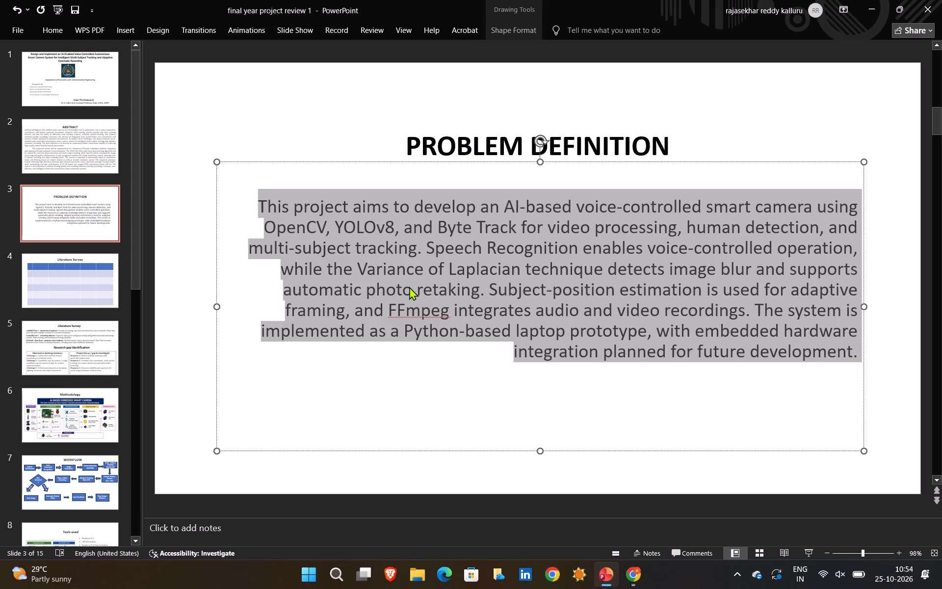
Remove the empty line above the body paragraph so the text starts at the top of its box.
left_click(257, 205)
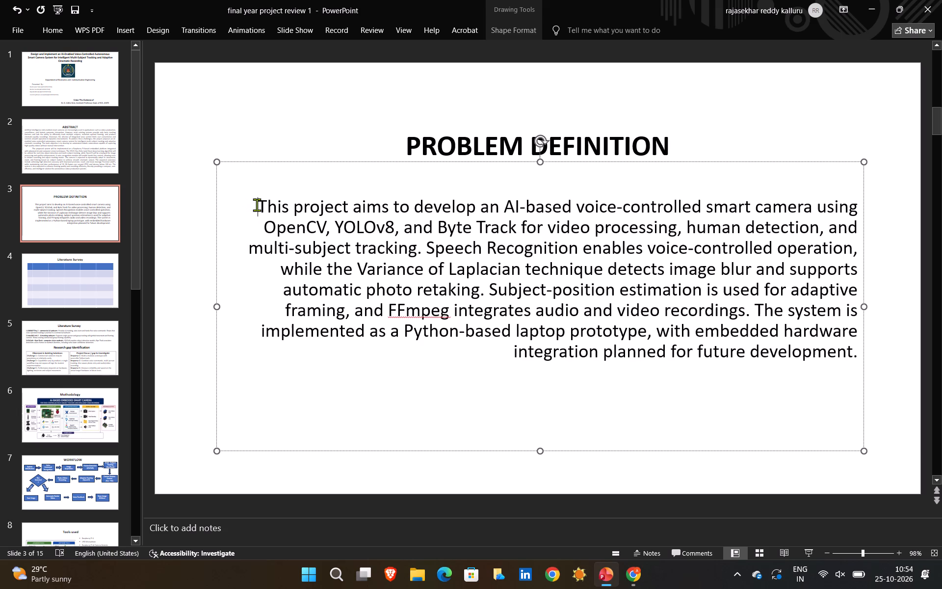
key("BackSpace")
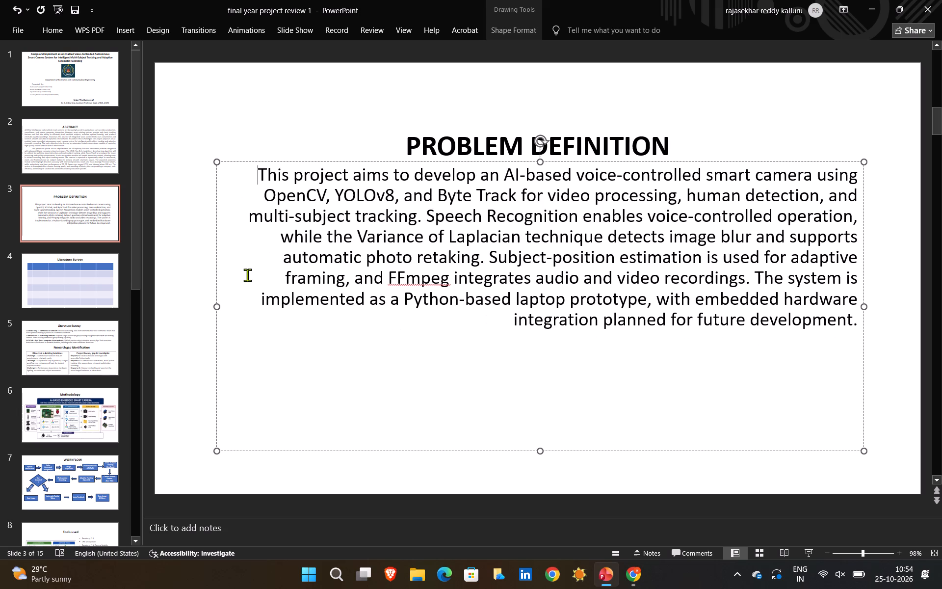
key("BackSpace")
key("BackSpace")
key("BackSpace")
key("BackSpace")
key("BackSpace")
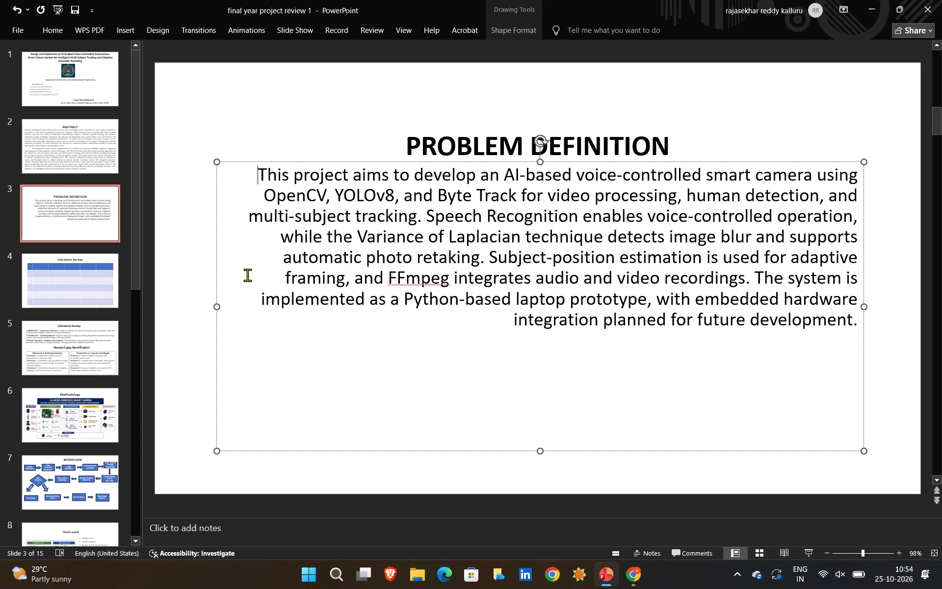
Set the problem definition paragraph back to left alignment.
left_click_drag(258, 172, 807, 346)
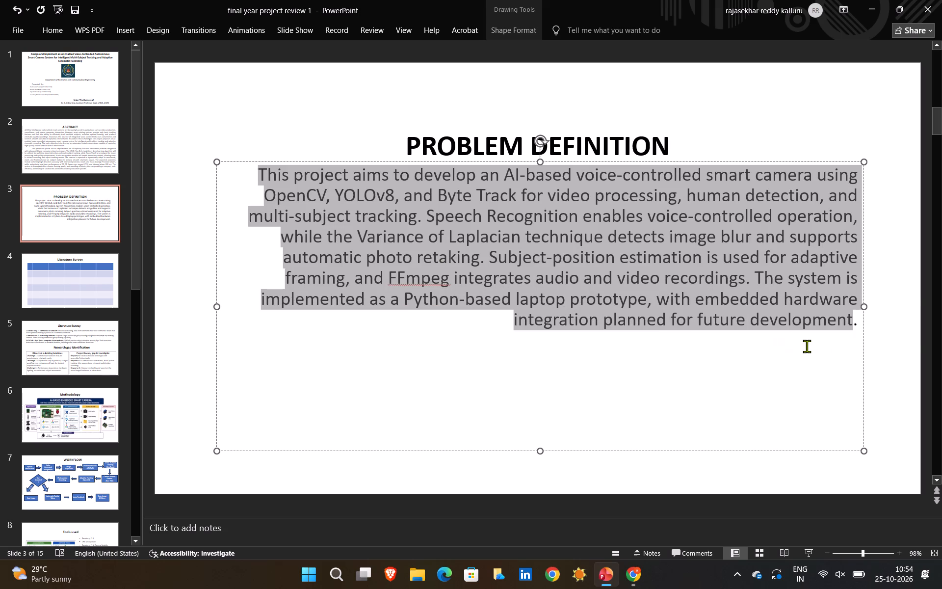
left_click_drag(807, 346, 809, 346)
left_click(836, 322)
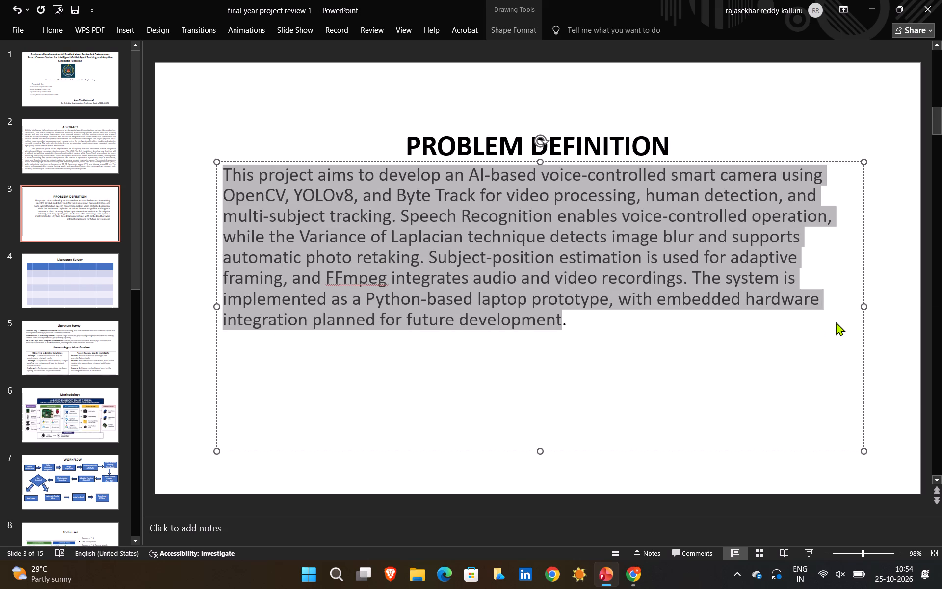
left_click(656, 377)
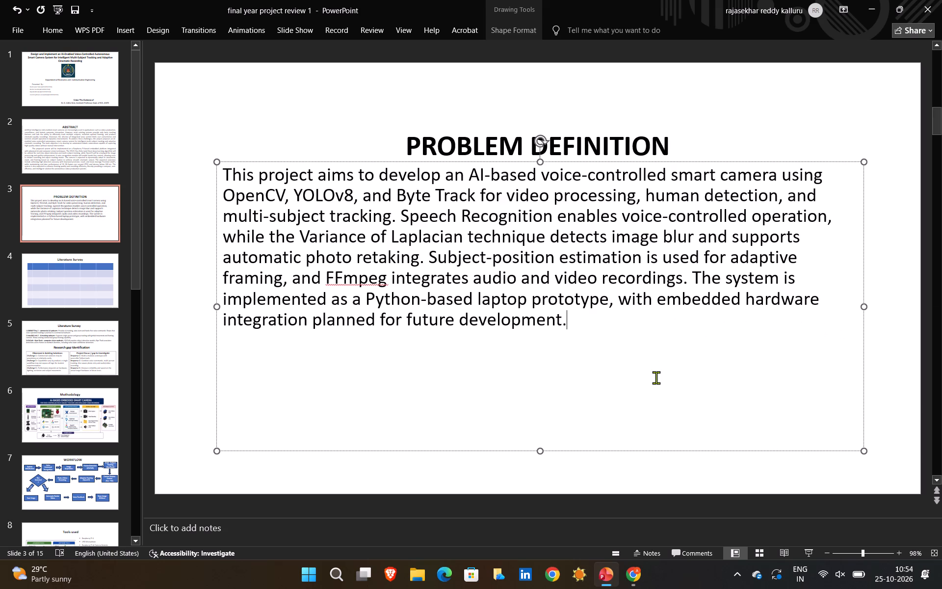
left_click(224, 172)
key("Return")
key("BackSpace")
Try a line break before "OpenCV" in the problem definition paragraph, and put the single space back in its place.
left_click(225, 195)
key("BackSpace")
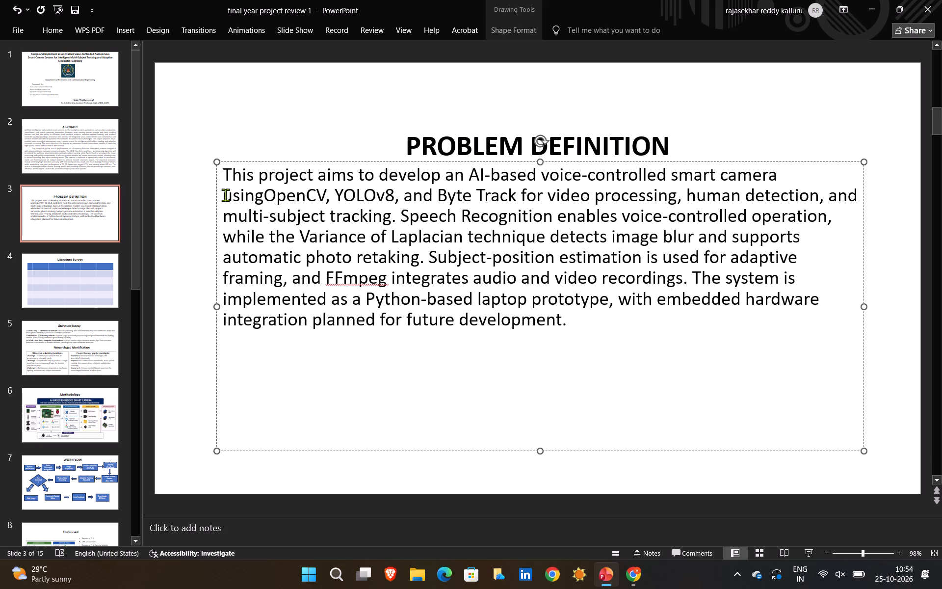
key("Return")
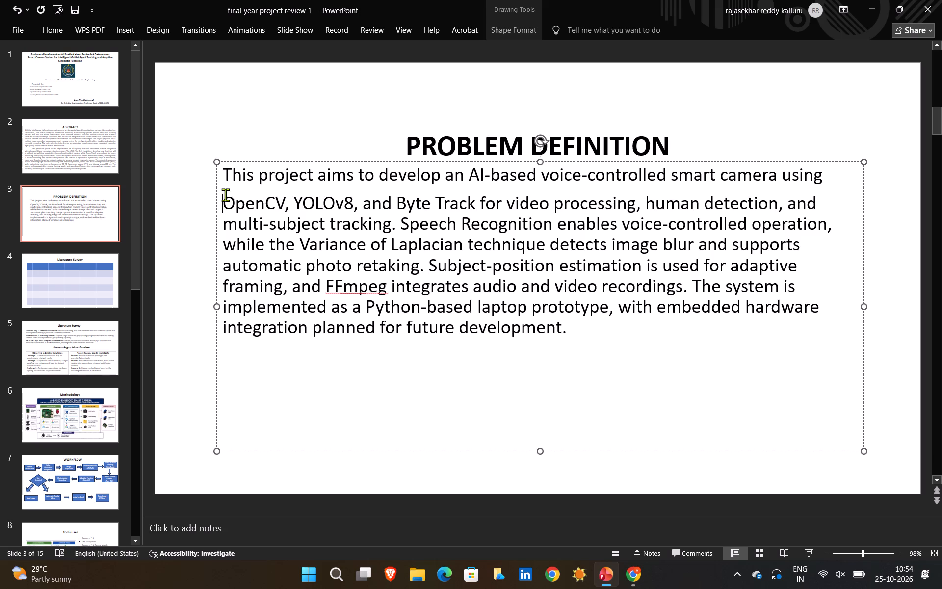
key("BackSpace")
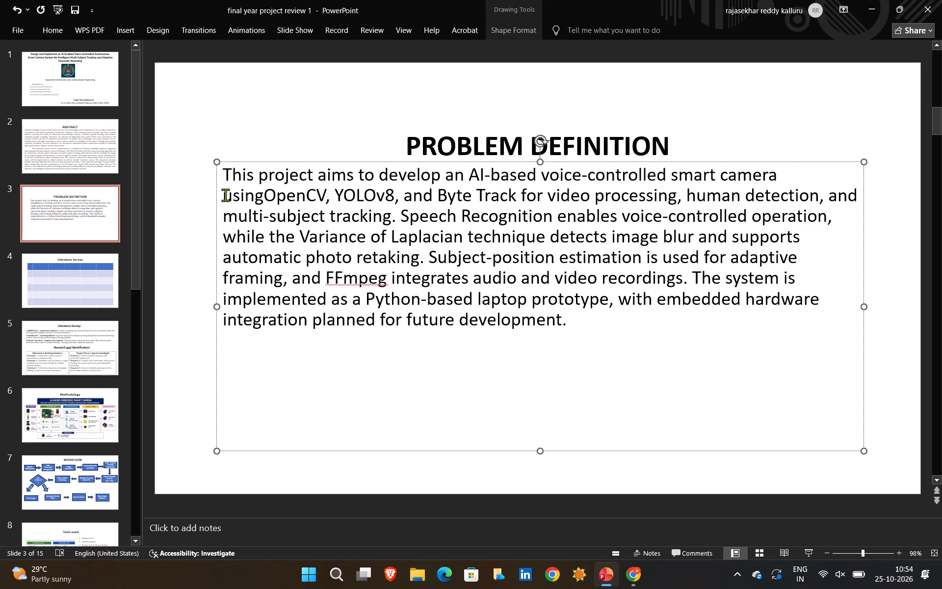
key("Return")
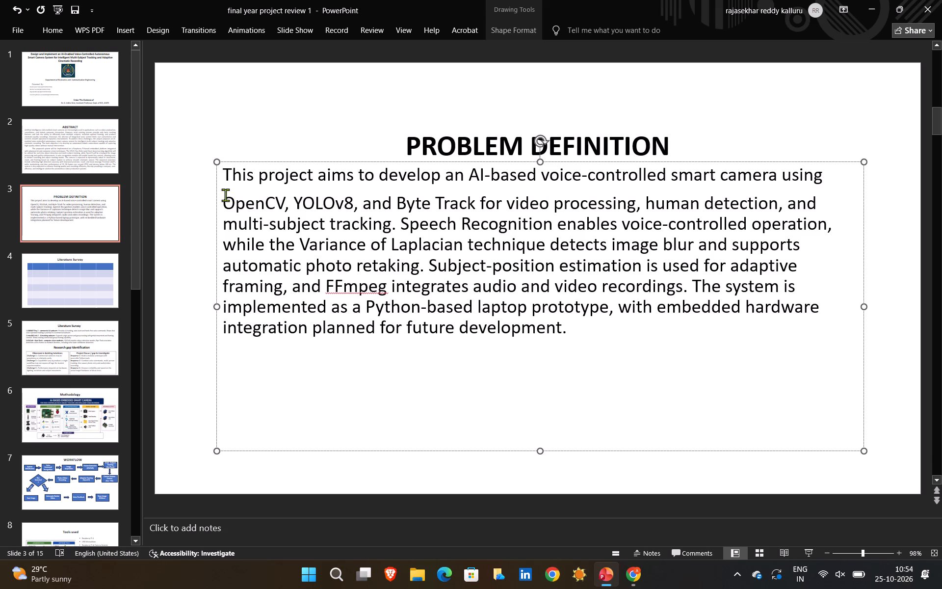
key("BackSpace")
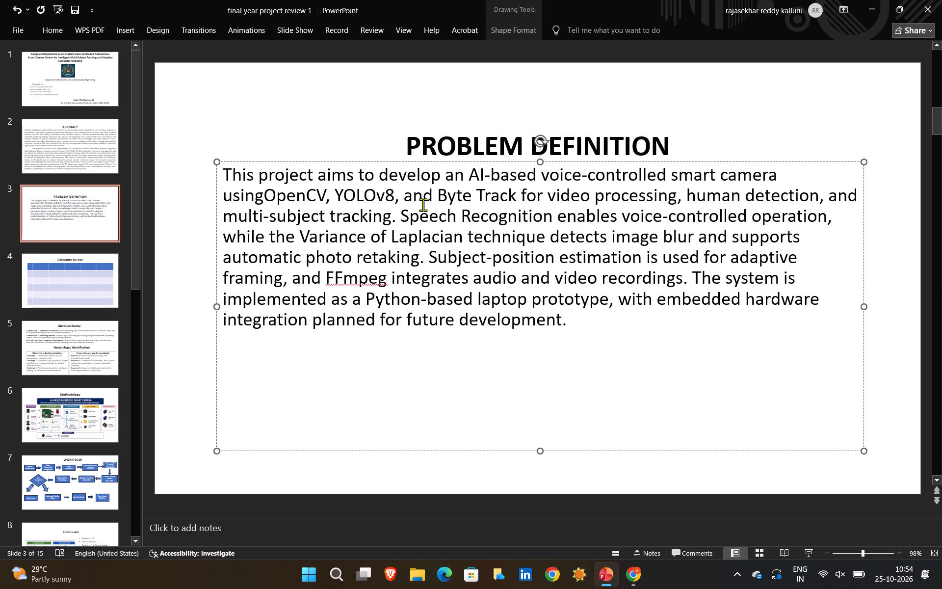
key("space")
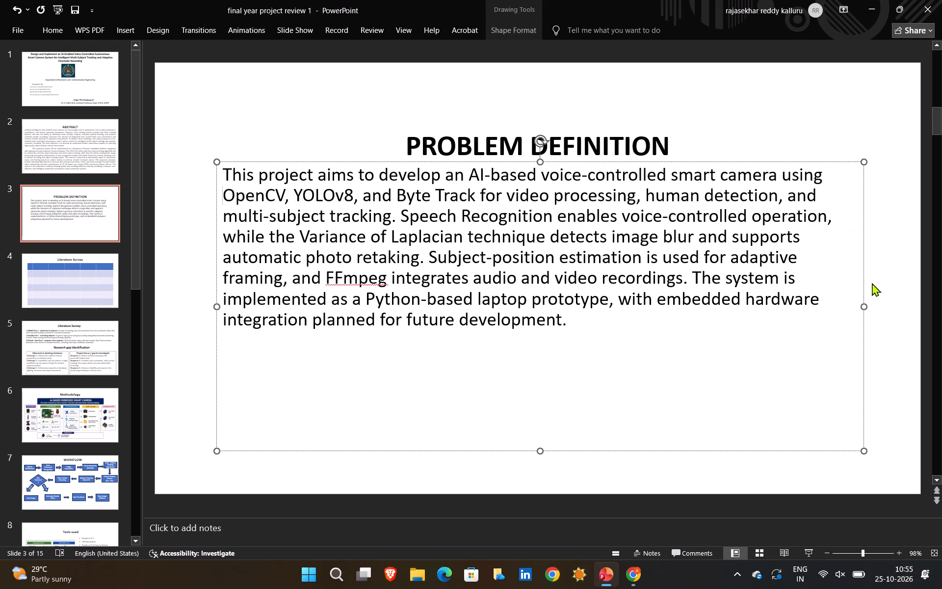
Narrow the problem definition text box slightly by bringing in its right edge.
left_click_drag(865, 308, 847, 308)
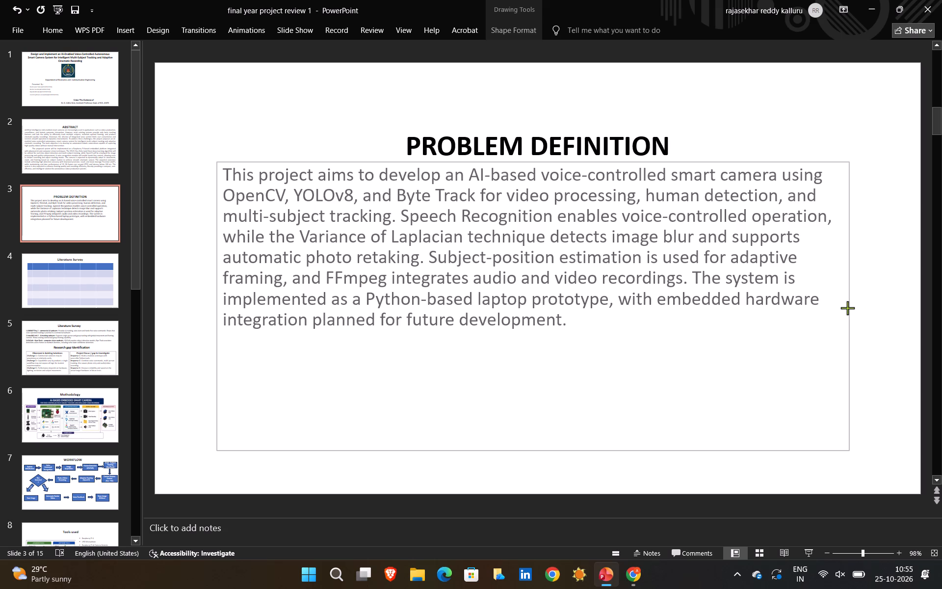
left_click_drag(847, 308, 839, 306)
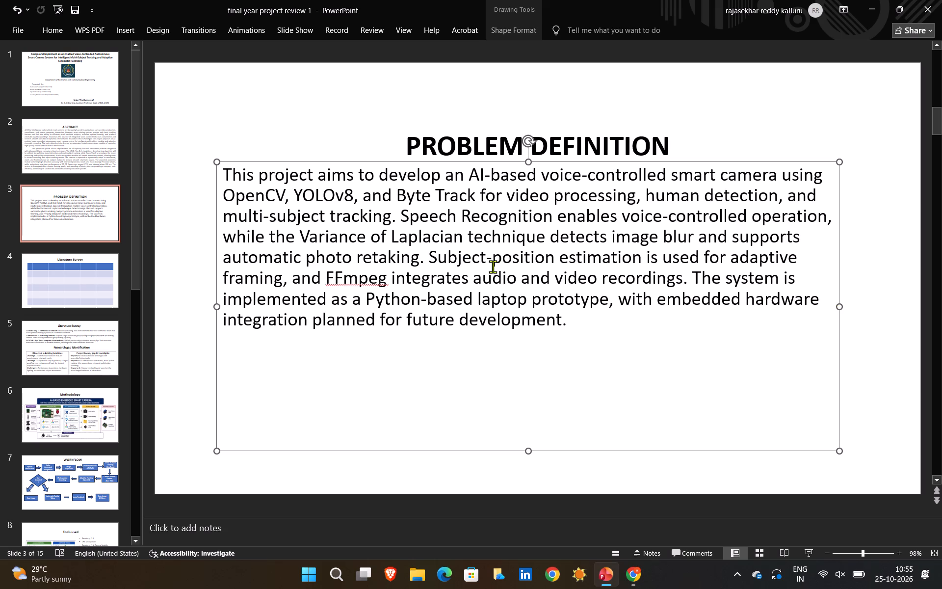
Move the problem definition text box slightly down and to the right, leaving a gap beneath the heading.
left_click_drag(520, 163, 541, 174)
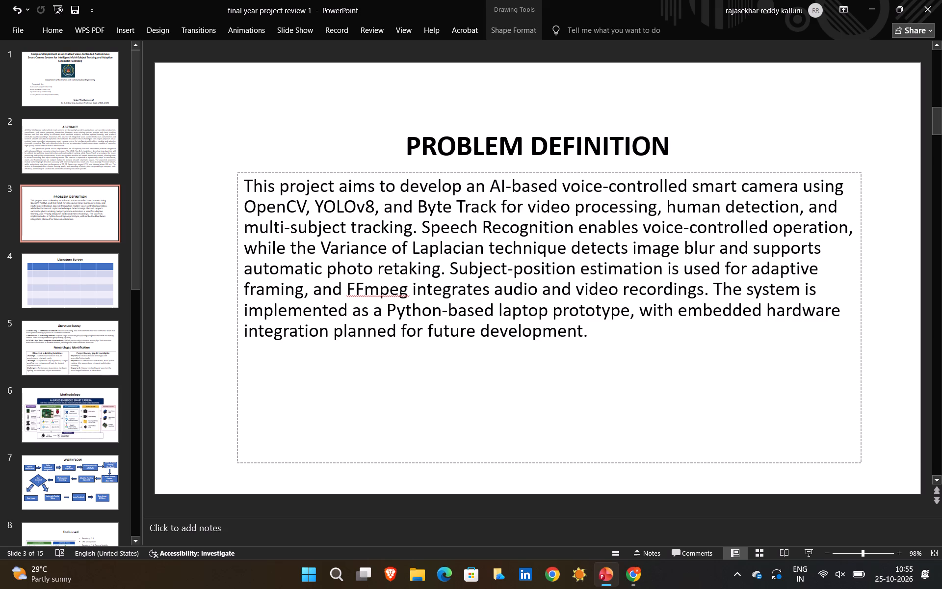
left_click_drag(541, 174, 541, 175)
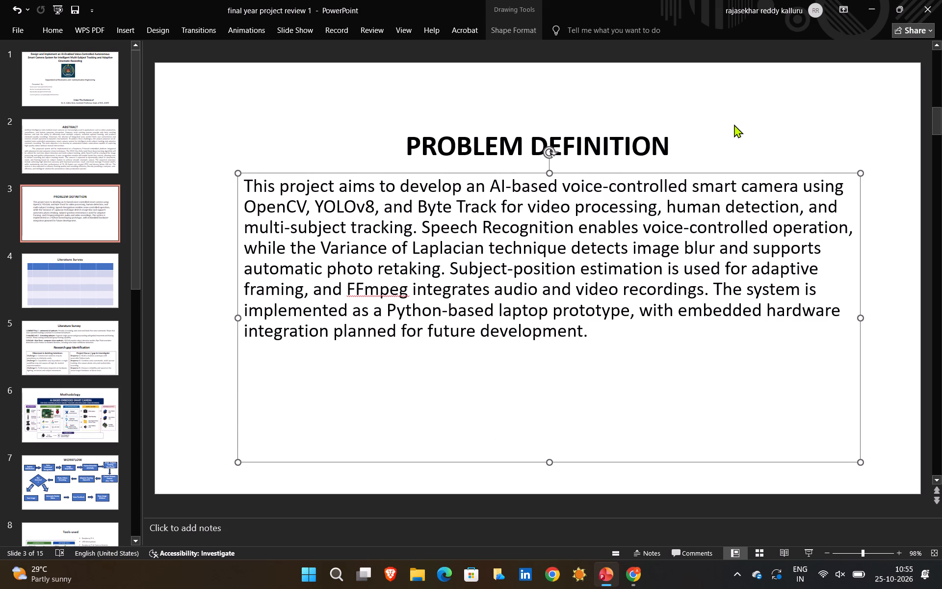
left_click(734, 124)
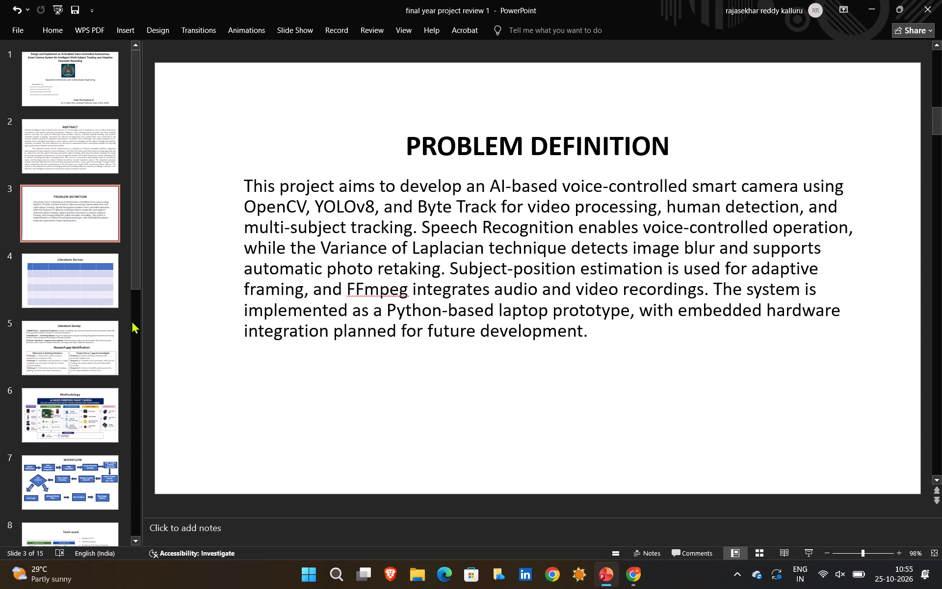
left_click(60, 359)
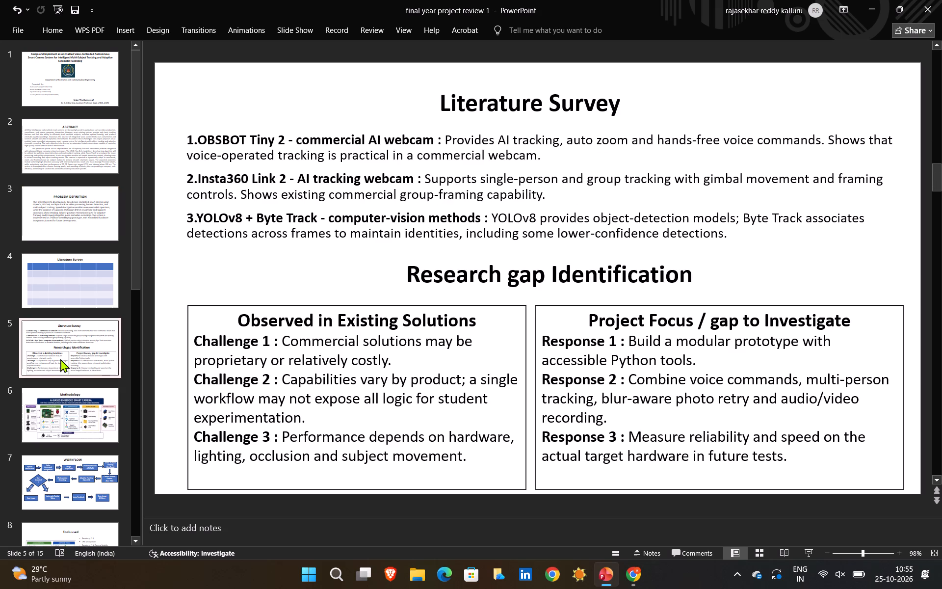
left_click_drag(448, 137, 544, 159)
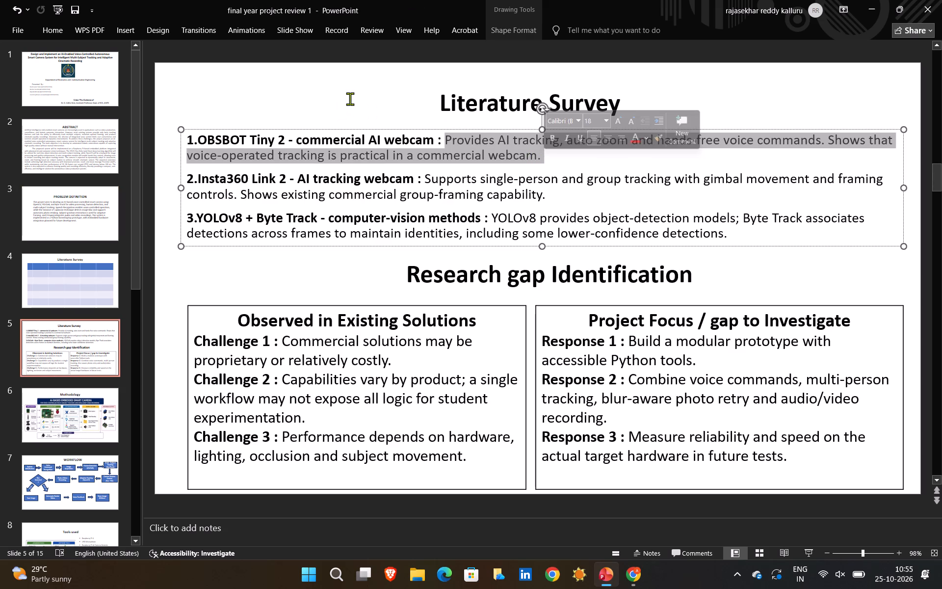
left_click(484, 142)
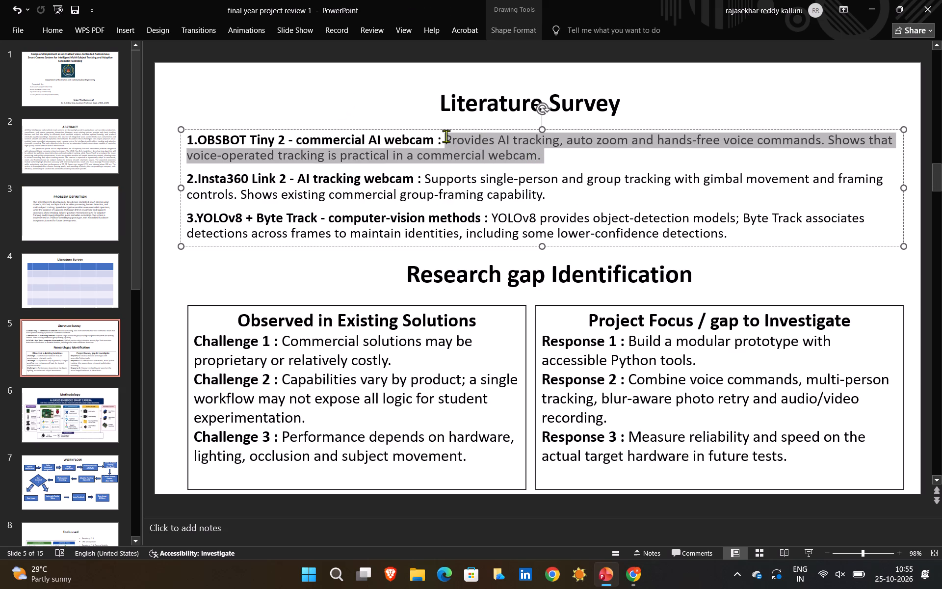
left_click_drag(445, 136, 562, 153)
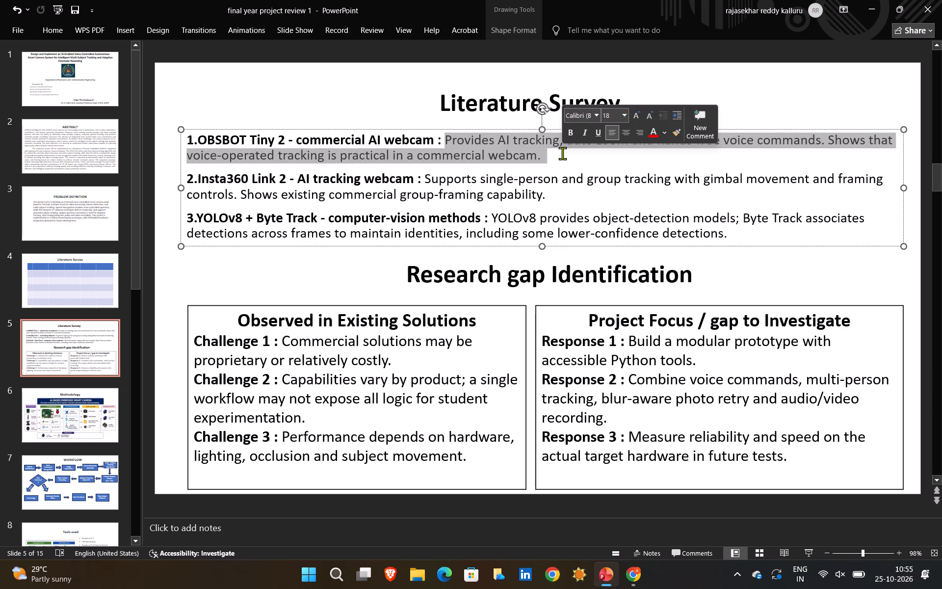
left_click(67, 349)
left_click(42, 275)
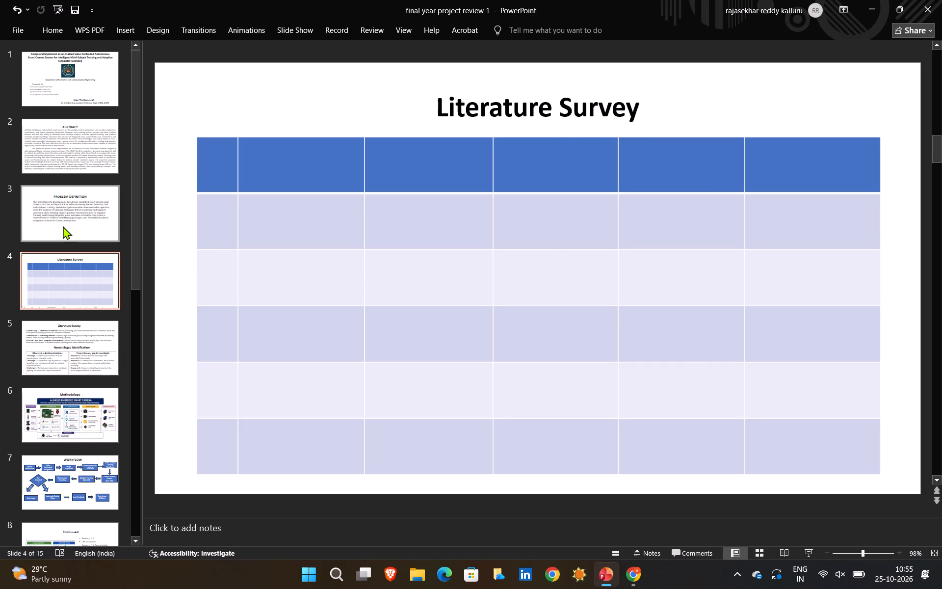
On slide 3, apply the Calibri (Body) font to the problem definition text from its start through "FFmpeg integrates".
left_click(63, 226)
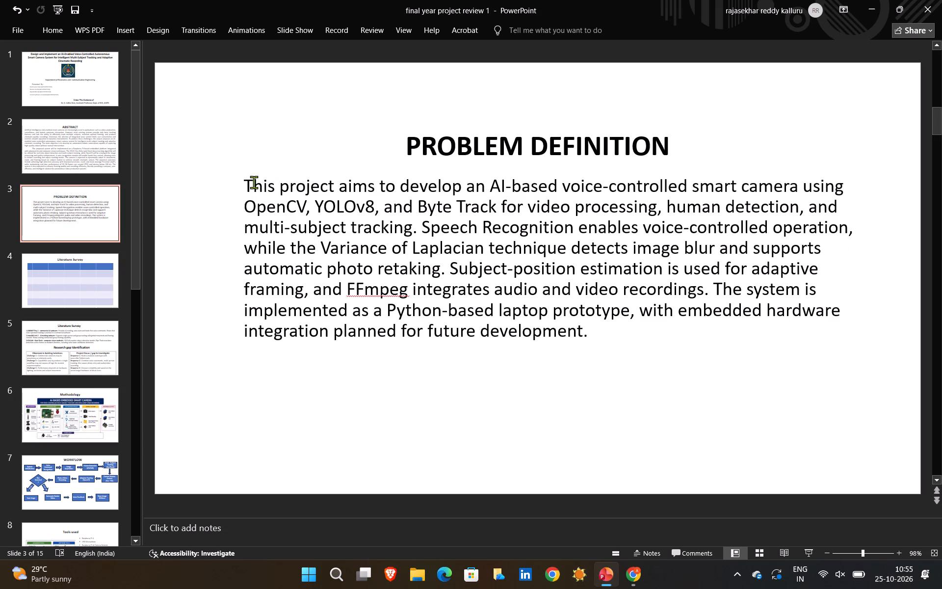
left_click_drag(254, 182, 439, 290)
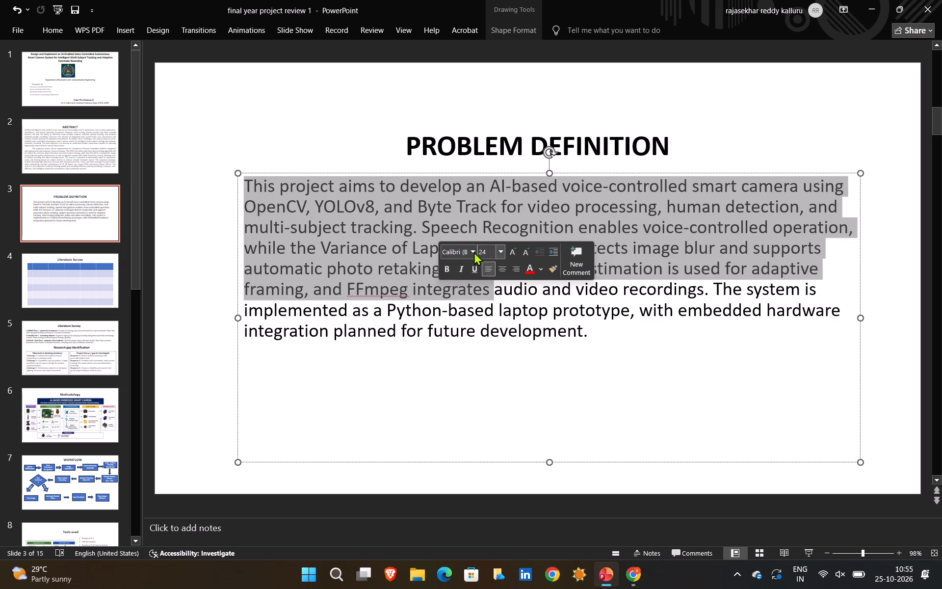
left_click(474, 252)
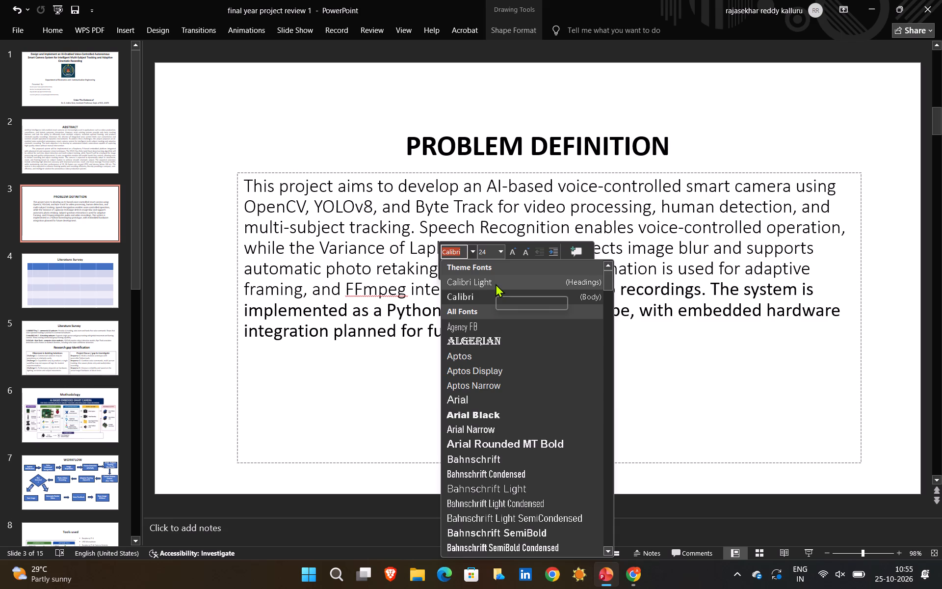
left_click(488, 301)
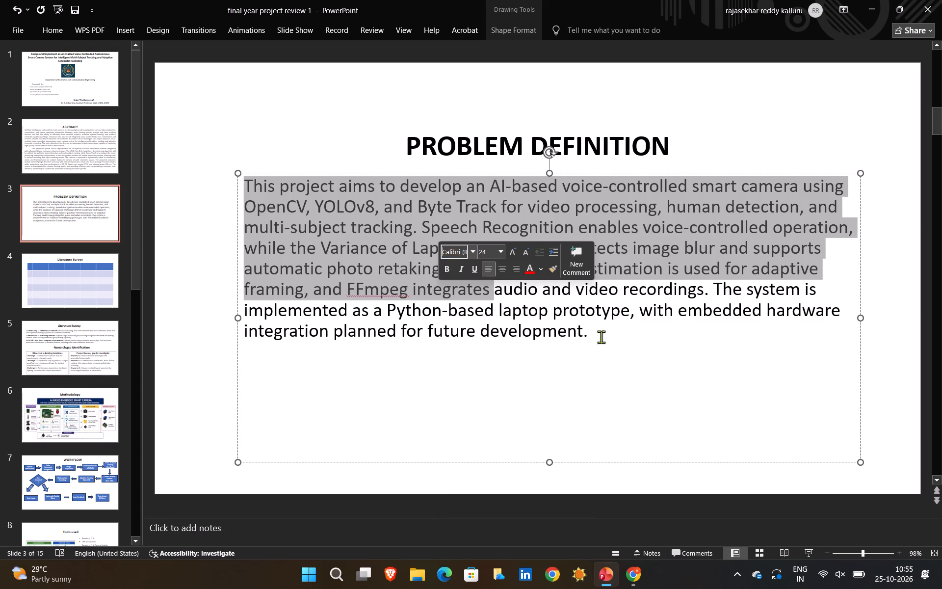
left_click(627, 369)
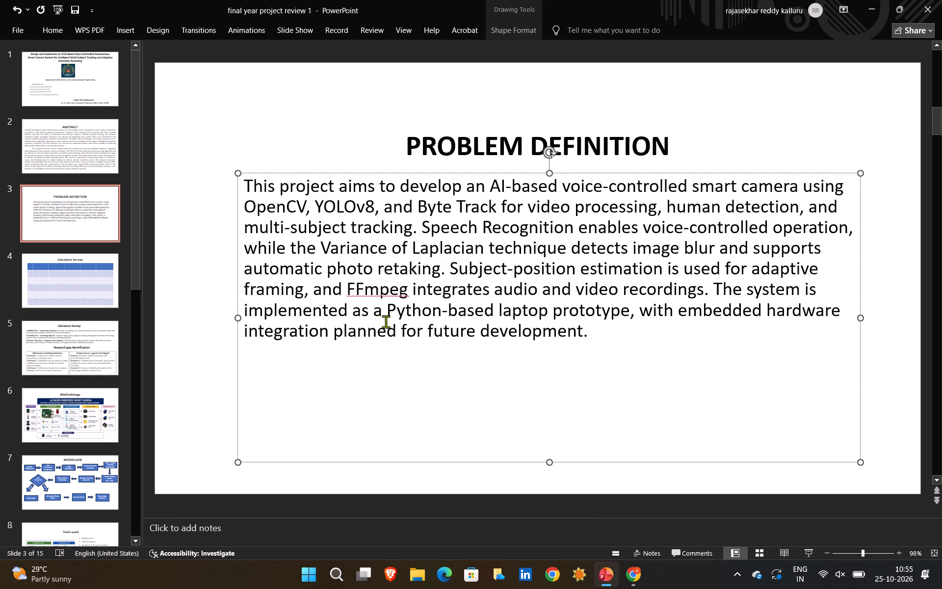
left_click(198, 253)
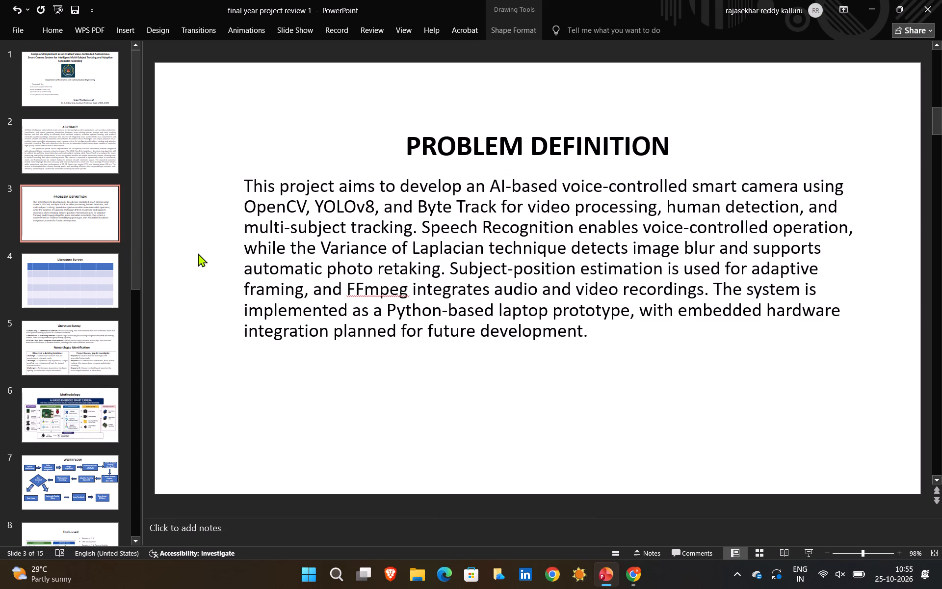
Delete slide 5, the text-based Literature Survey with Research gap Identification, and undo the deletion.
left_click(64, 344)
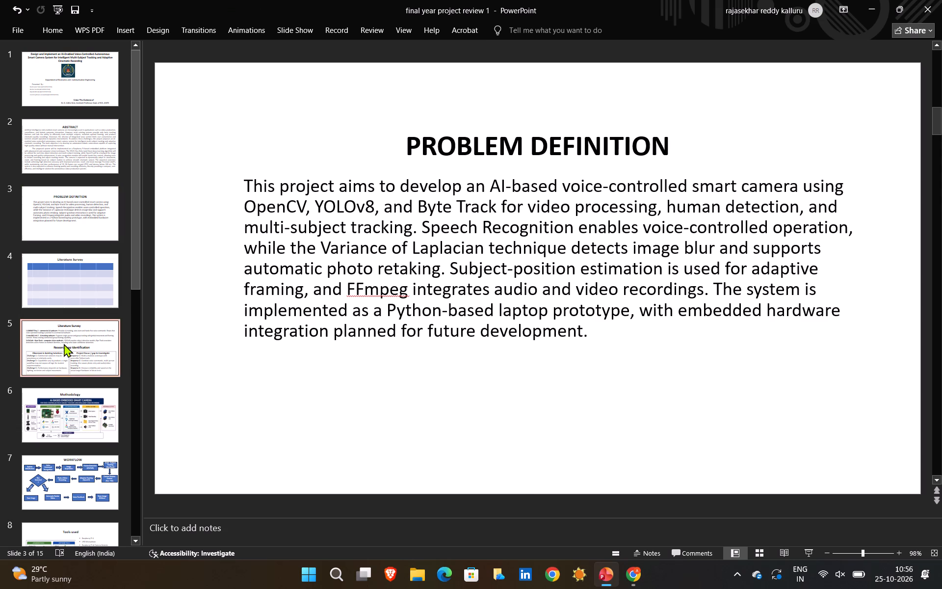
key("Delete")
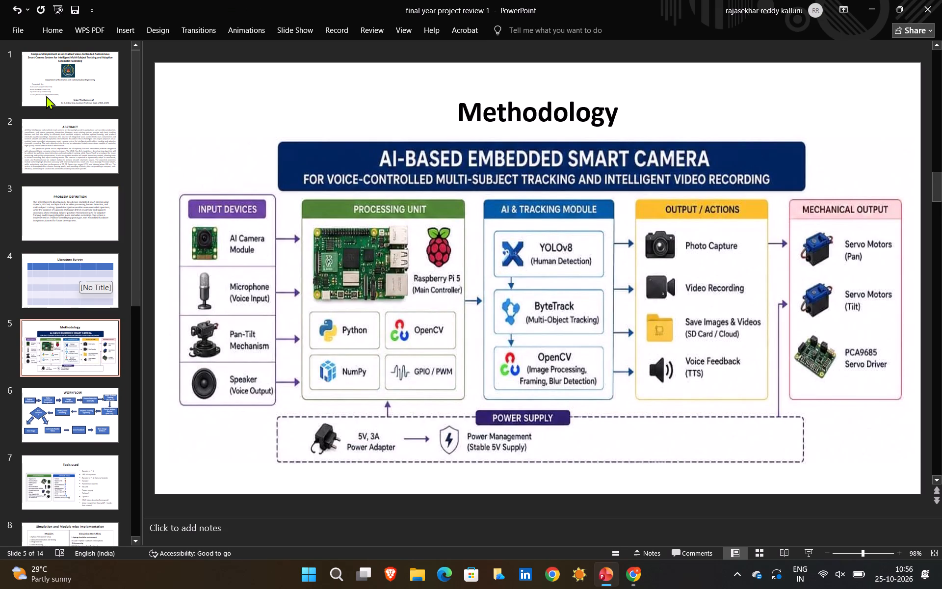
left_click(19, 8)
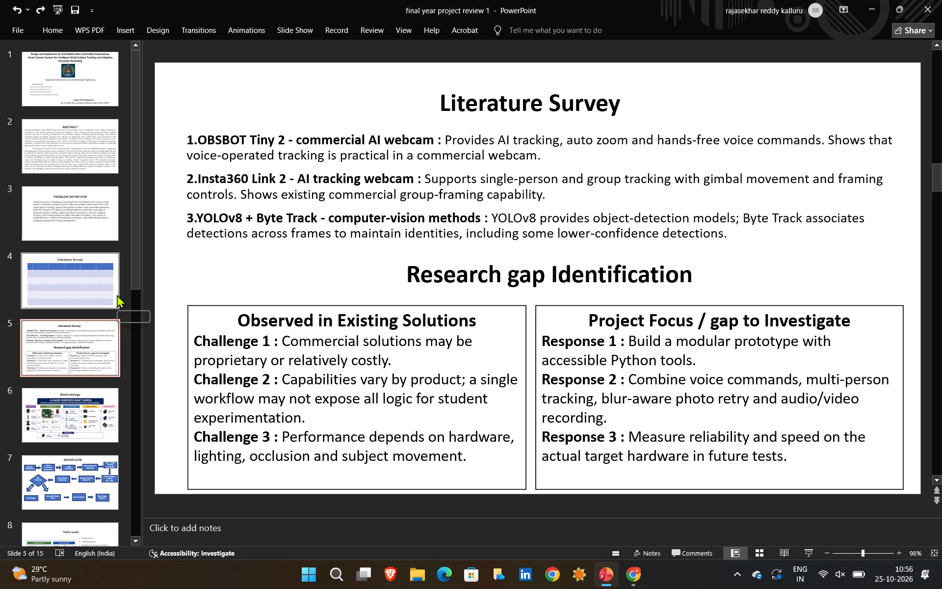
Start filling the header row of the Literature Survey table on slide 4, entering S.NO in the first column.
left_click(92, 283)
left_click(223, 174)
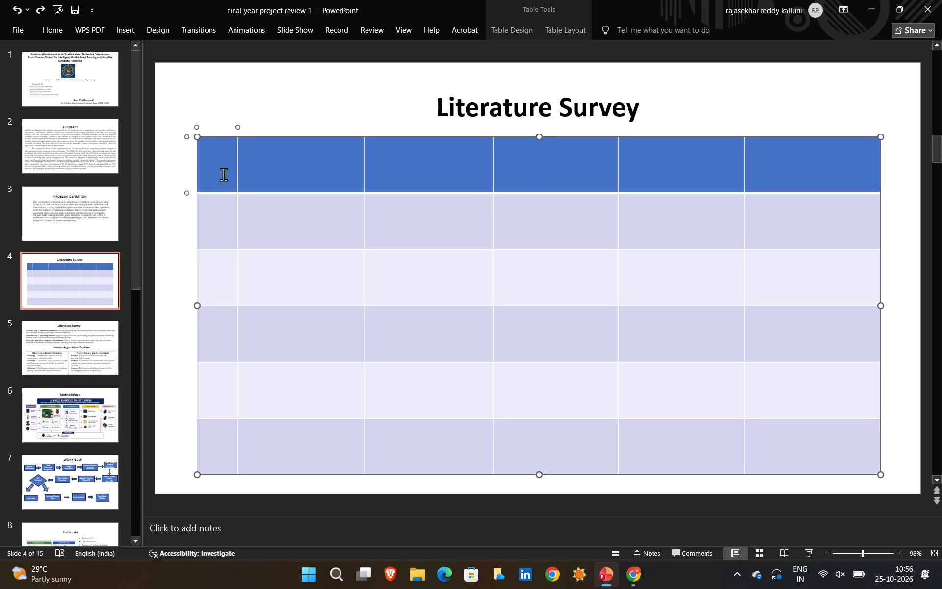
type("S.NO")
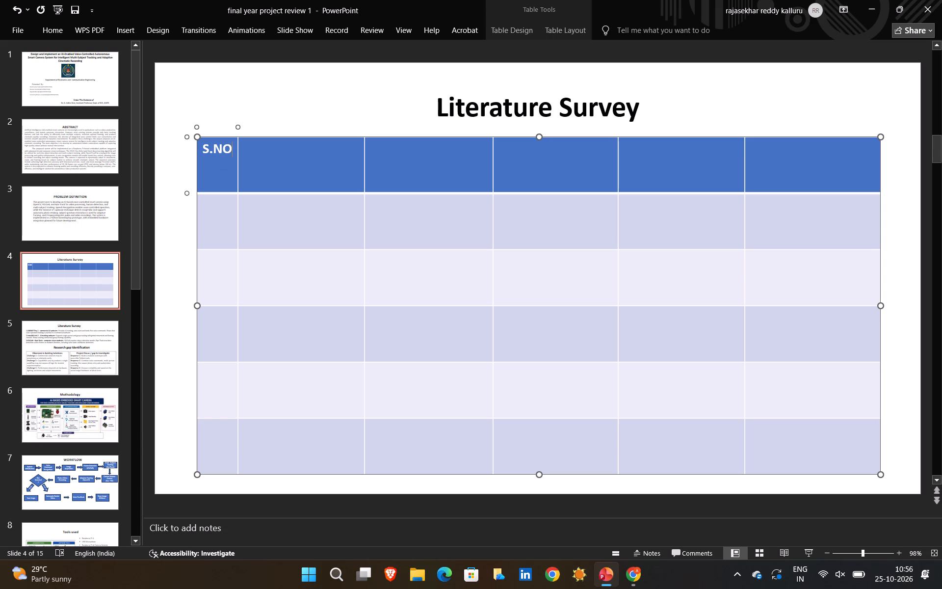
left_click(266, 165)
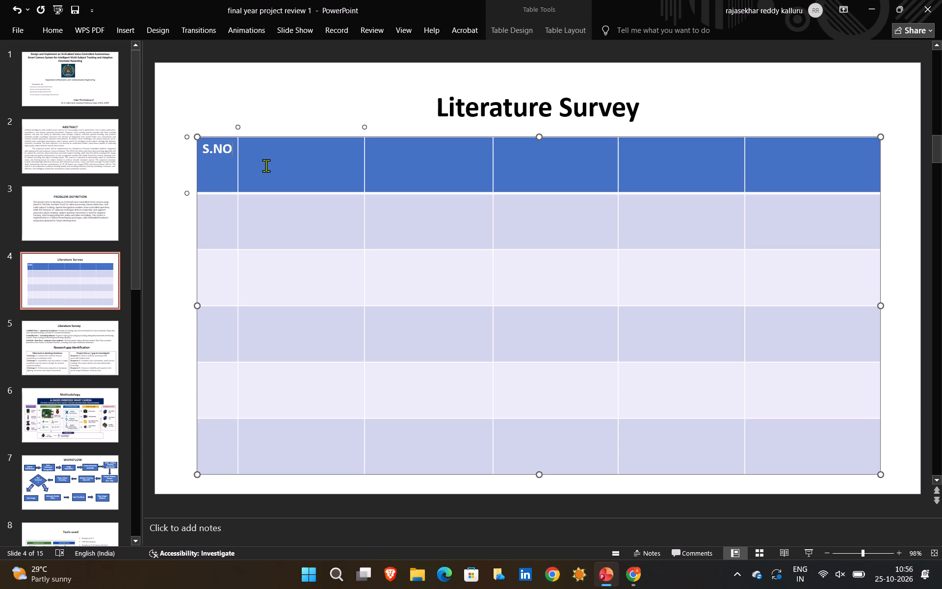
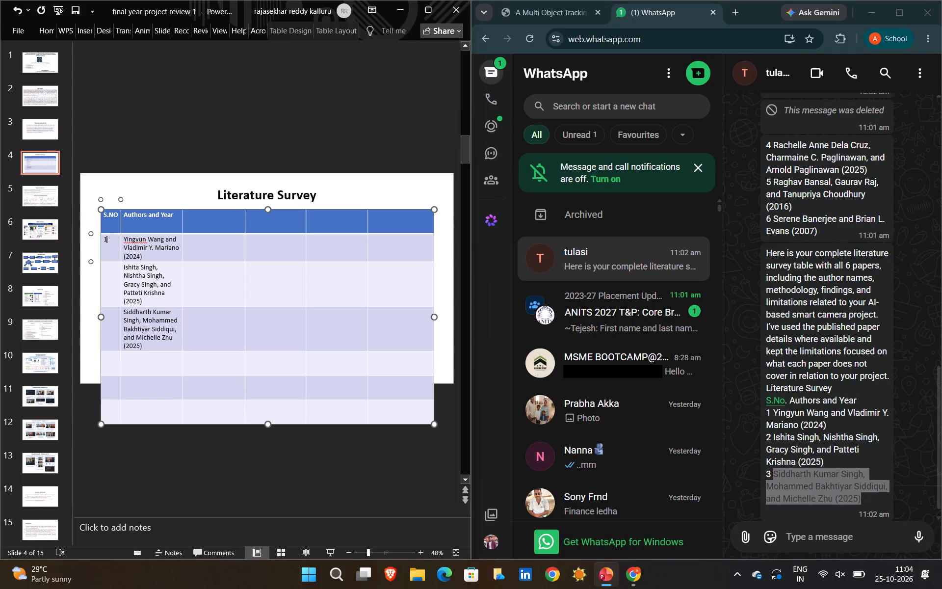
left_click(110, 268)
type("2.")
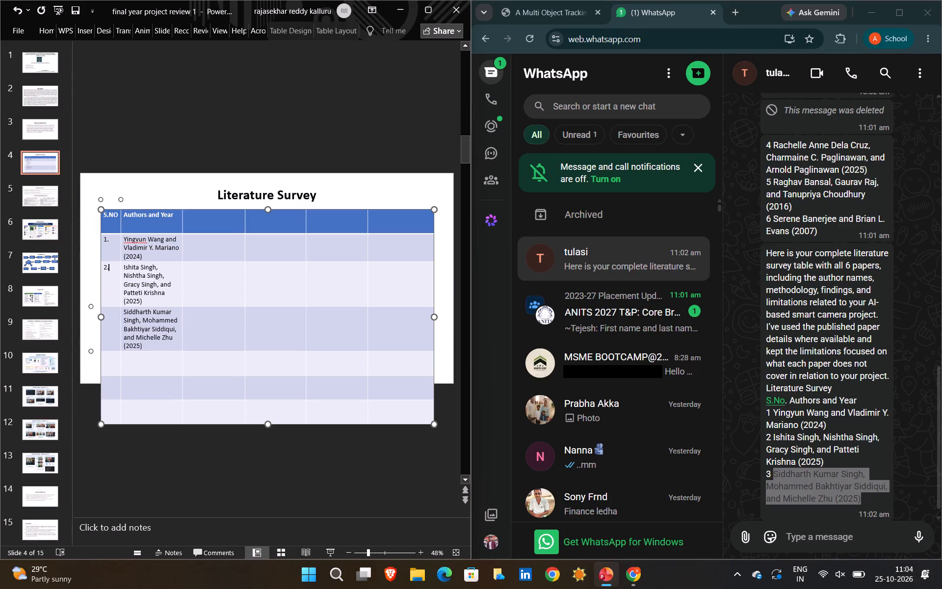
left_click(110, 313)
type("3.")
Select the empty S.NO and Authors and Year cells in the two rows below entry 3 of the Literature Survey table.
left_click(198, 386)
left_click(122, 361)
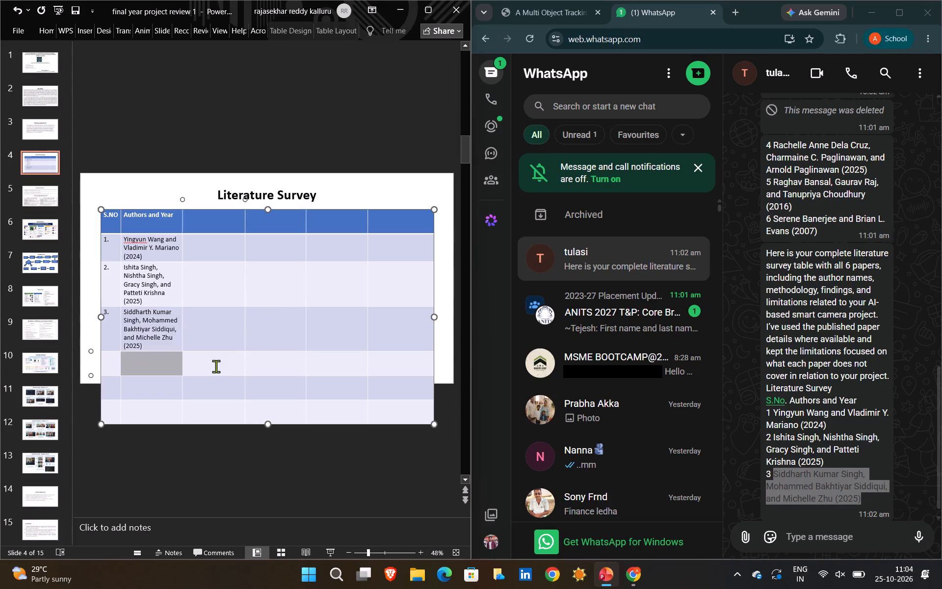
left_click(216, 366)
left_click_drag(110, 367, 156, 384)
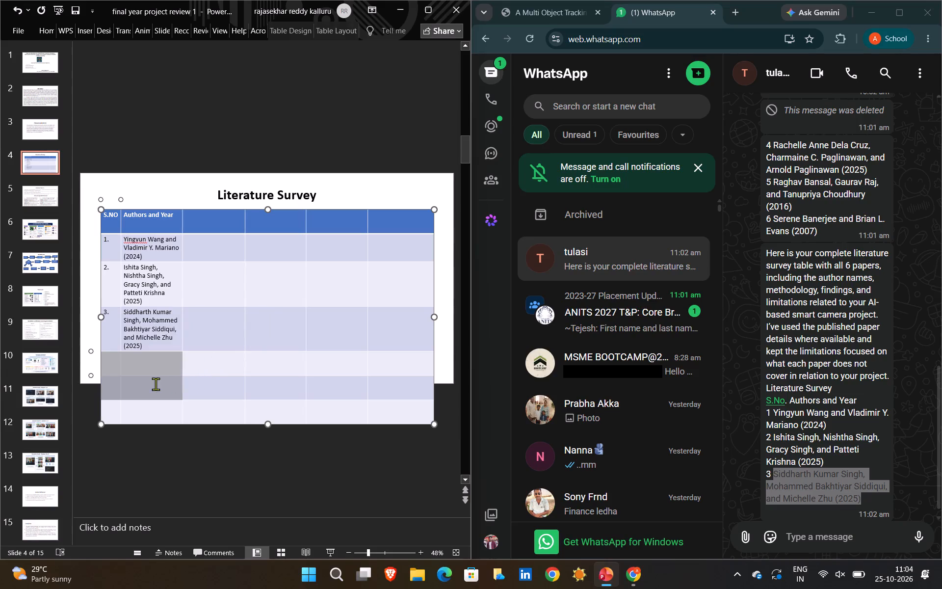
left_click_drag(156, 384, 358, 405)
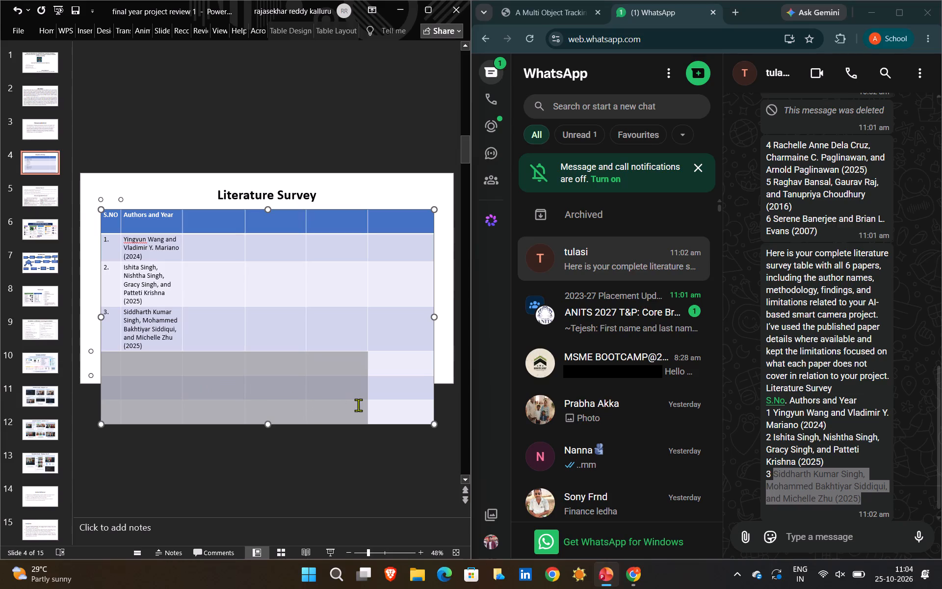
left_click_drag(358, 405, 384, 405)
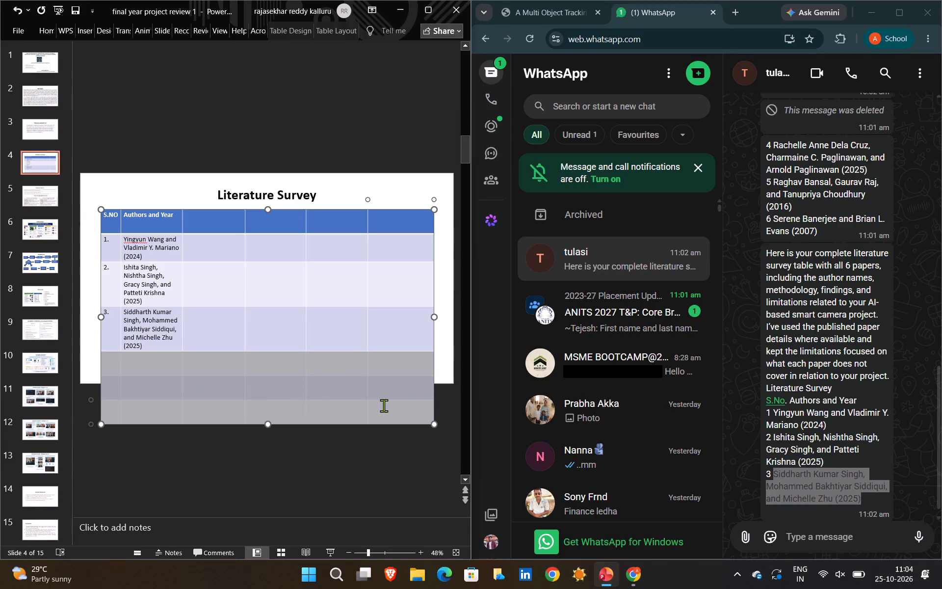
key("Delete")
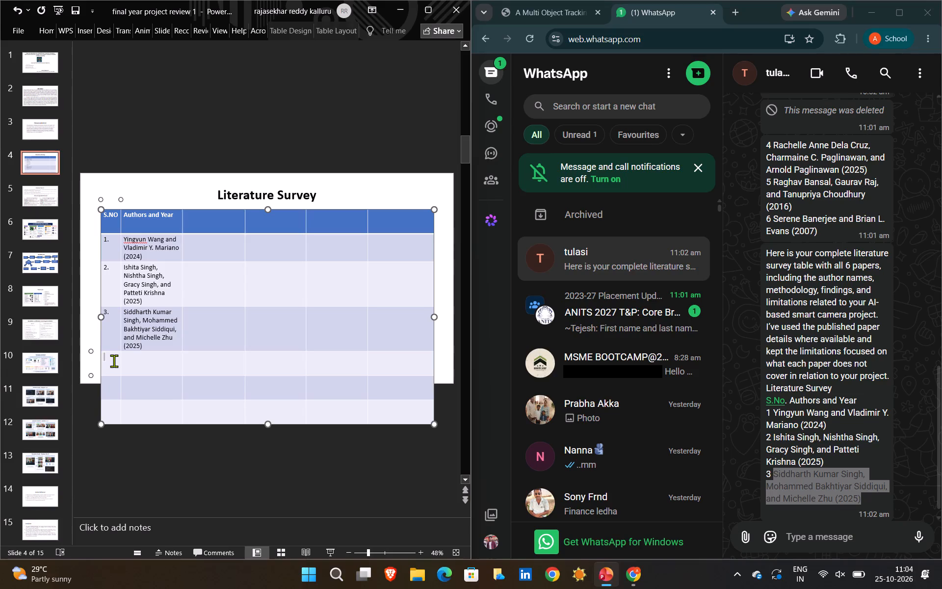
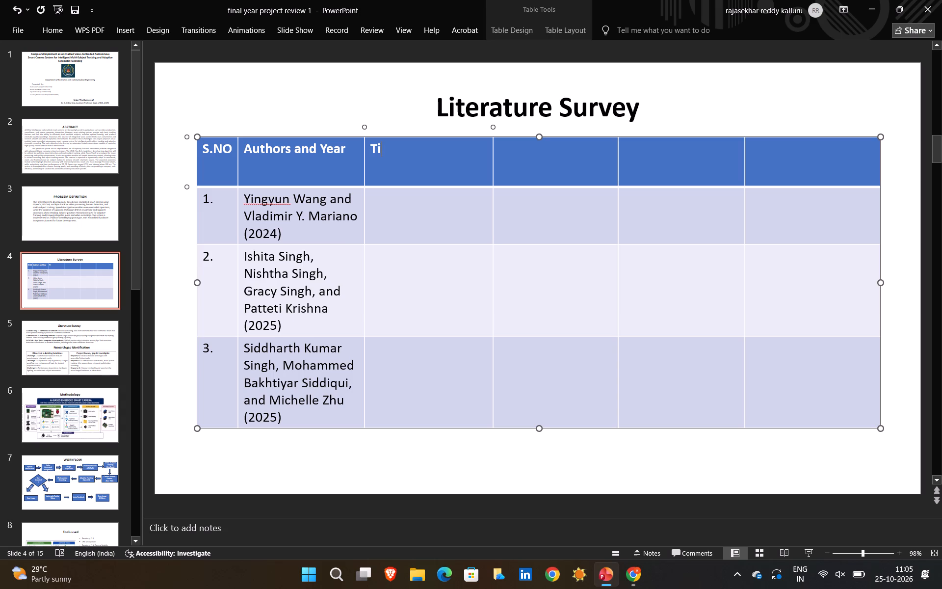
Complete the third column's header in the Literature Survey table as "Title Of The Paper".
type("tle")
key("space")
key("o")
type("aper")
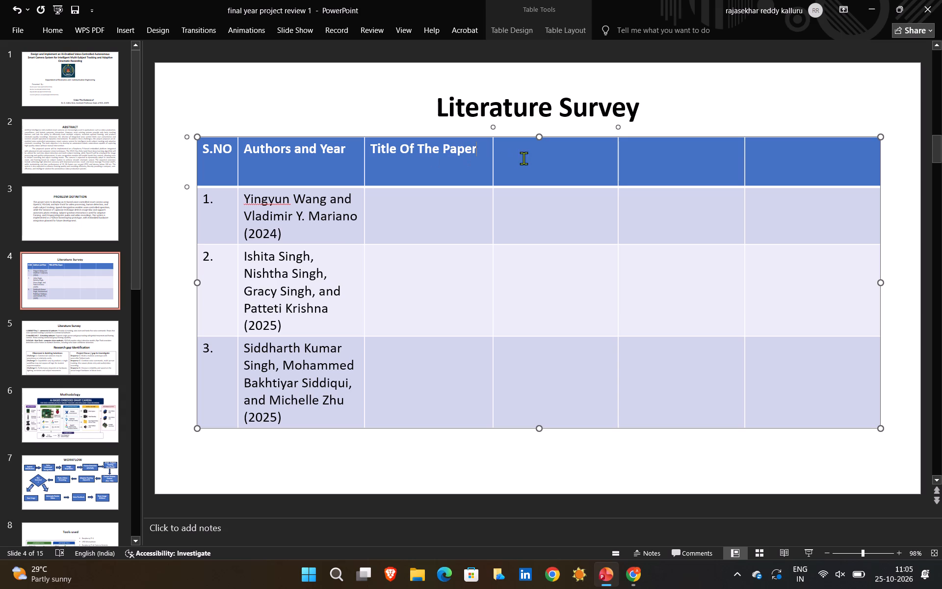
Select the empty header cell of the fourth column, next to "Title Of The Paper", for text entry.
double_click(526, 155)
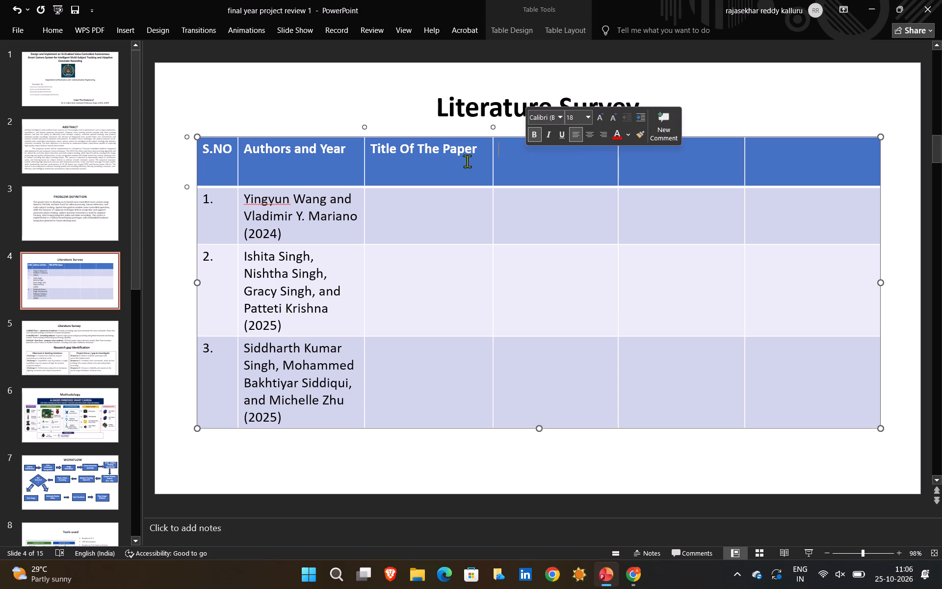
Change the capital O in the third column's header to lowercase so it reads "Title of The Paper".
left_click(504, 155)
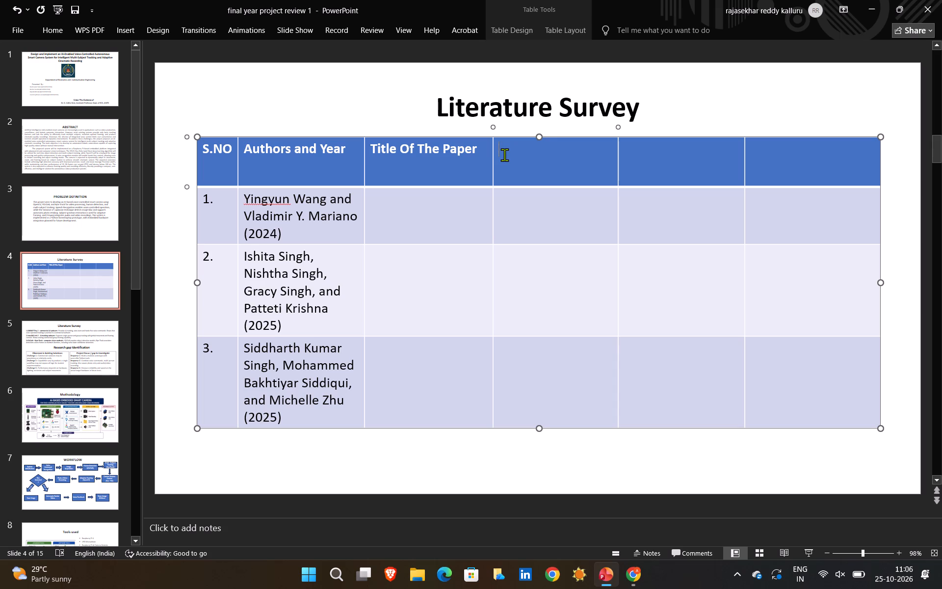
left_click(408, 145)
key("BackSpace")
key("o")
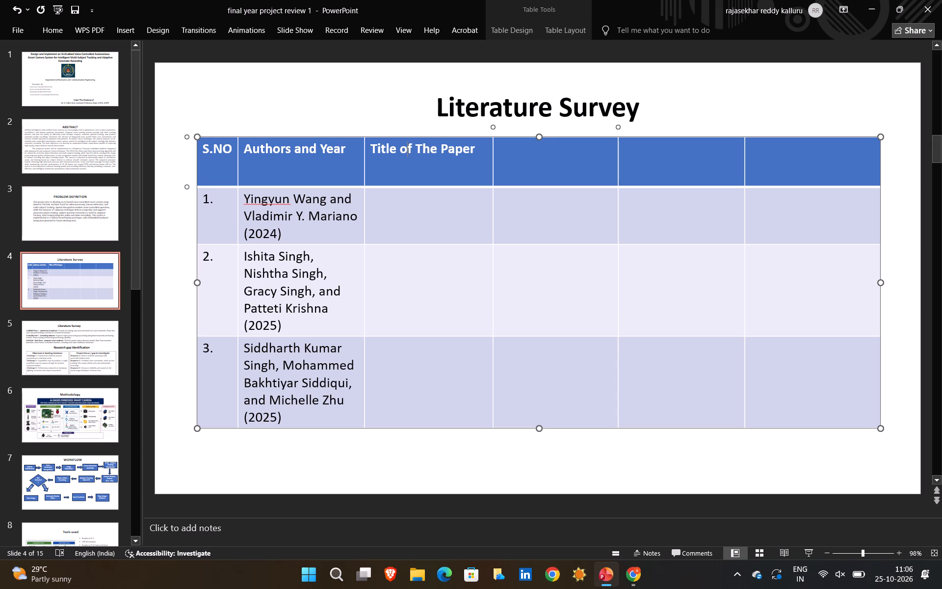
Place the text cursor in the empty fourth-column header cell of the Literature Survey table.
left_click(526, 159)
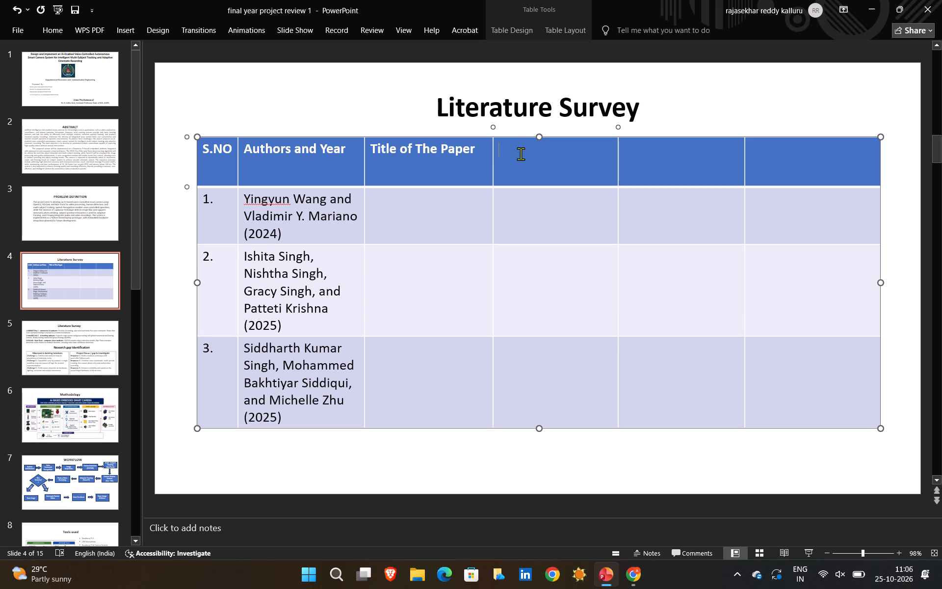
left_click(521, 154)
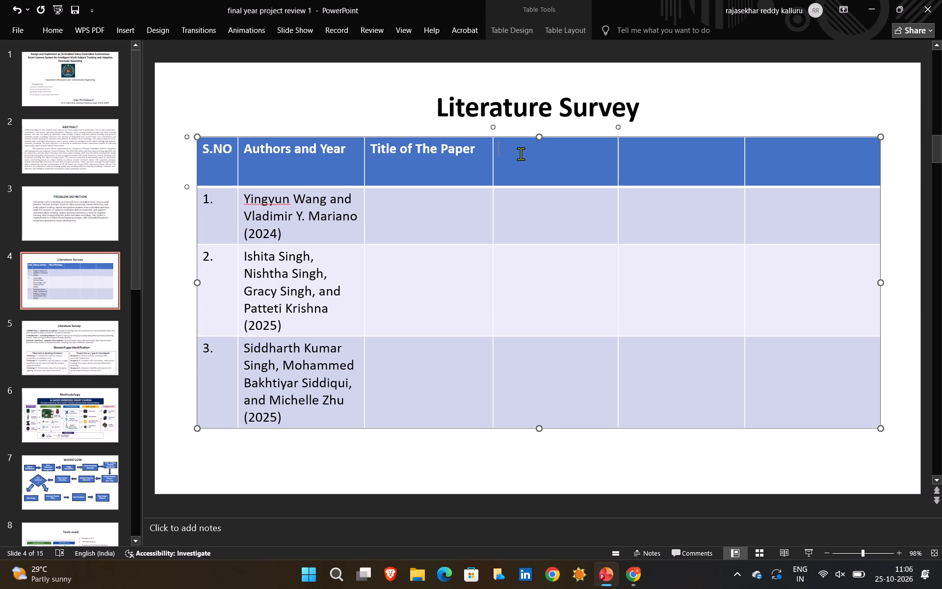
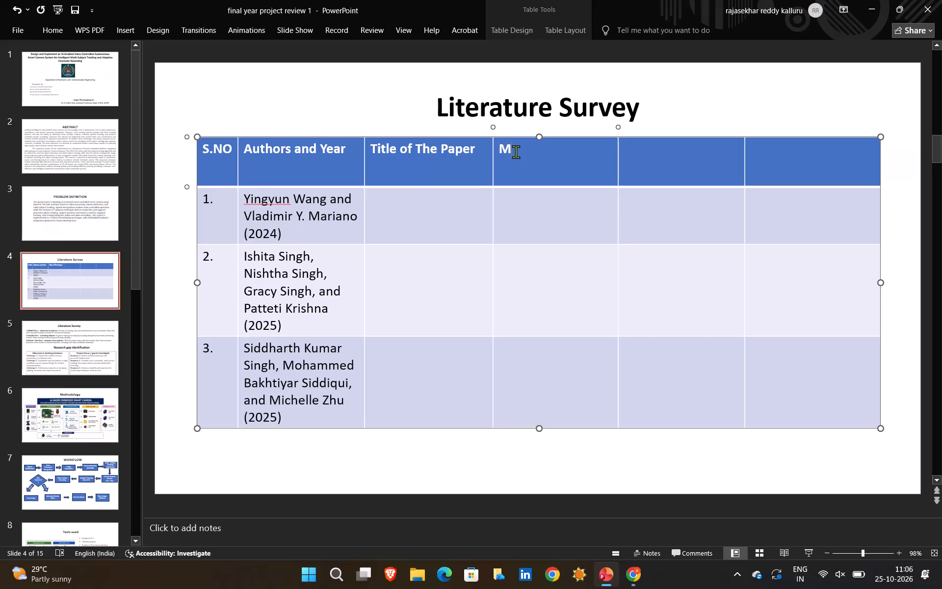
Complete the fourth column's header in the Literature Survey table as "Methodology".
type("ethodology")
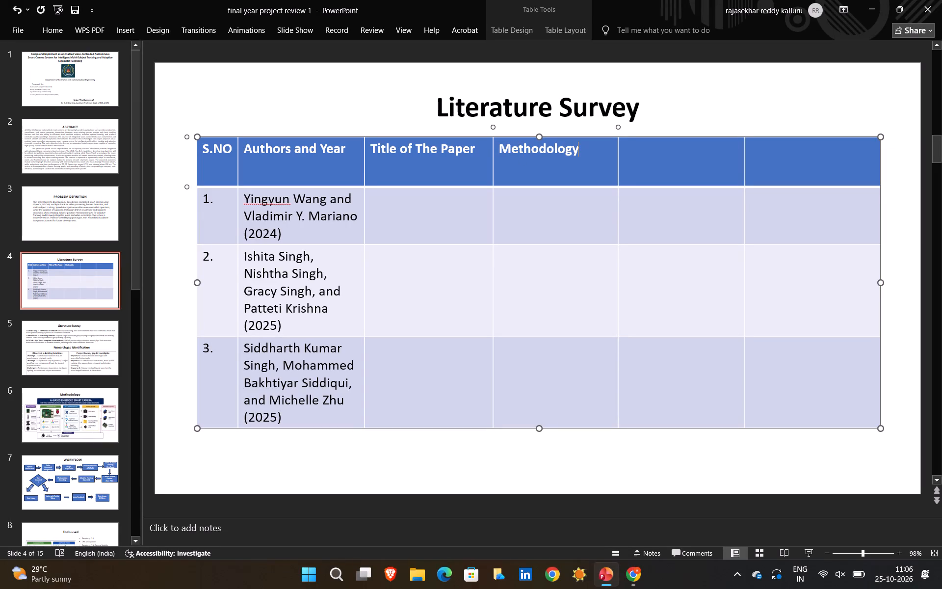
Go to slide 6 and select the whole "Methodology" title text above the smart camera diagram.
left_click(58, 423)
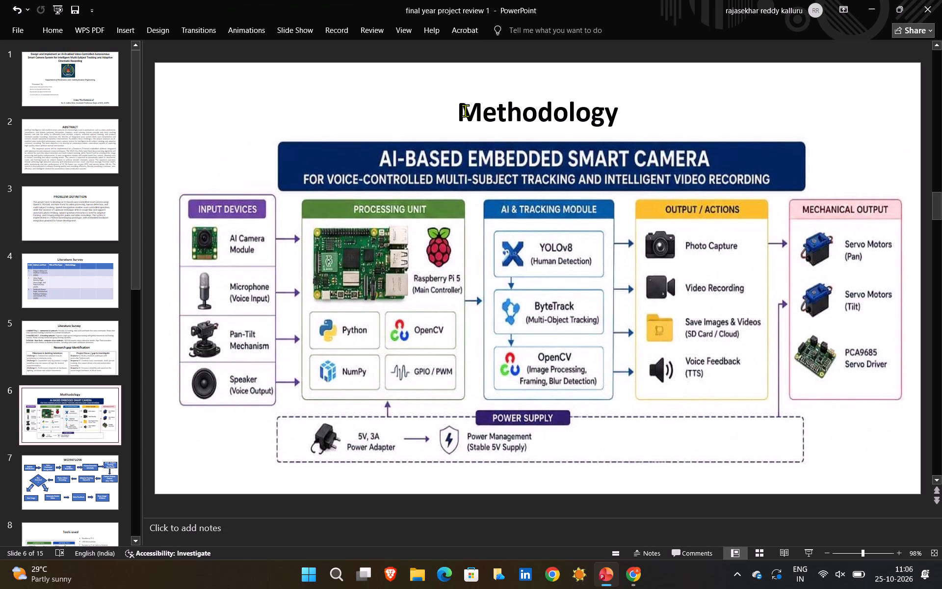
left_click_drag(463, 111, 617, 111)
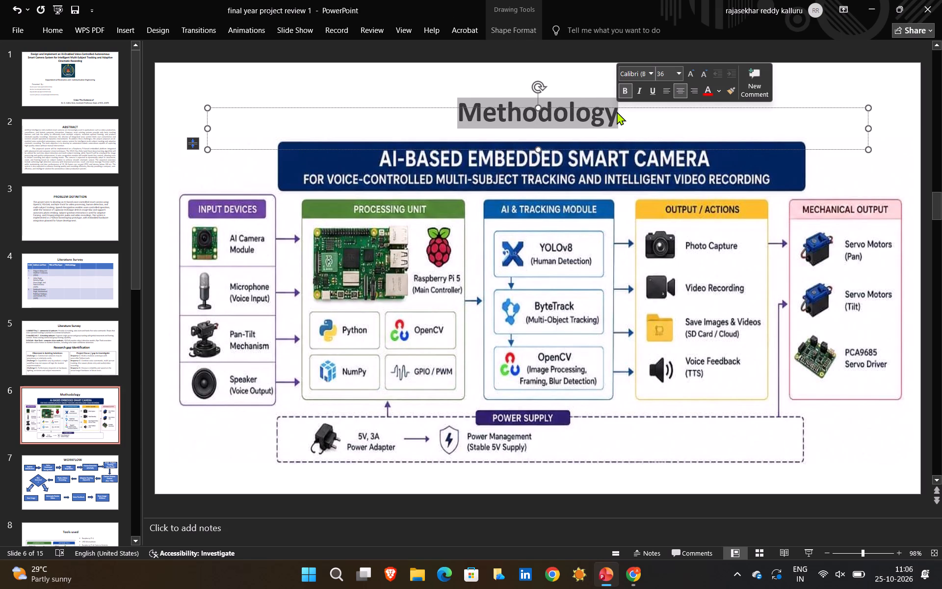
Replace the fourth column's header text in the Literature Survey table with "Methodology" copied from the slide 6 title.
key("ctrl+c")
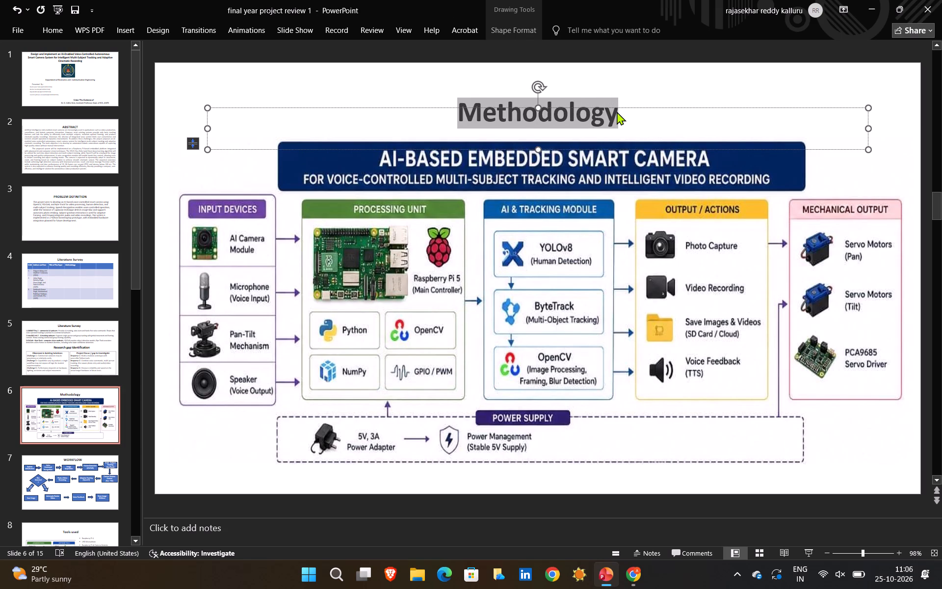
left_click(88, 274)
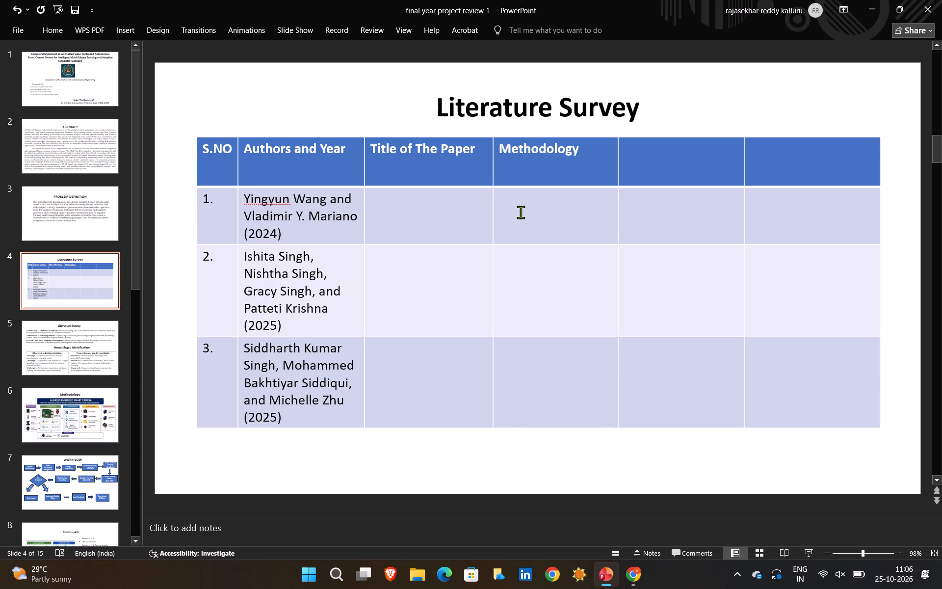
left_click_drag(501, 147, 565, 151)
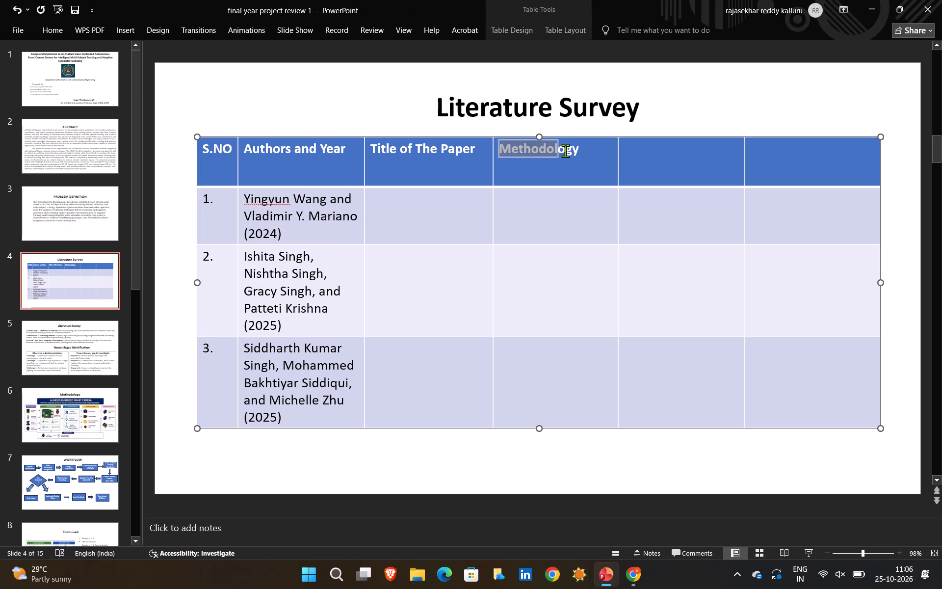
left_click_drag(565, 151, 580, 153)
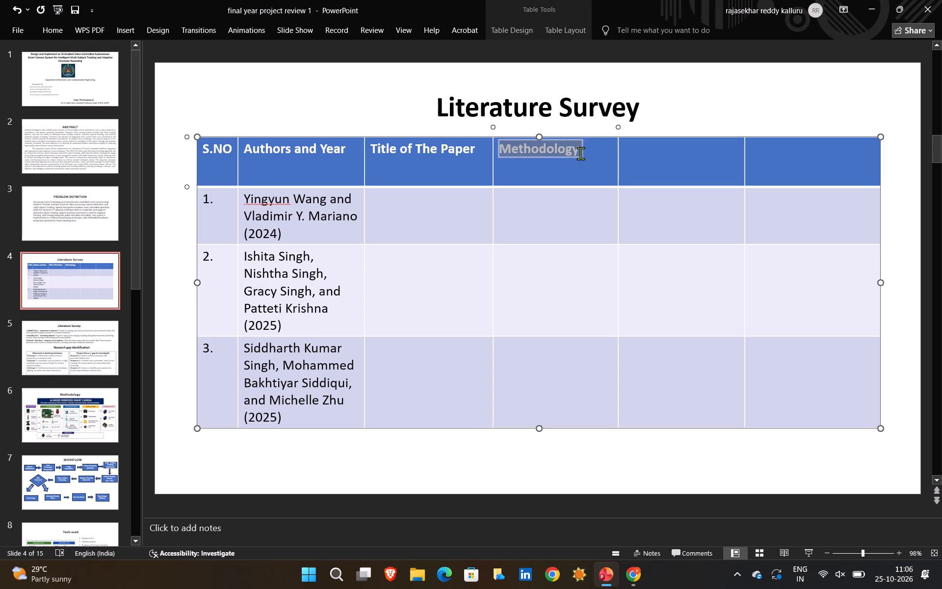
key("ctrl+v")
Enter "Results" as the fifth column's header in the Literature Survey table.
left_click(673, 160)
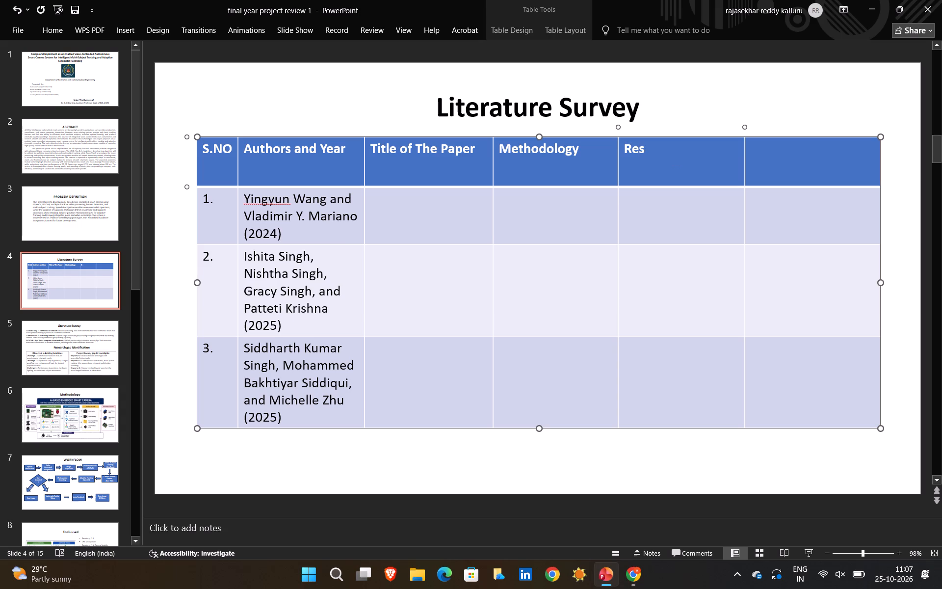
type("lts")
Enter "Limitations" as the last column's header in the Literature Survey table, correcting its spelling.
left_click(774, 153)
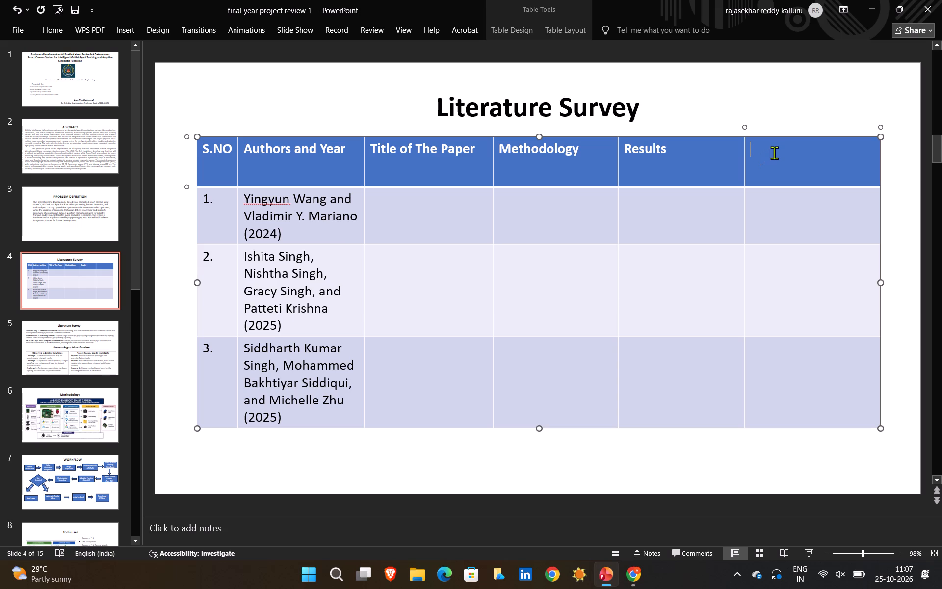
type("imation")
key("BackSpace")
key("BackSpace")
key("BackSpace")
type("ations")
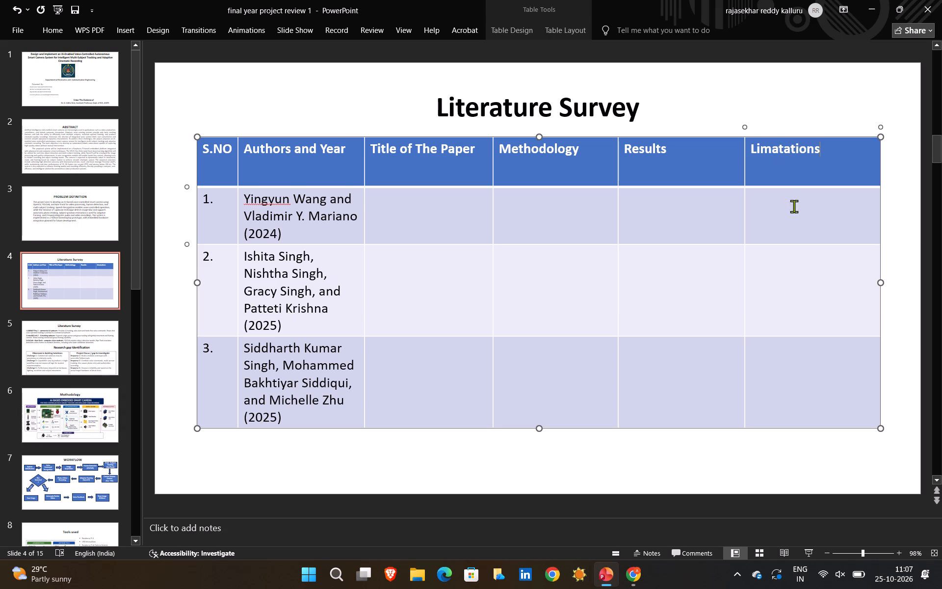
left_click(779, 151)
key("BackSpace")
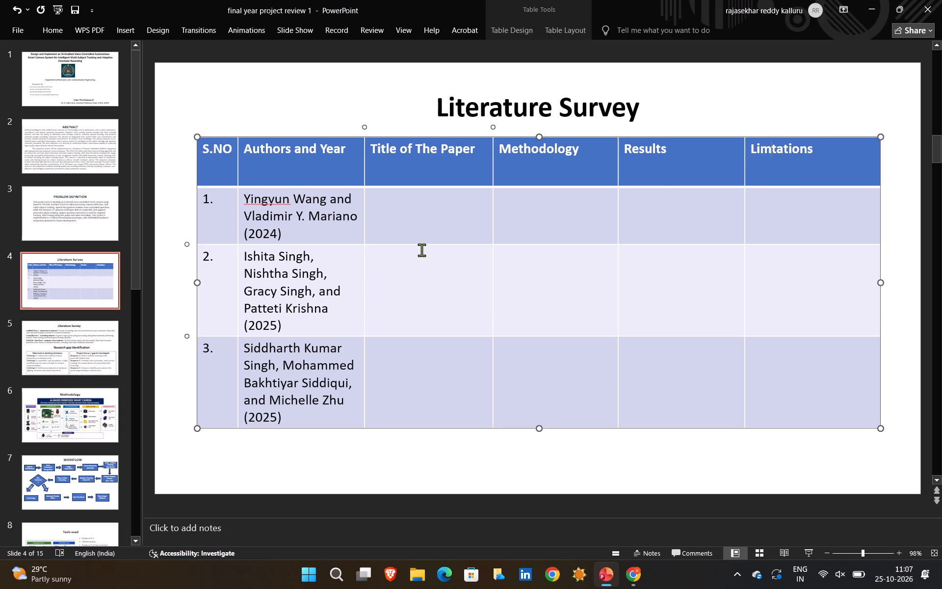
left_click(451, 213)
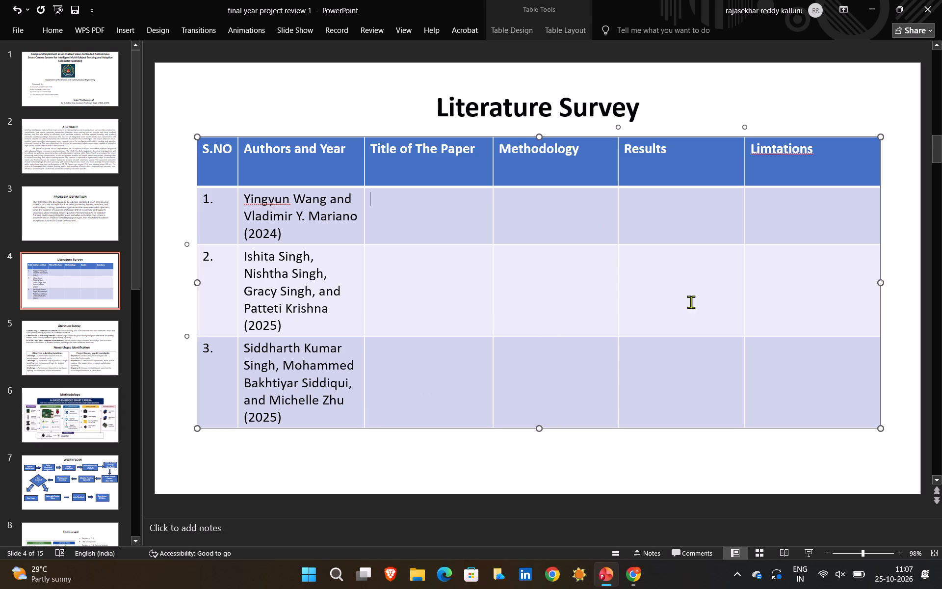
left_click(773, 150)
key("i")
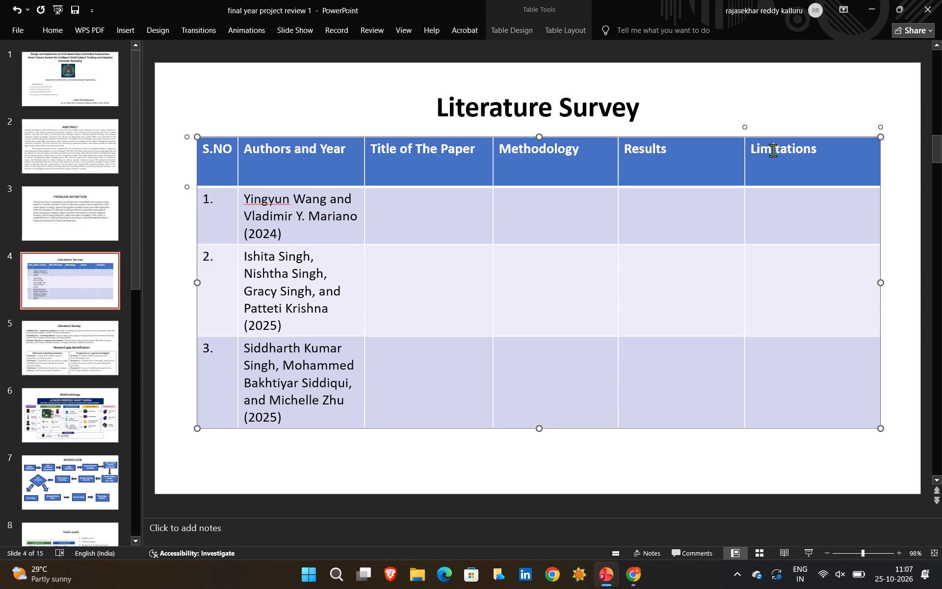
Replace the flagged first name of the first author in row 1 with the suggested spelling "Ying Yun".
left_click(382, 205)
double_click(262, 201)
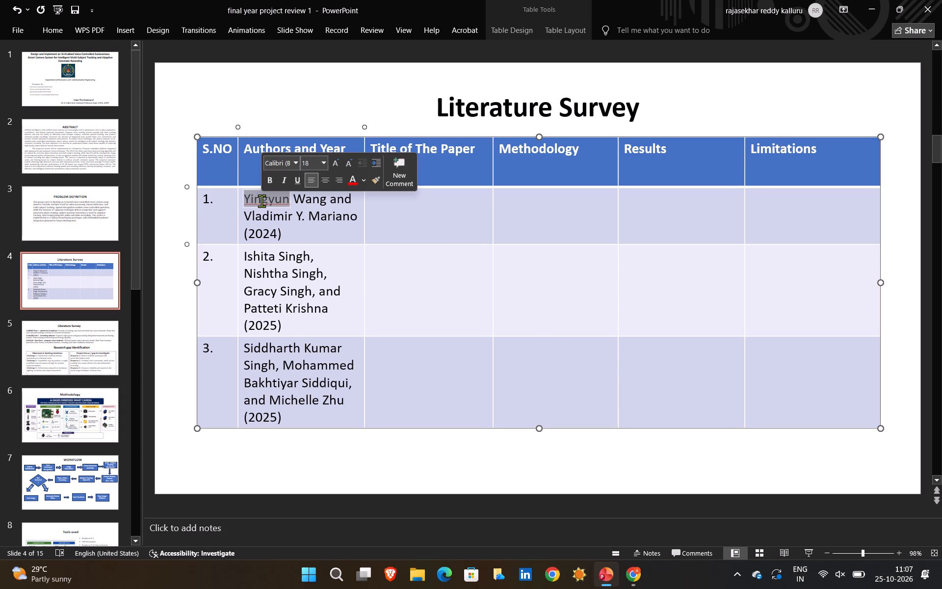
right_click(262, 201)
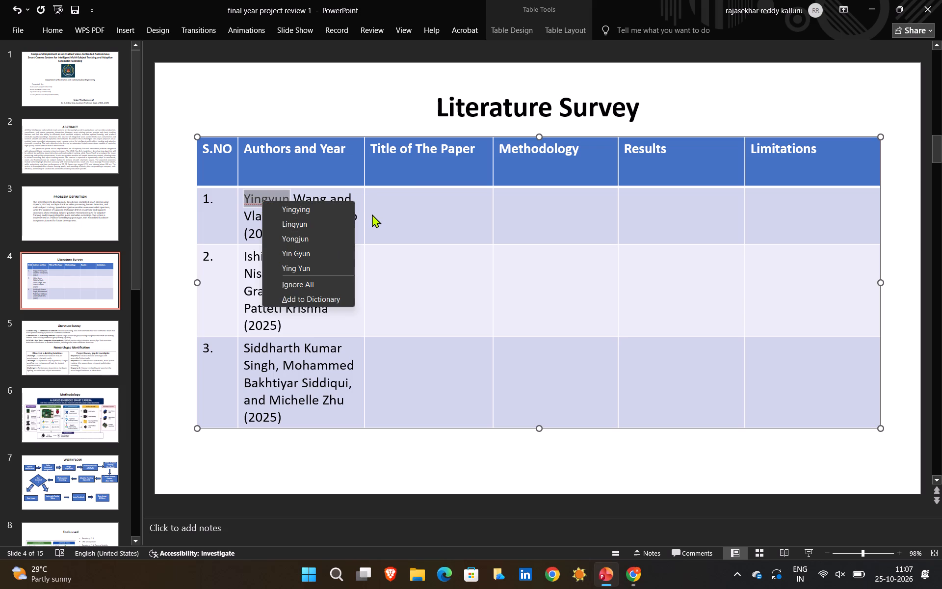
left_click(306, 264)
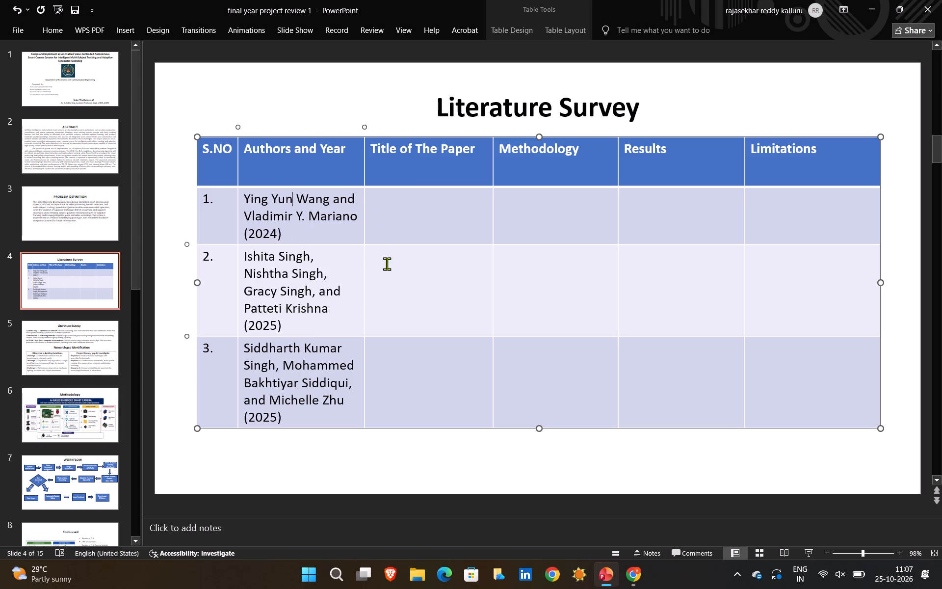
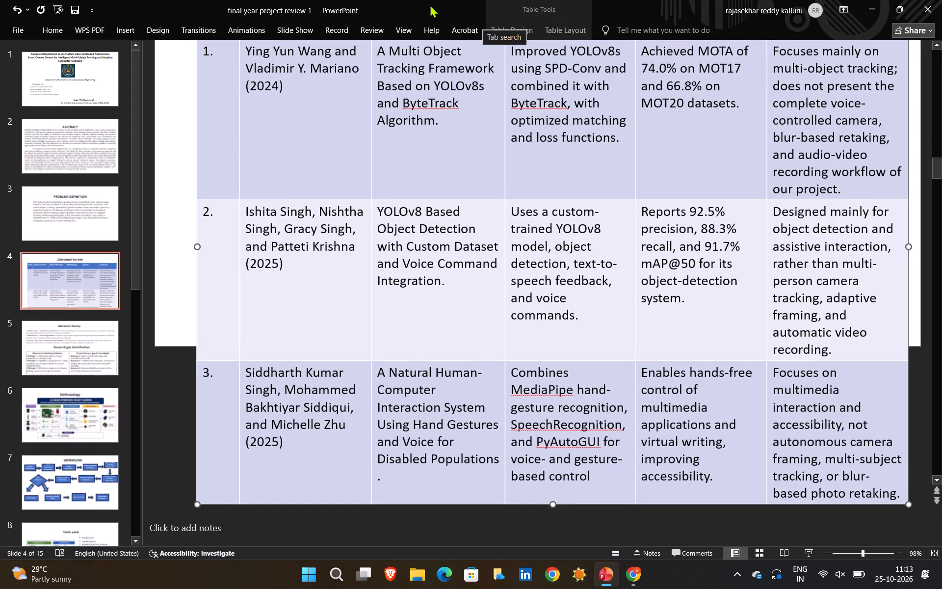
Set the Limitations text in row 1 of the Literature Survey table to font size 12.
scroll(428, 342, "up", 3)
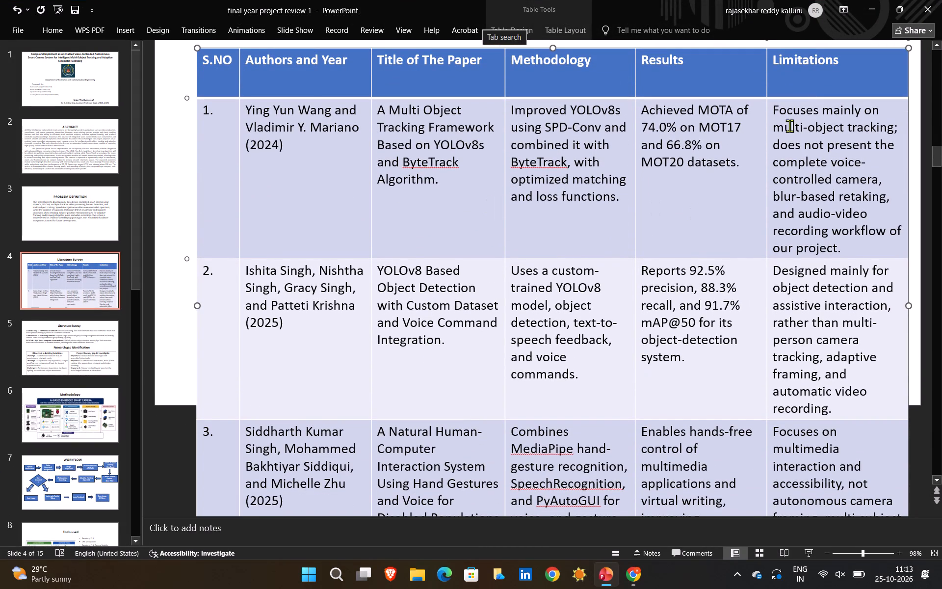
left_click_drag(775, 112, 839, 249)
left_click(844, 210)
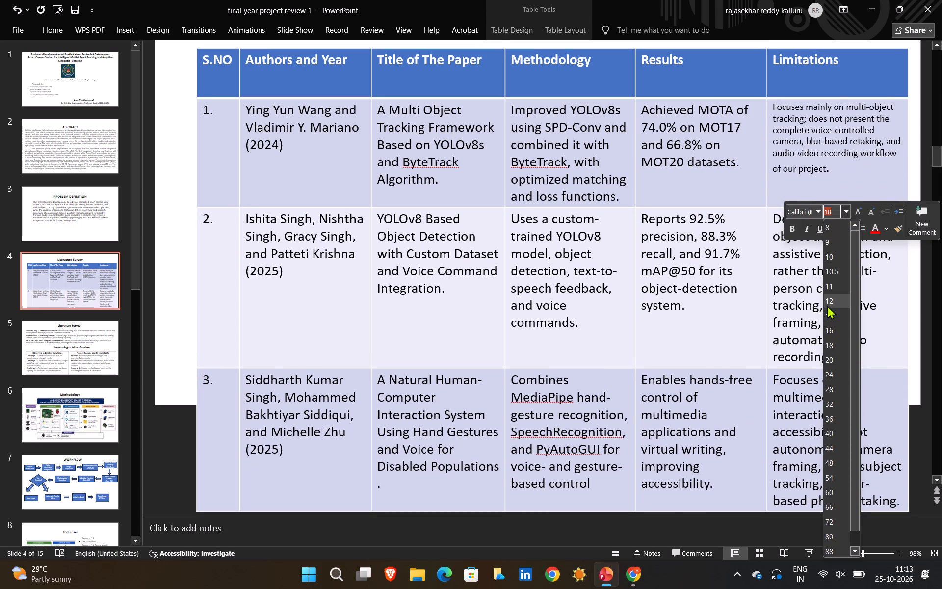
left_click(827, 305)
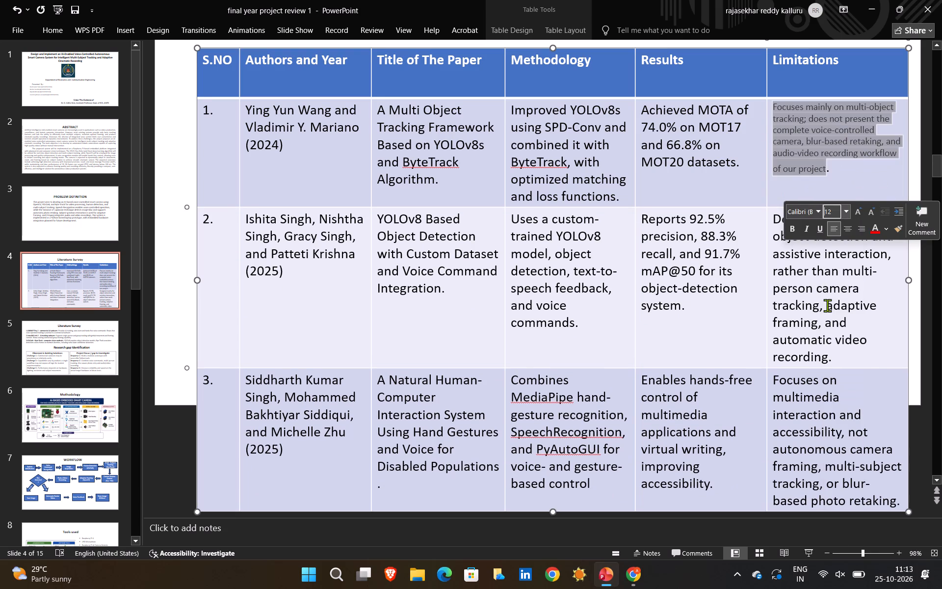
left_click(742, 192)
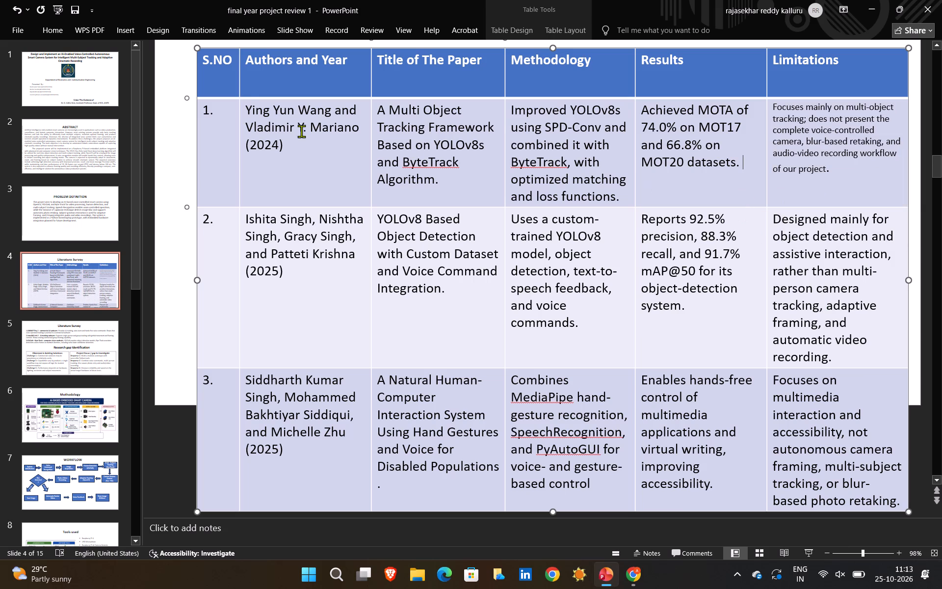
Set the text in rows 1 to 3 of the Literature Survey table, from Authors and Year through Limitations, to font size 14.
left_click_drag(246, 107, 553, 339)
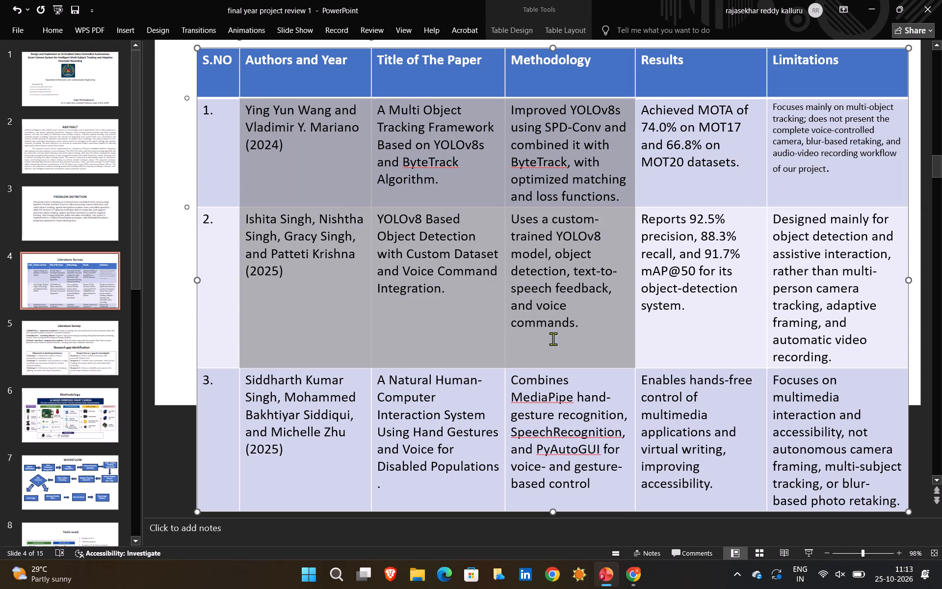
left_click_drag(553, 339, 850, 465)
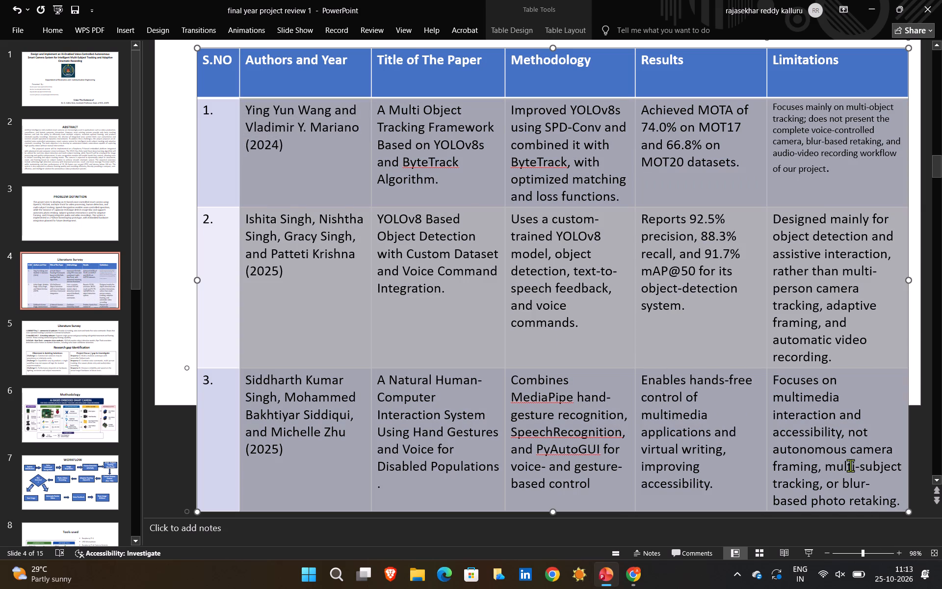
right_click(849, 424)
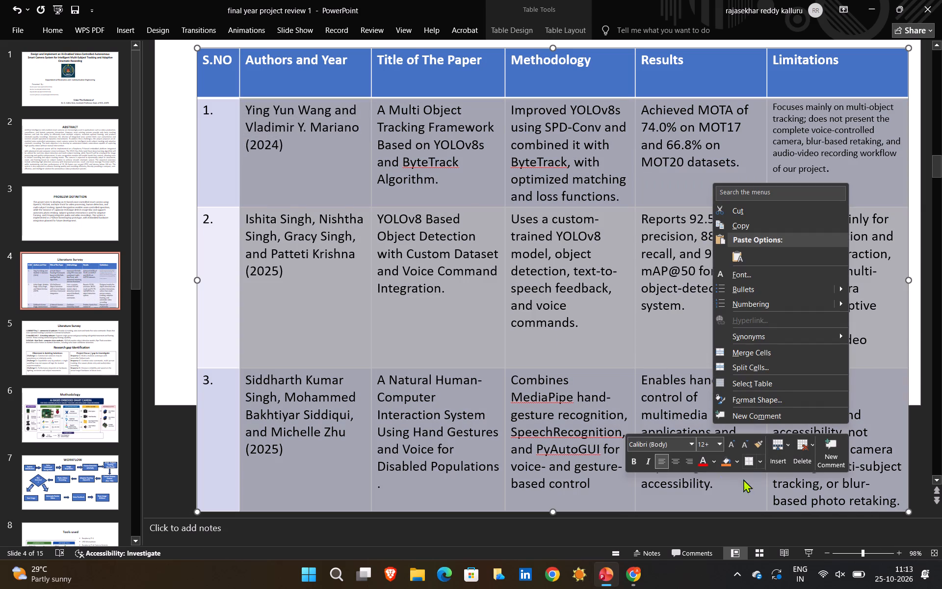
left_click(714, 444)
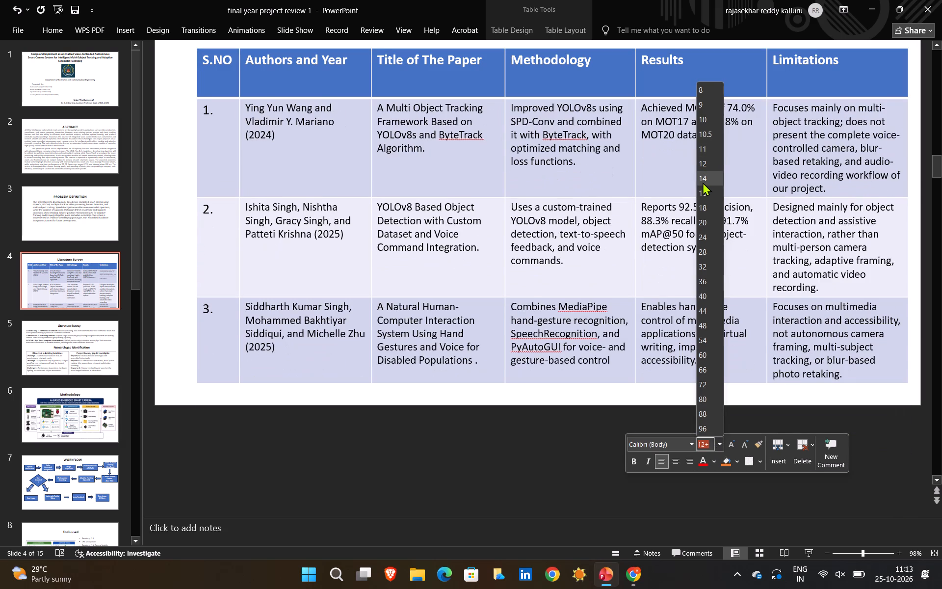
left_click(702, 182)
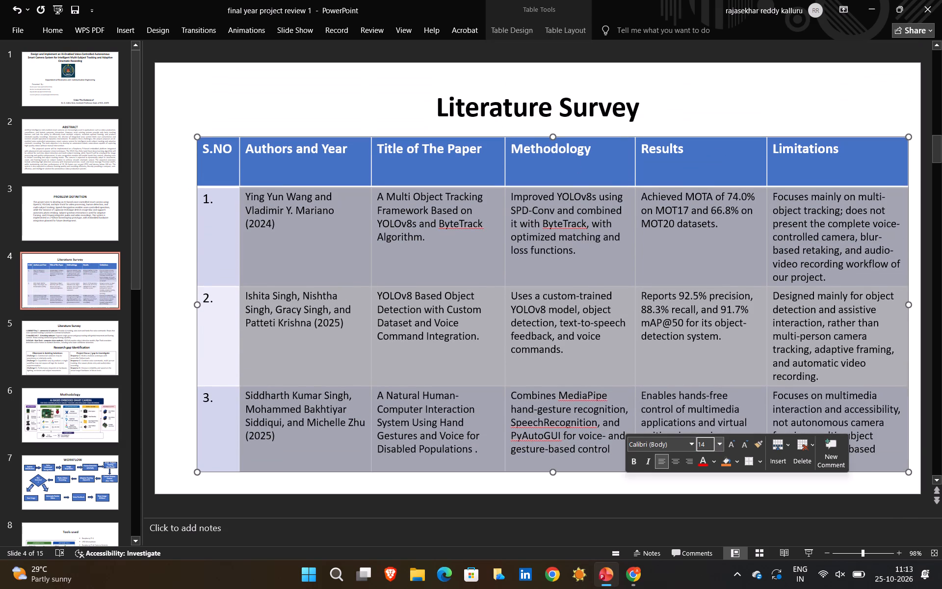
left_click(341, 109)
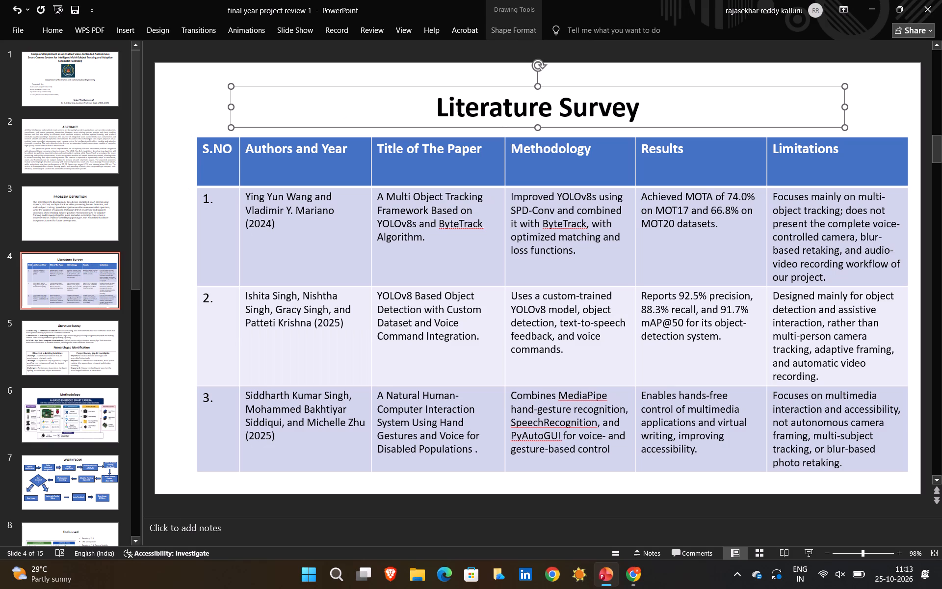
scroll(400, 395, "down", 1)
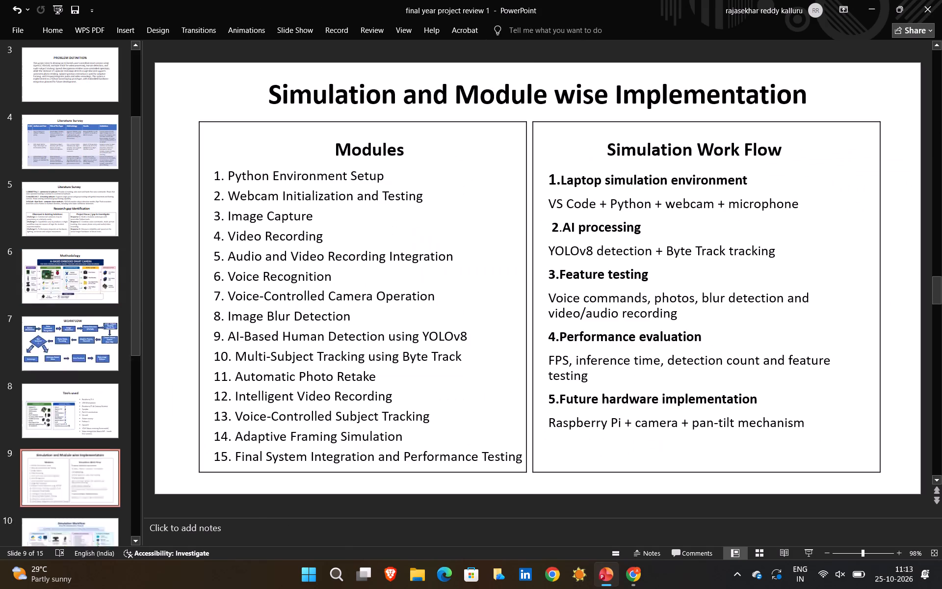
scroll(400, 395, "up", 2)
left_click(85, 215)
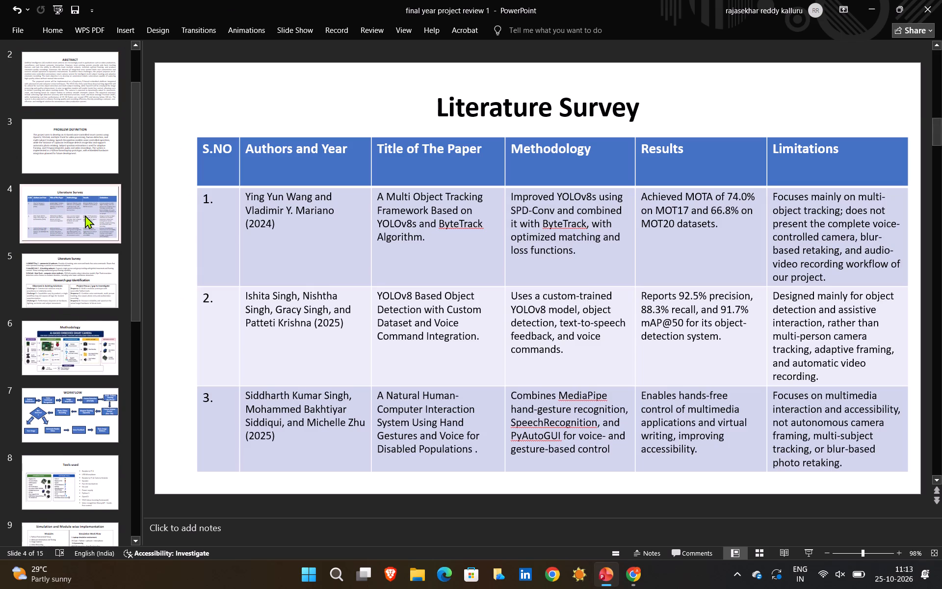
Shift the Literature Survey table slightly left and widen it a little at its right edge to balance it on slide 4.
left_click(305, 244)
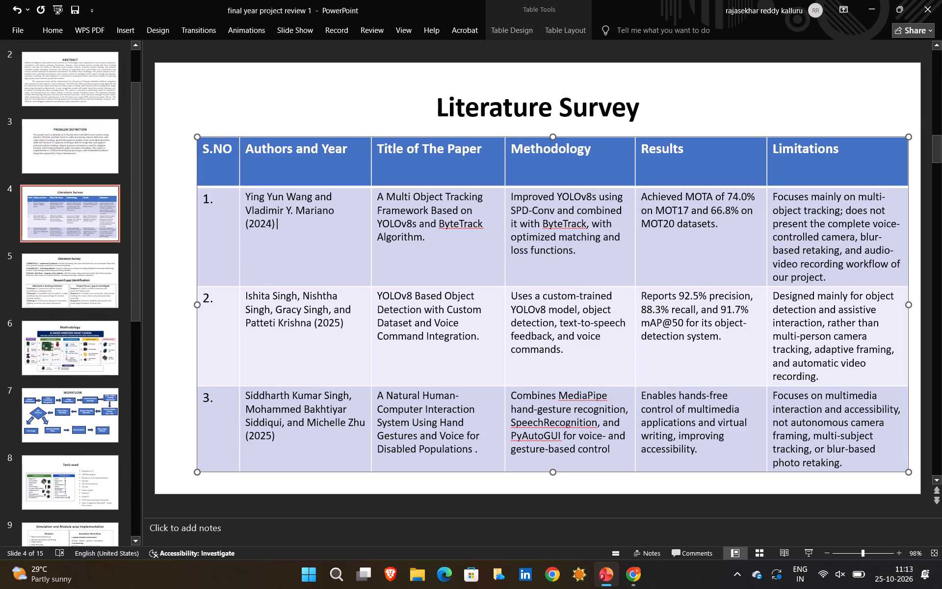
left_click_drag(197, 235, 184, 234)
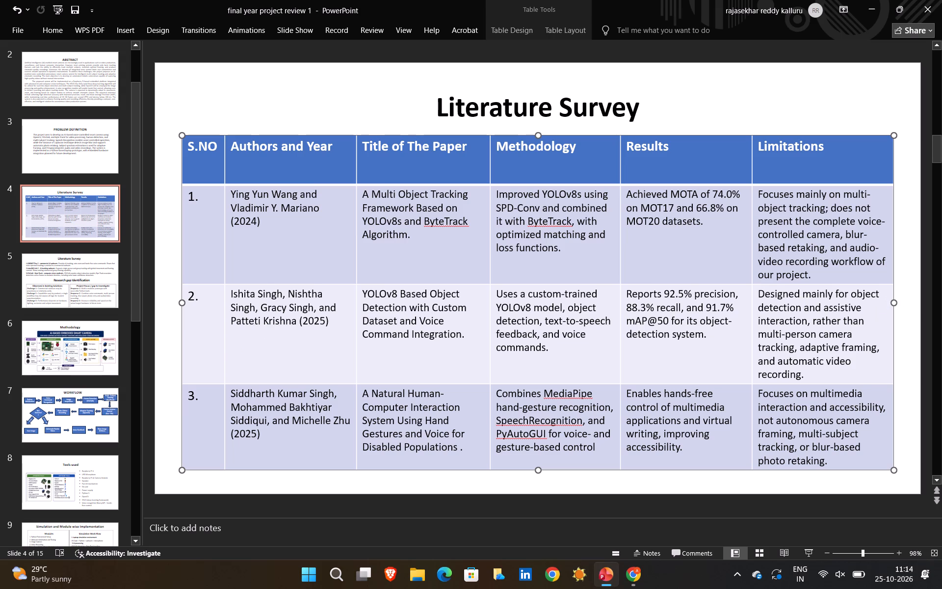
left_click_drag(892, 303, 908, 303)
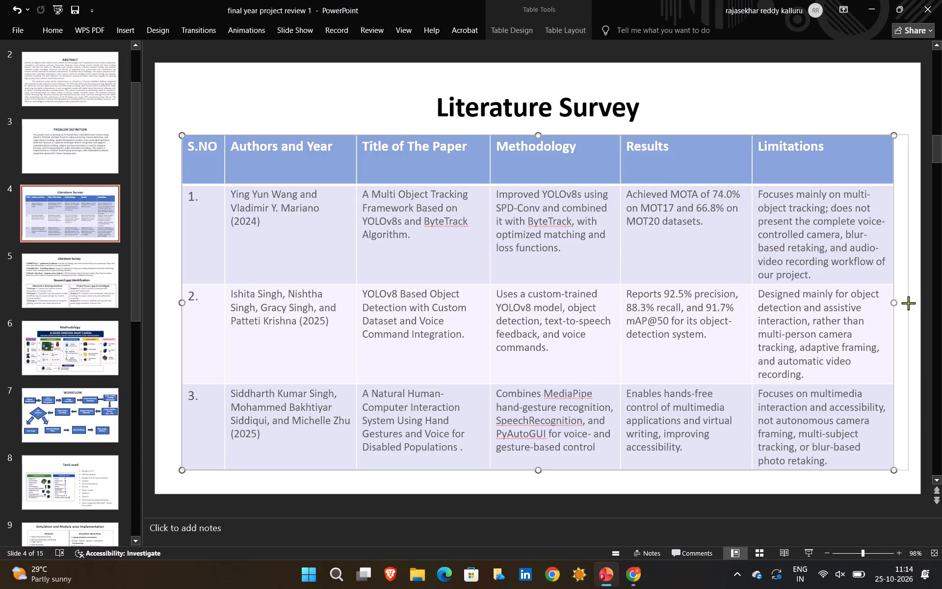
left_click_drag(908, 303, 908, 305)
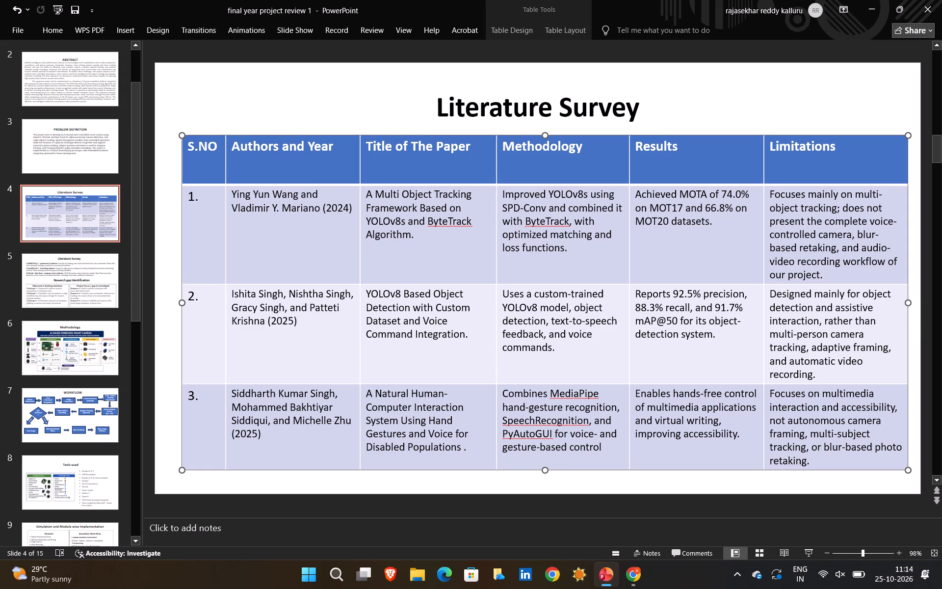
left_click_drag(906, 304, 899, 305)
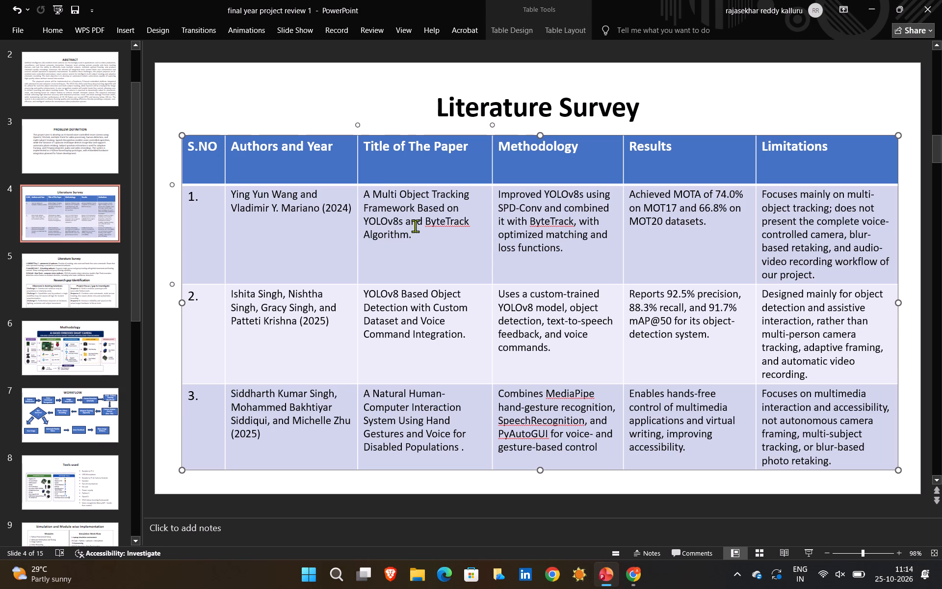
Split "ByteTrack" into "Byte Track" in row 1's paper title.
left_click(445, 225)
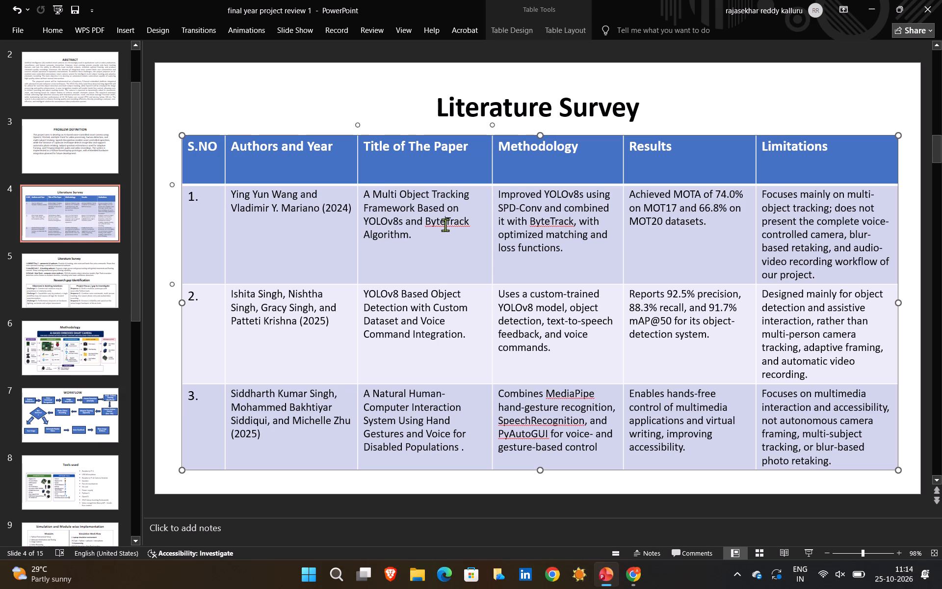
key("space")
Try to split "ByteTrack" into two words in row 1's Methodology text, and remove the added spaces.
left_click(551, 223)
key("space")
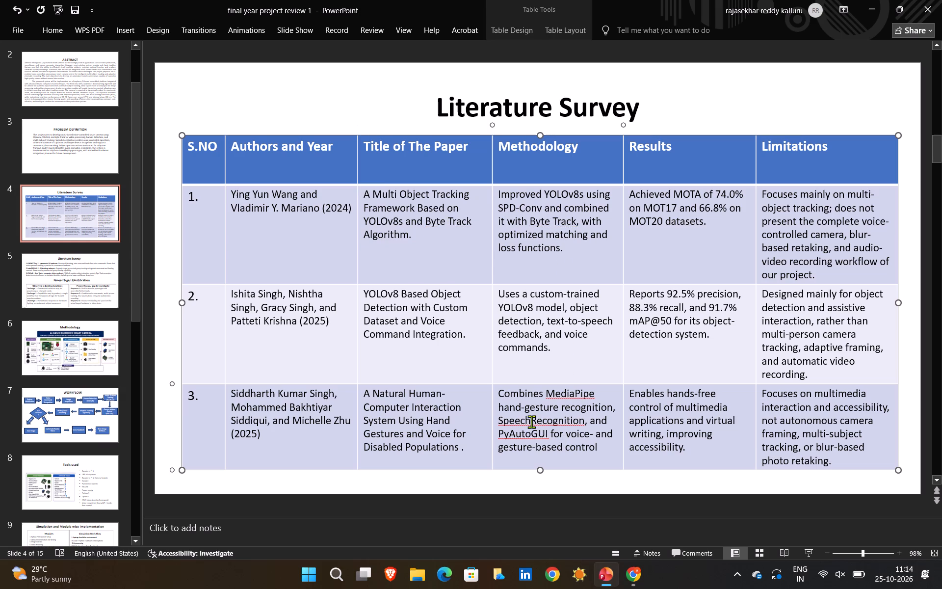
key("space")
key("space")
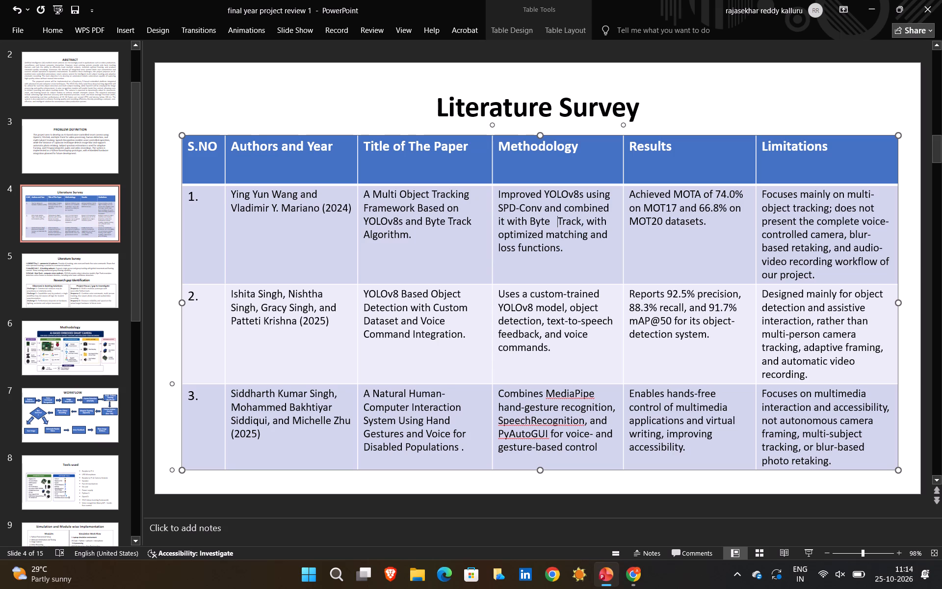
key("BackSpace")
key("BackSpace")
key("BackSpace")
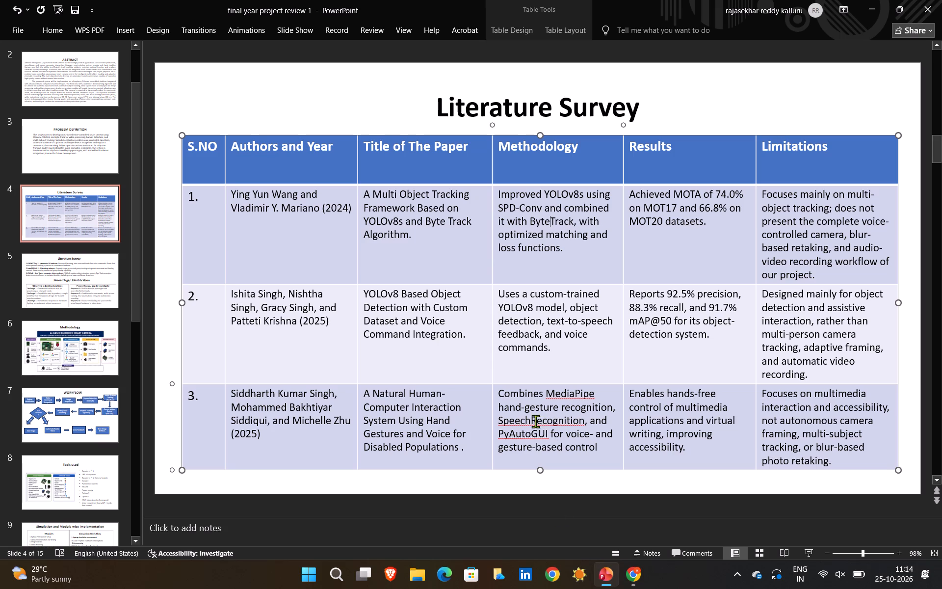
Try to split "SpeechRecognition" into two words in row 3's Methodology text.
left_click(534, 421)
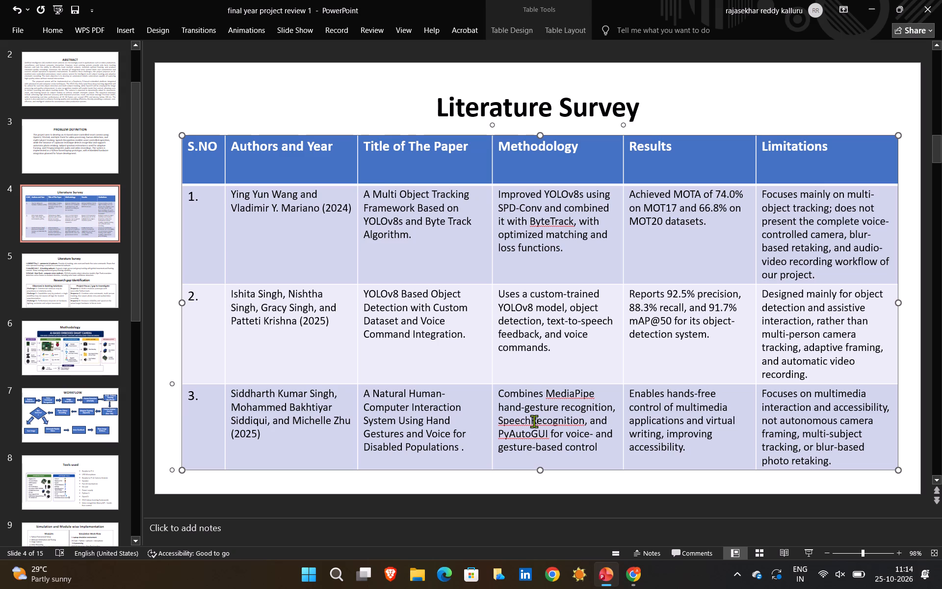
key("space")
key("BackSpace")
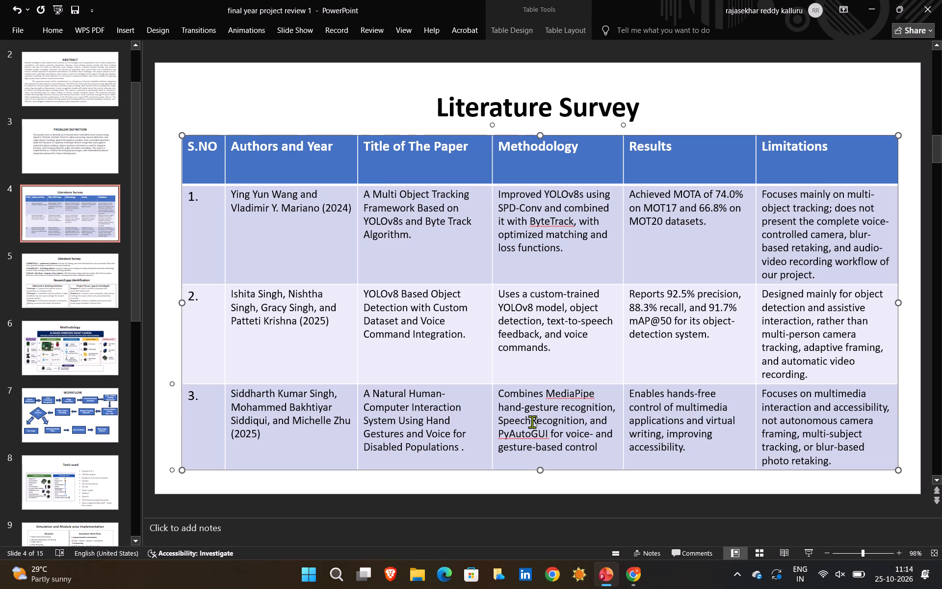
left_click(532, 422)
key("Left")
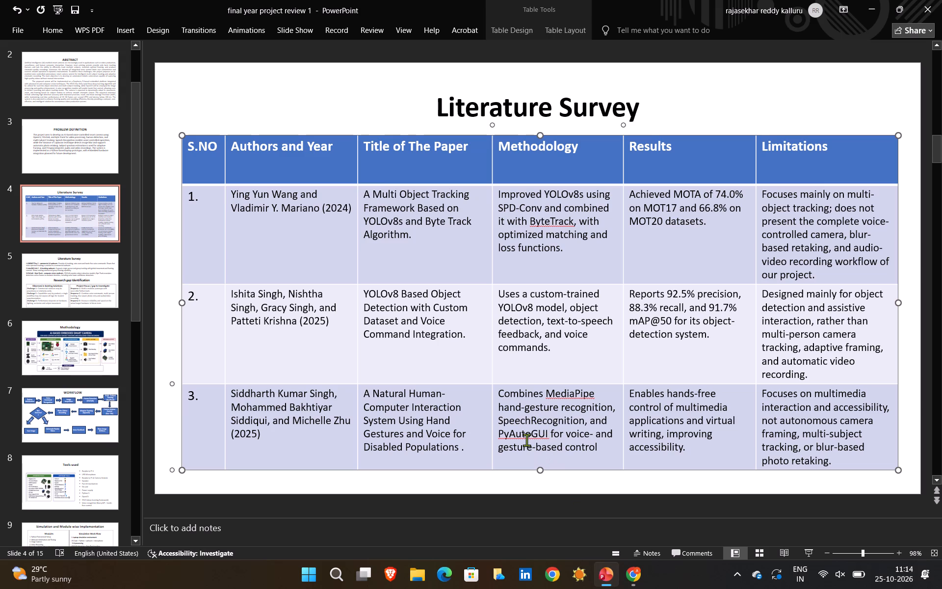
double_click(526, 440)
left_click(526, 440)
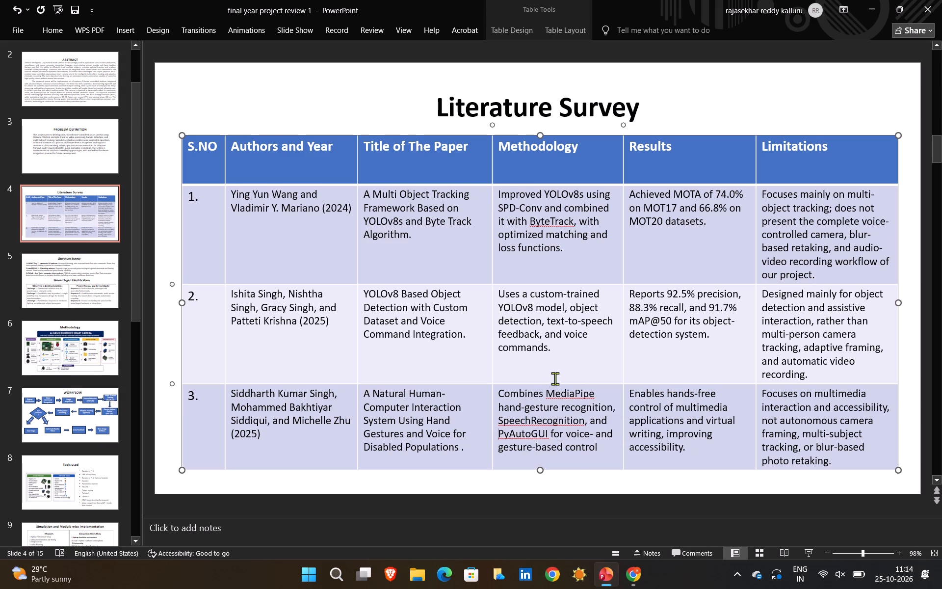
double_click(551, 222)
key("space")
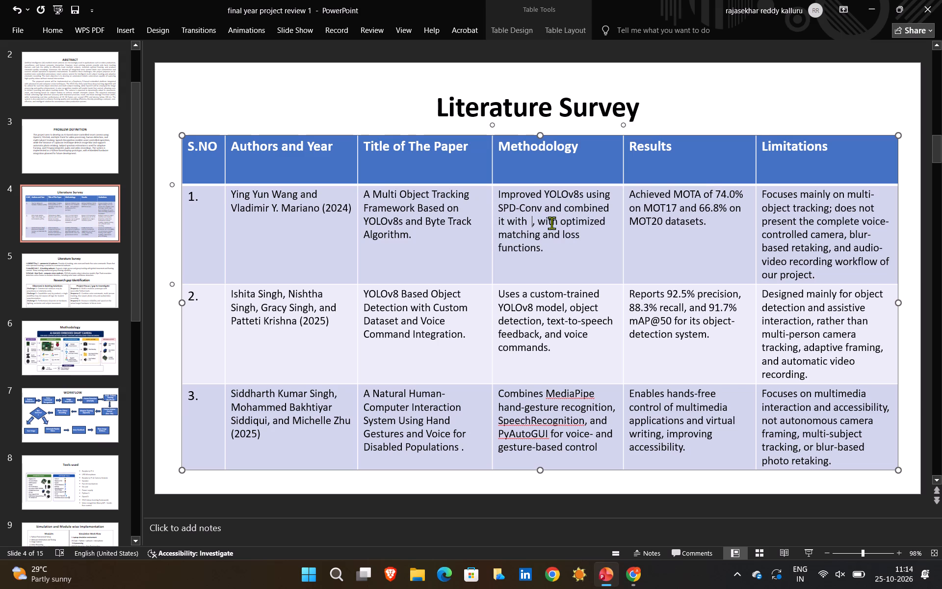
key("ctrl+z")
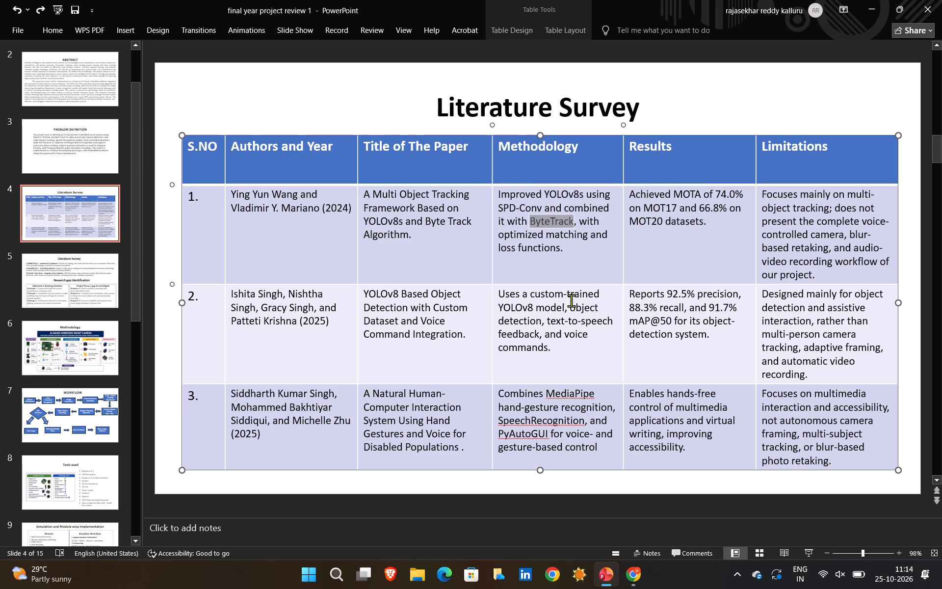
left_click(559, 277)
Split "ByteTrack" into "Byte Track" in row 1's Methodology text.
left_click(552, 222)
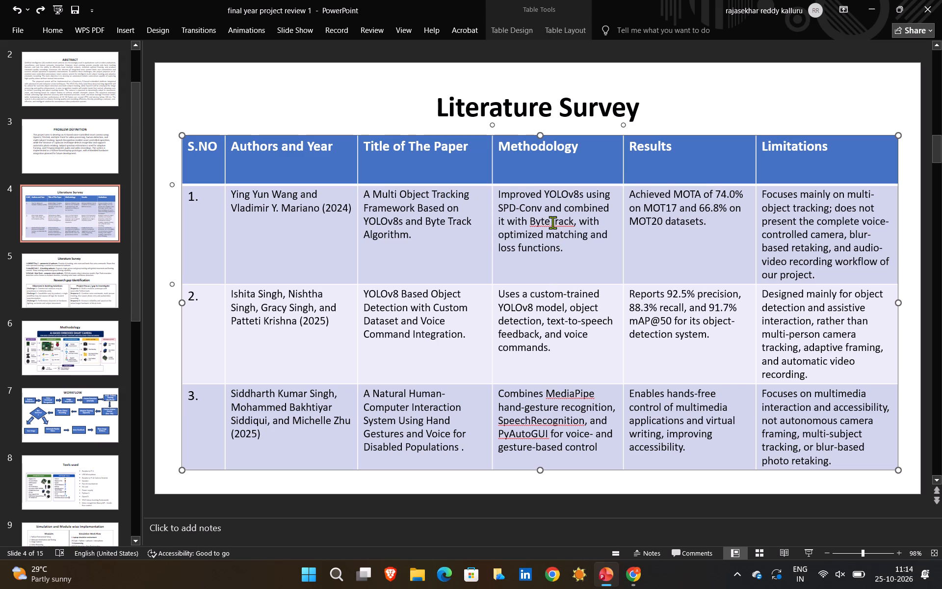
key("Left")
key("space")
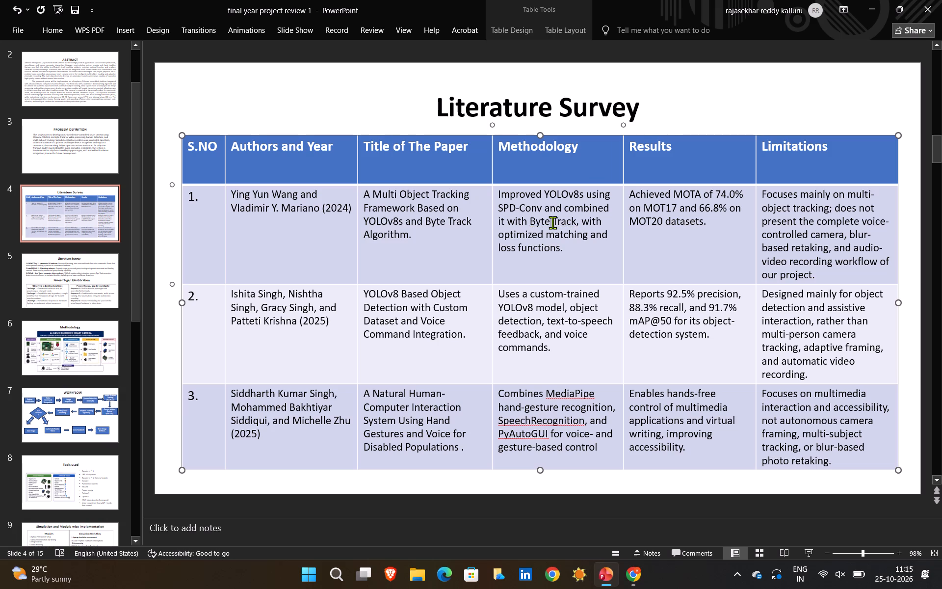
Split the flagged words in row 3's Methodology text into "Speech Recognition" and "Media Pipe".
left_click(533, 420)
key("space")
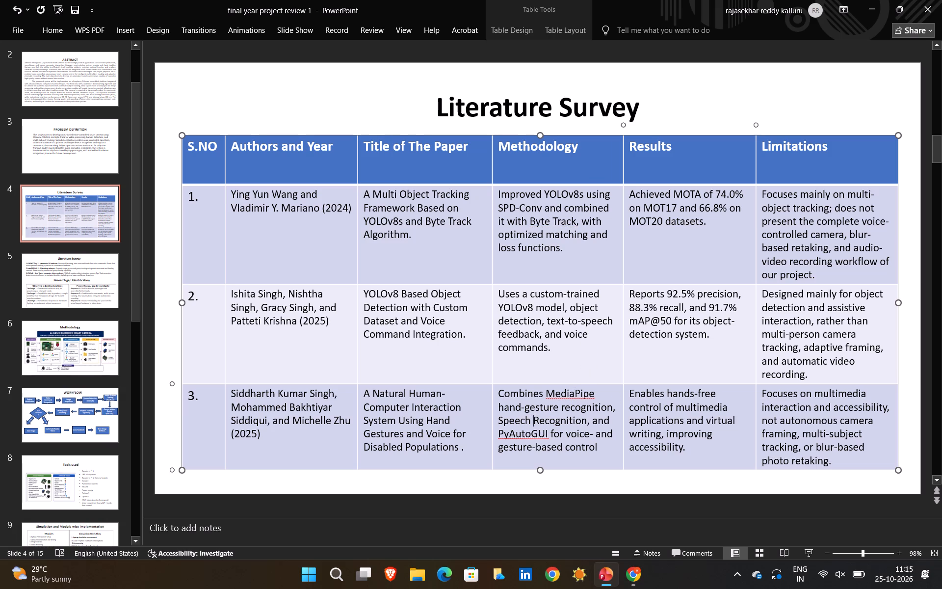
left_click(577, 394)
key("space")
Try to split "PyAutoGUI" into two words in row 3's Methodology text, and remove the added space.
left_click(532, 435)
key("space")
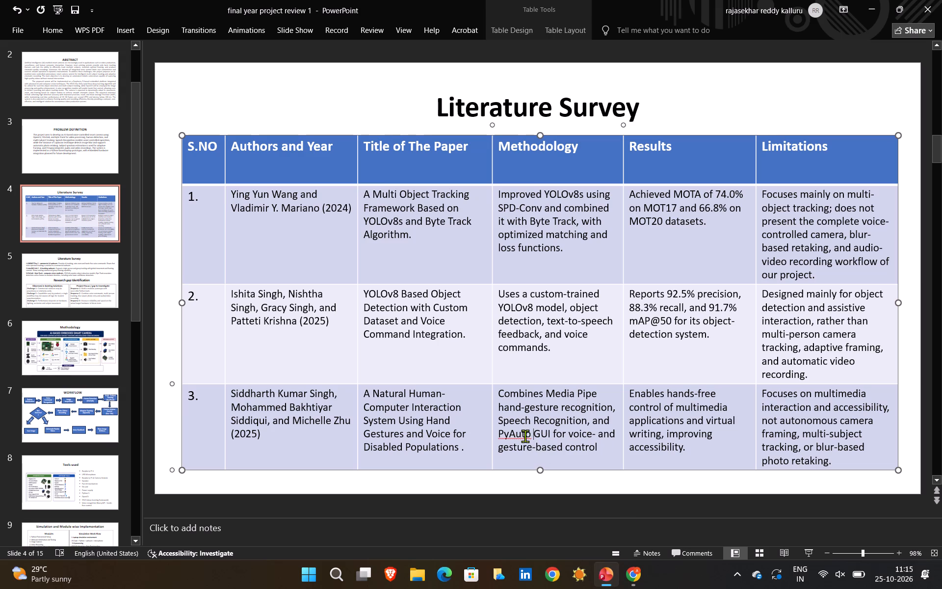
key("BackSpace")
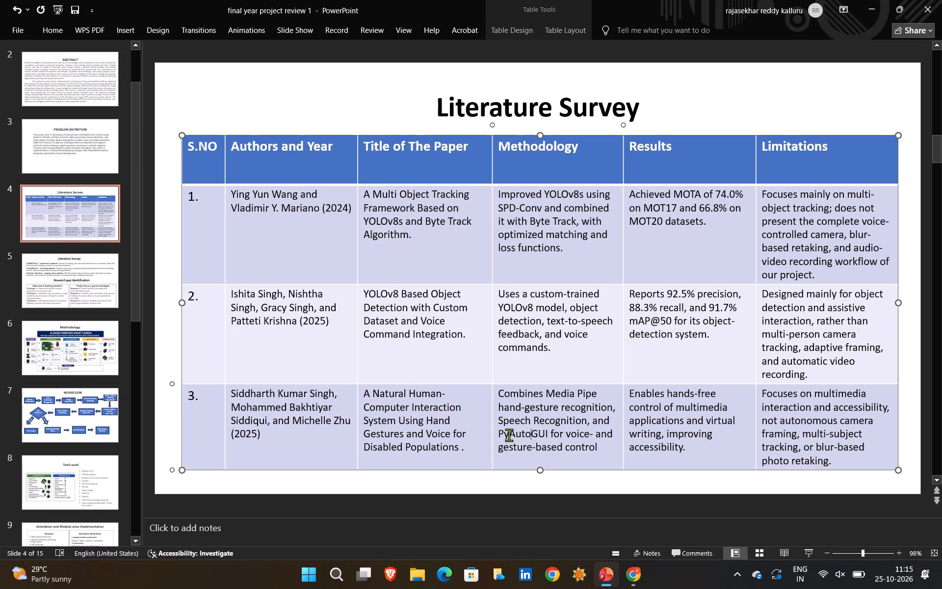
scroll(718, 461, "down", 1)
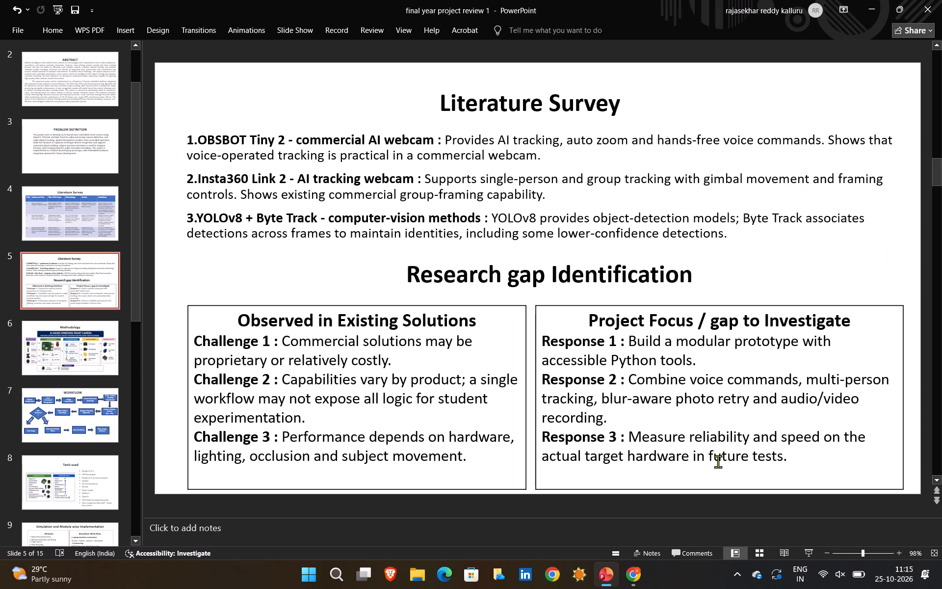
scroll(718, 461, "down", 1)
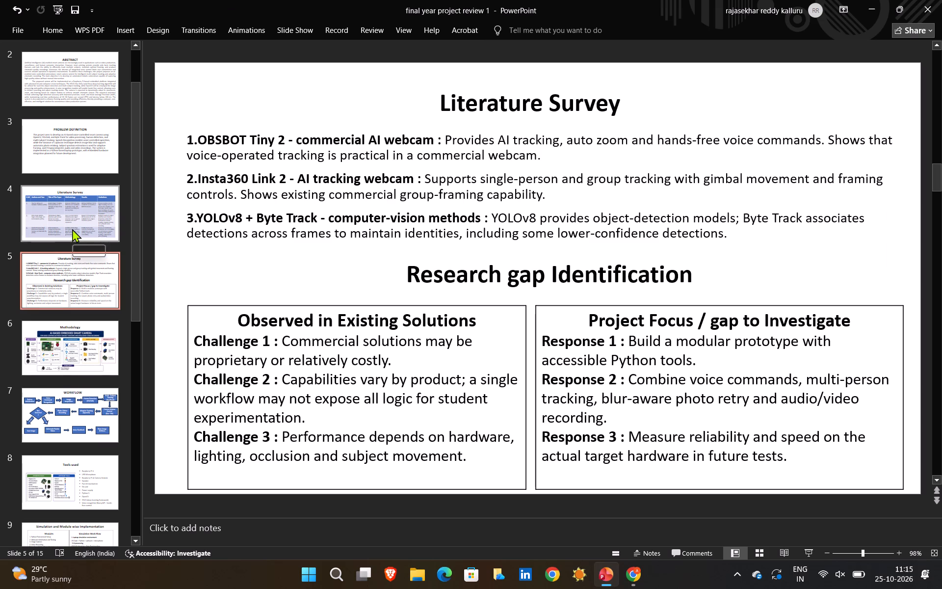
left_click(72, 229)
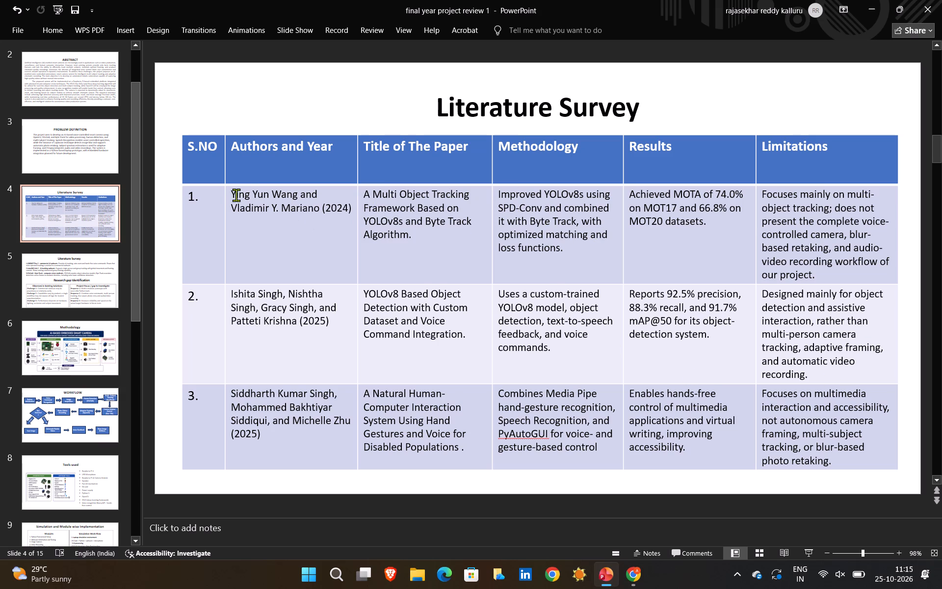
Check the font settings of the Literature Survey table's body text, including row 1's authors and row 2's paper title.
left_click_drag(233, 194, 565, 372)
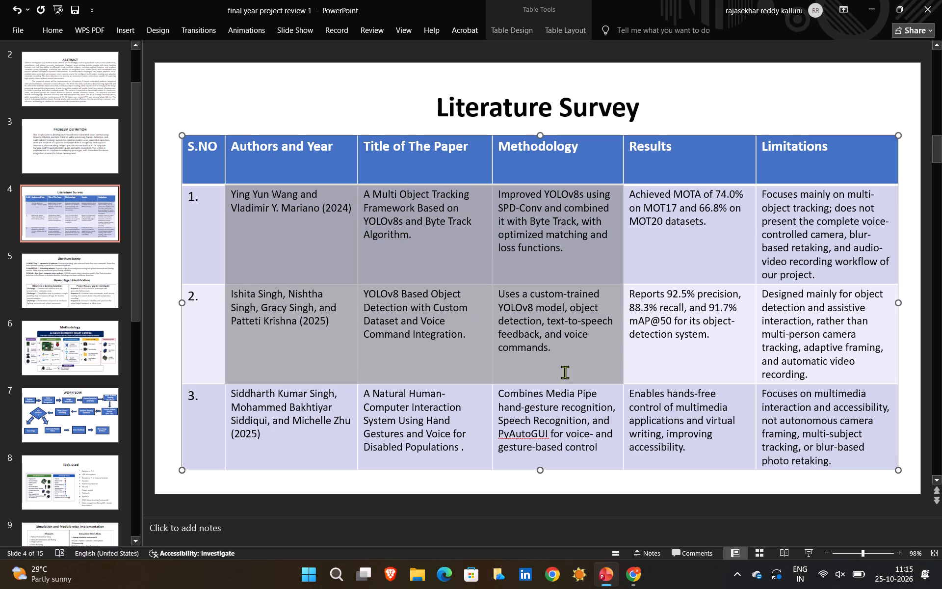
left_click_drag(565, 372, 843, 451)
scroll(627, 427, "right", 3)
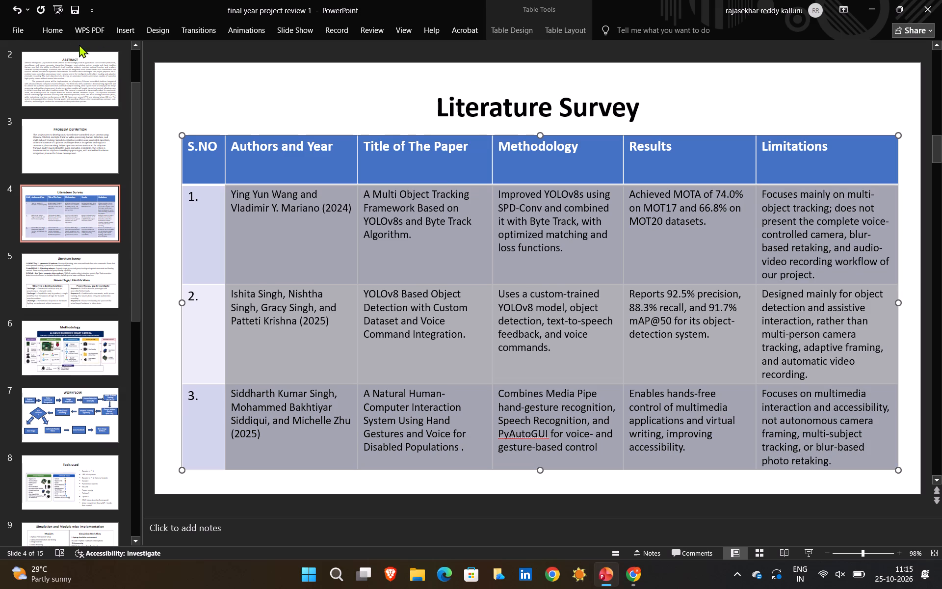
right_click(263, 131)
right_click(263, 131)
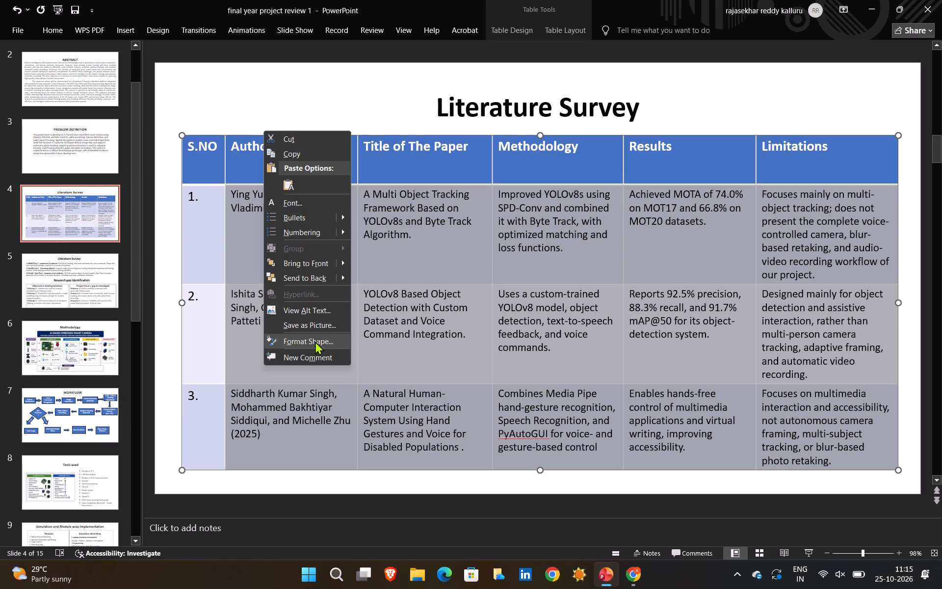
left_click(292, 202)
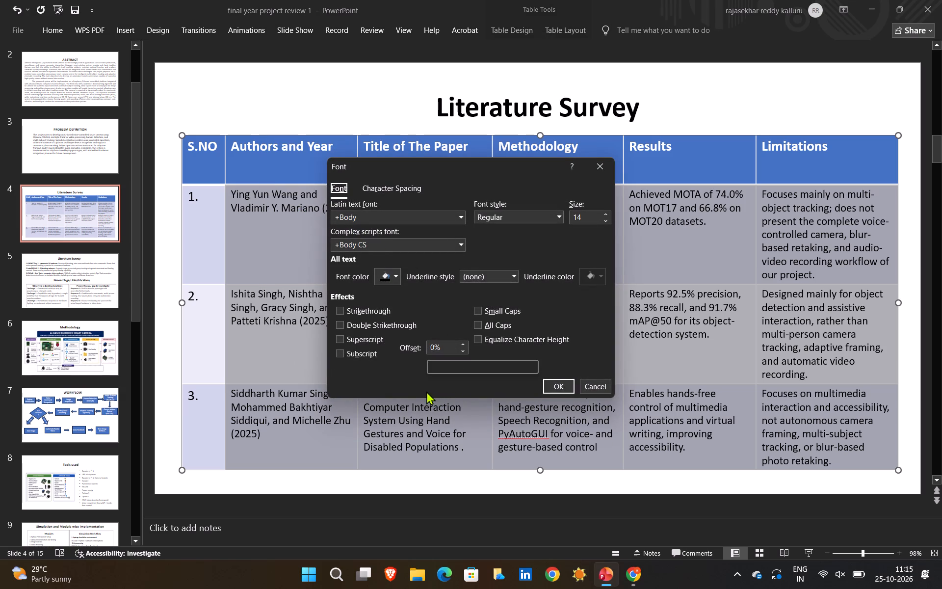
left_click(607, 161)
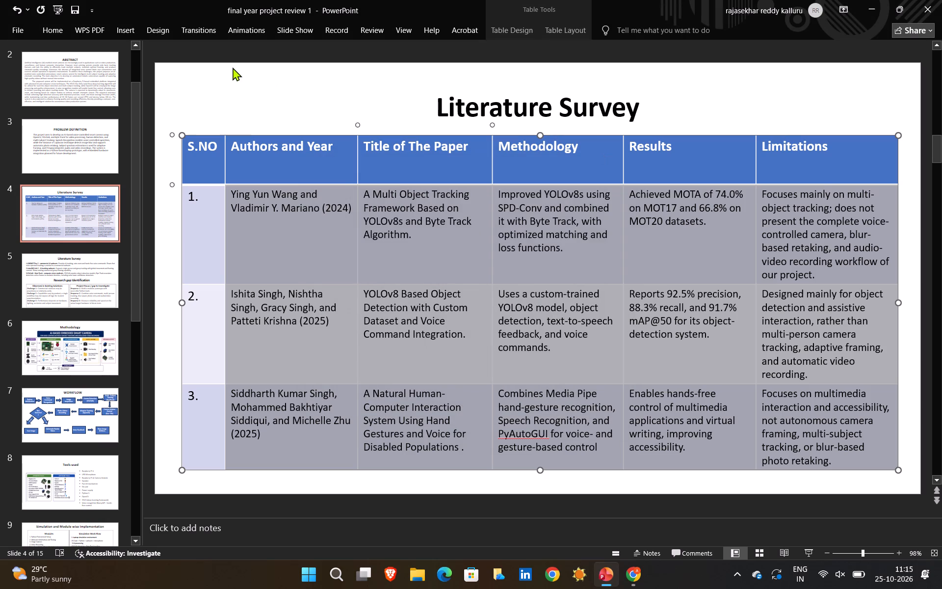
left_click(251, 94)
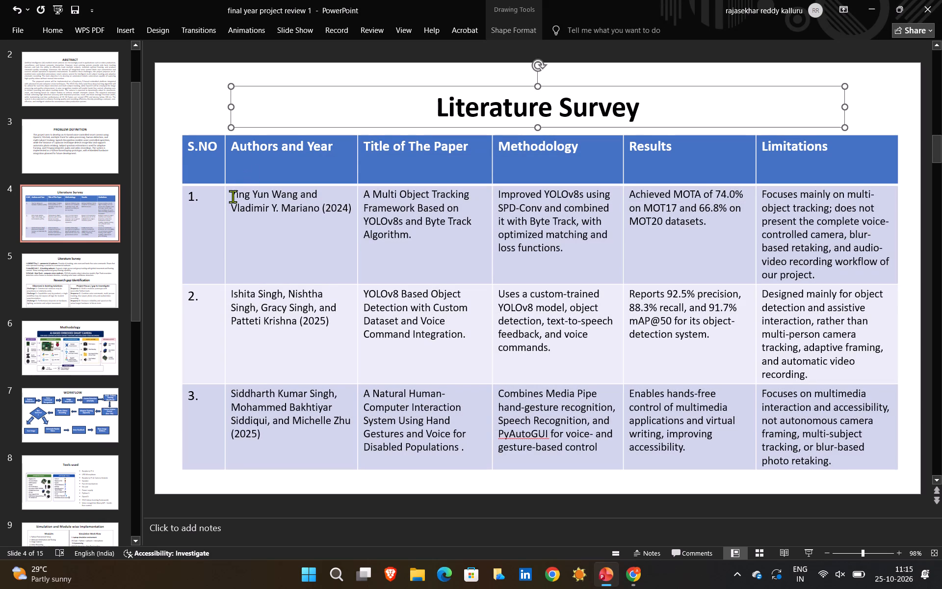
left_click_drag(233, 196, 345, 218)
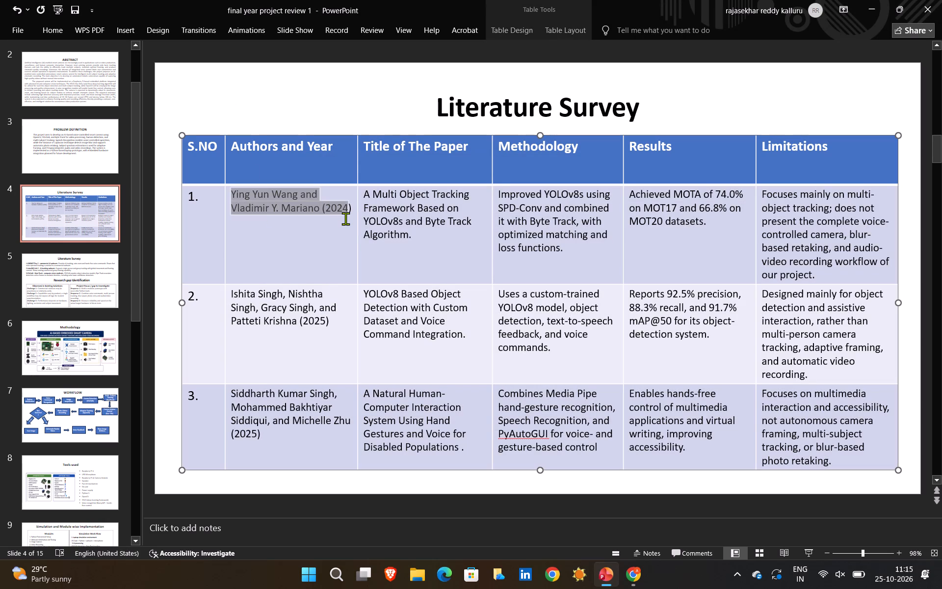
left_click_drag(345, 218, 344, 218)
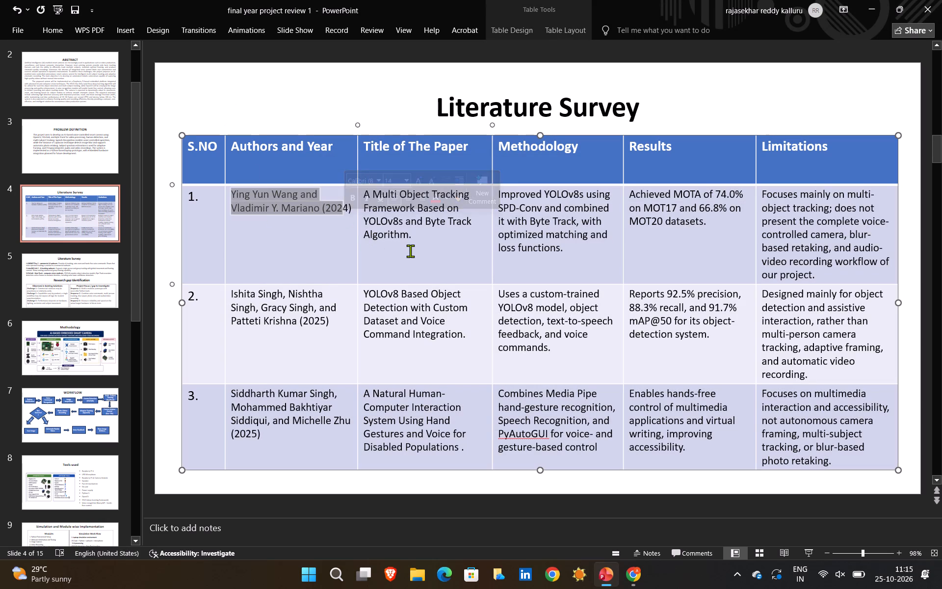
left_click(410, 251)
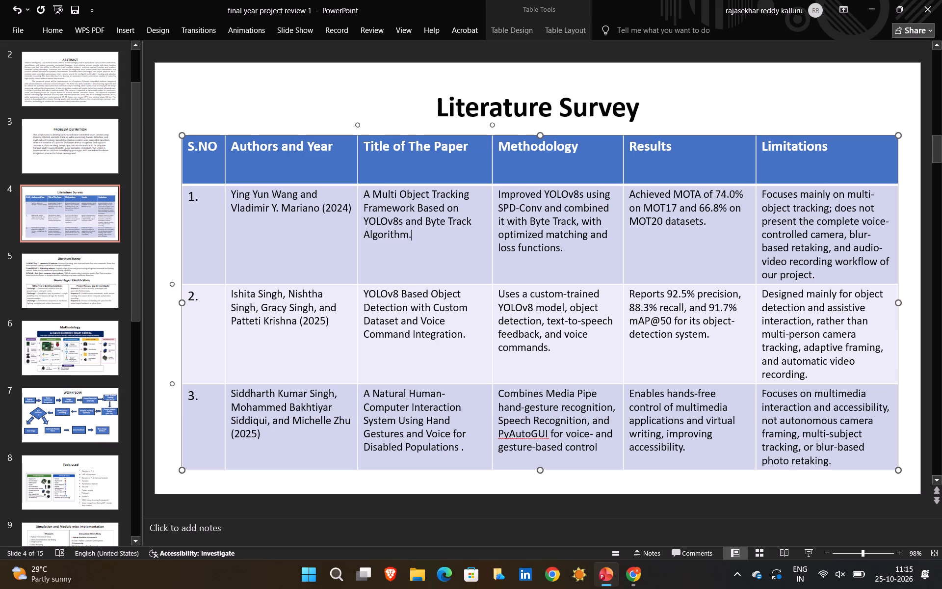
left_click(364, 296)
left_click_drag(366, 293, 463, 339)
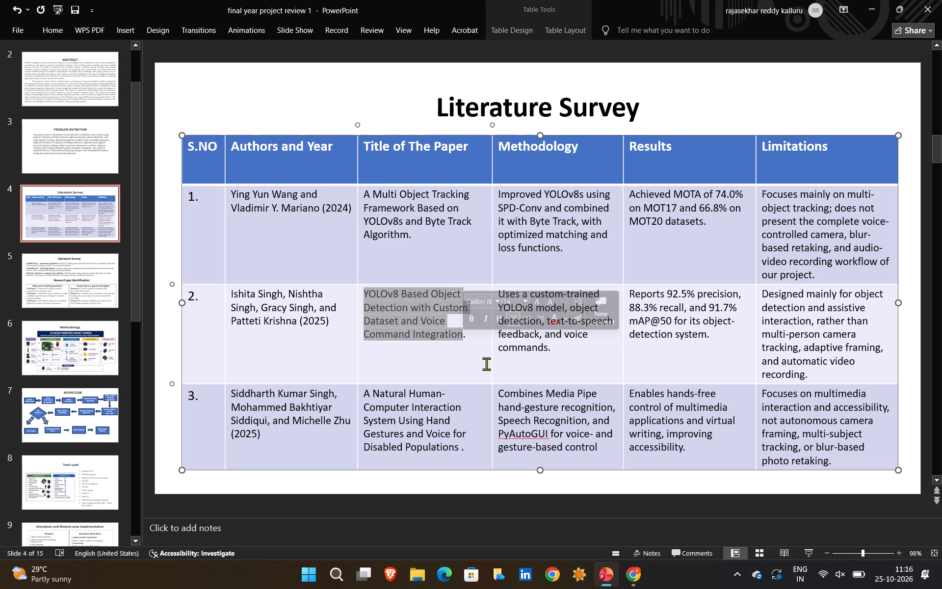
left_click(486, 363)
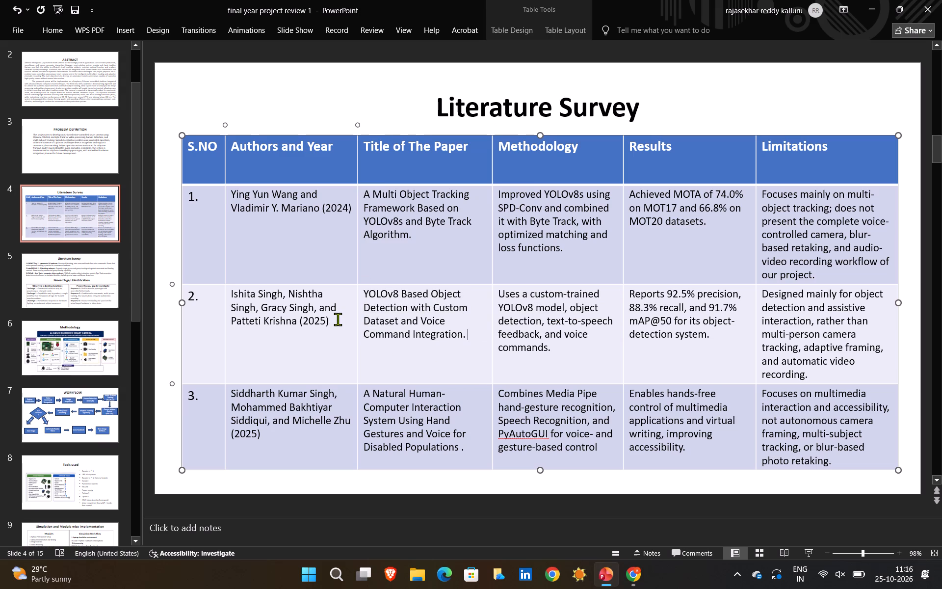
Add a new blank slide after the Literature Survey table slide.
left_click(130, 29)
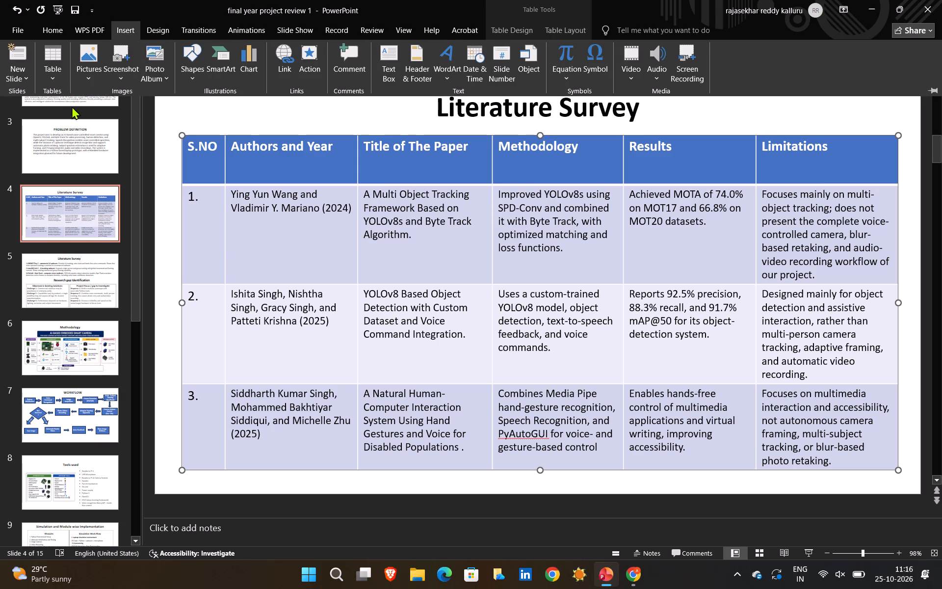
left_click(53, 28)
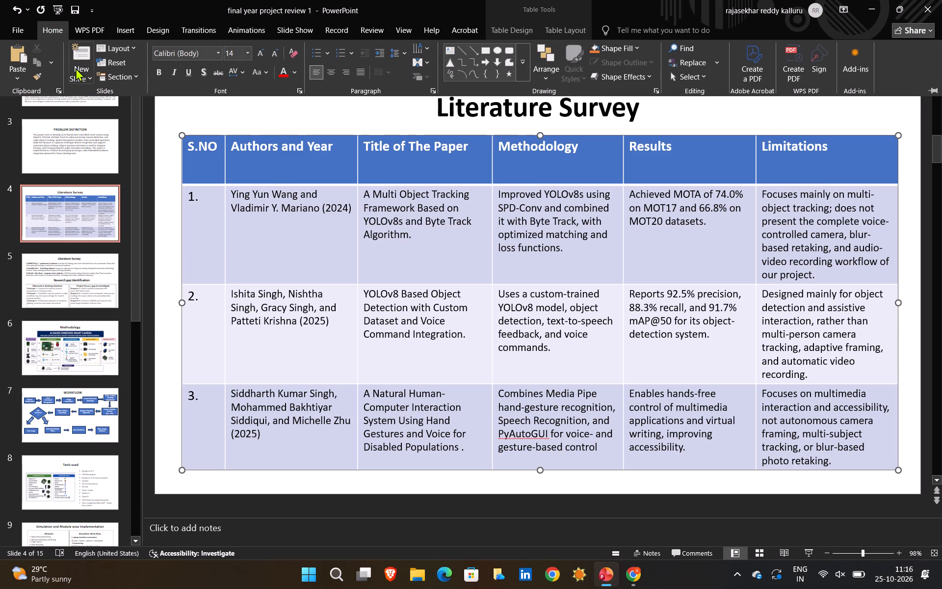
left_click(76, 68)
left_click(101, 241)
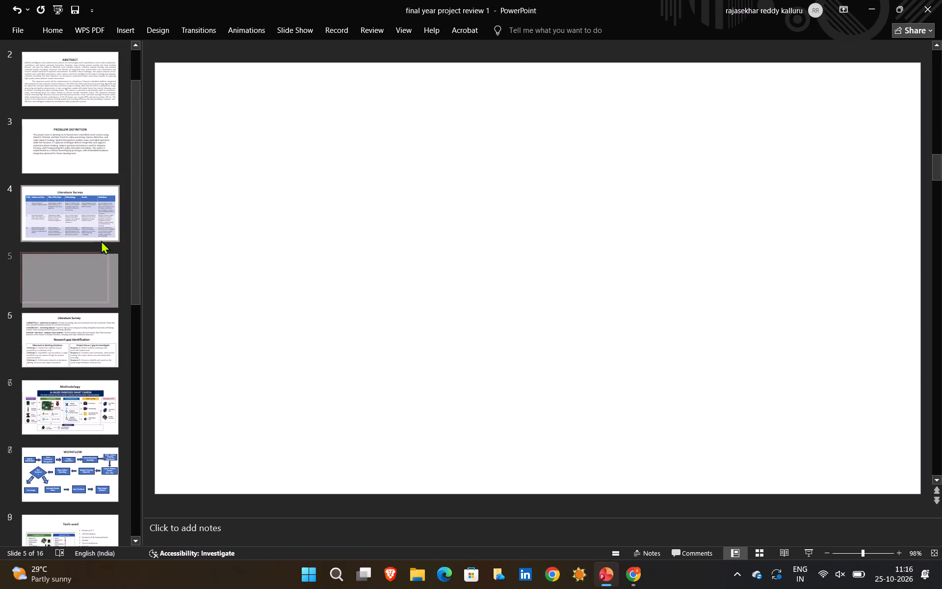
Insert a table with six columns and four rows on the new blank slide.
left_click(125, 27)
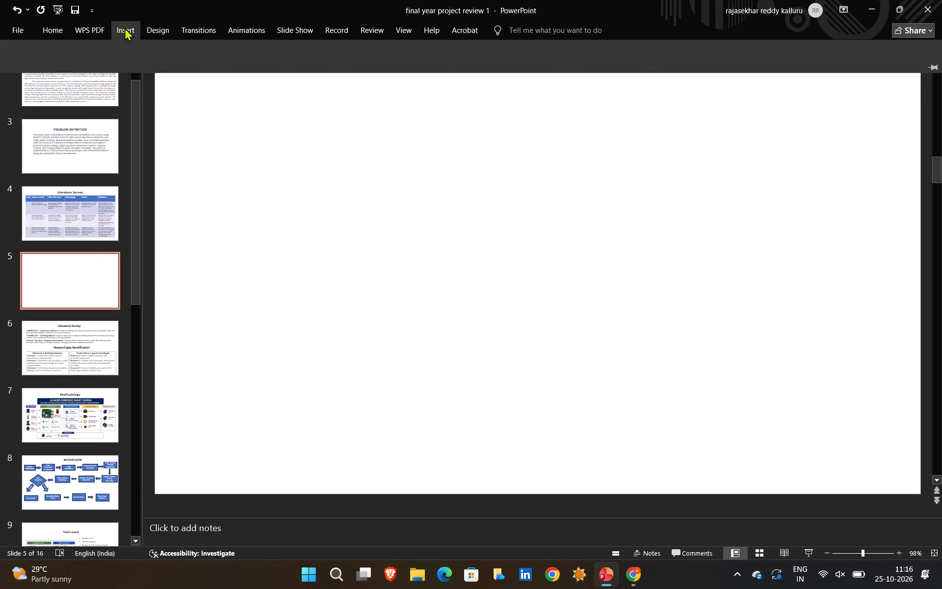
left_click(50, 80)
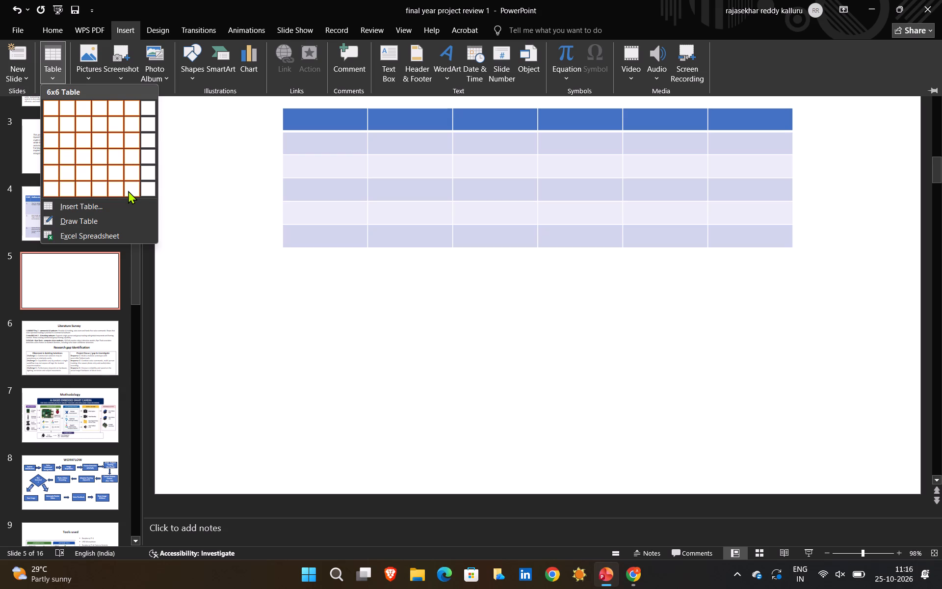
right_click(136, 154)
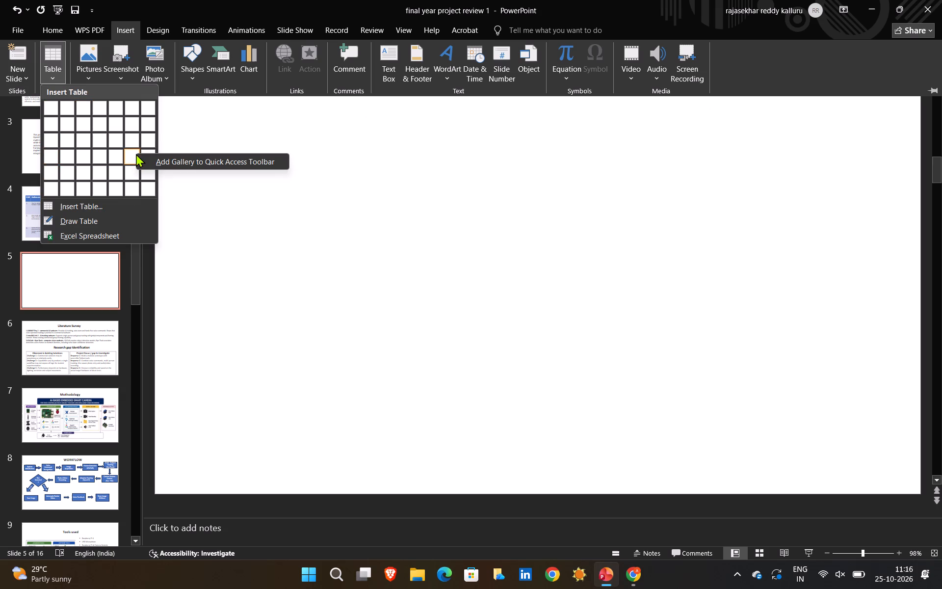
left_click_drag(50, 107, 121, 160)
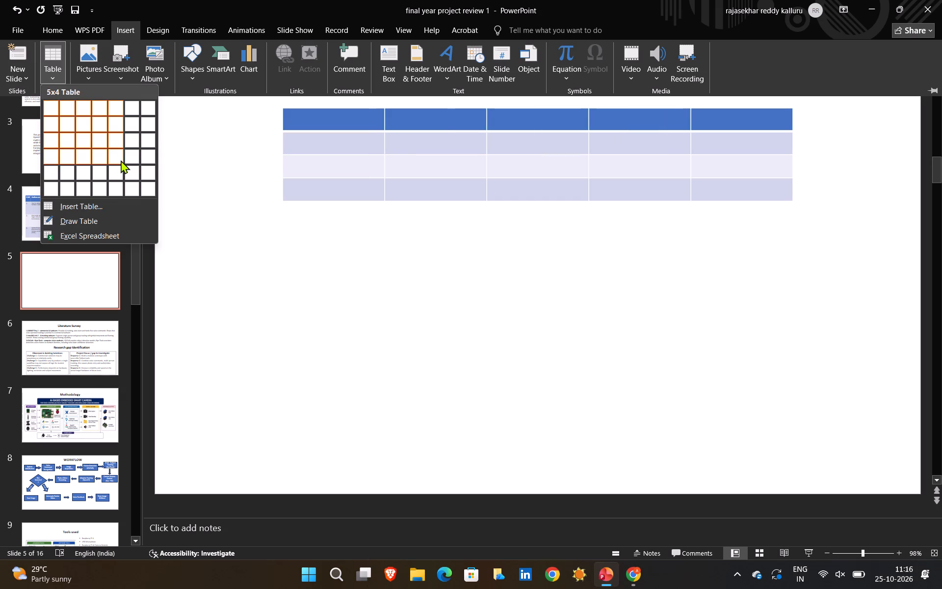
left_click_drag(121, 160, 137, 165)
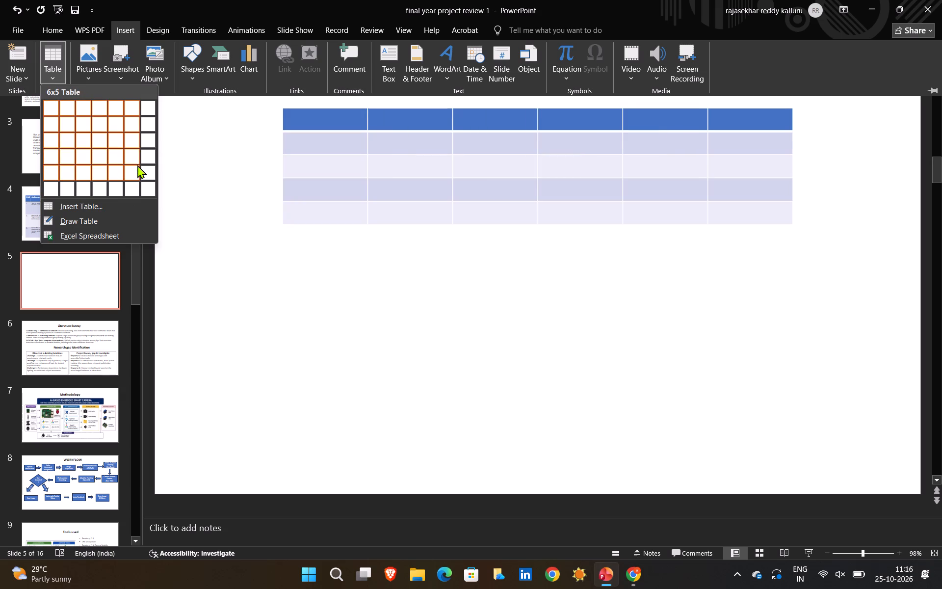
left_click_drag(137, 165, 137, 162)
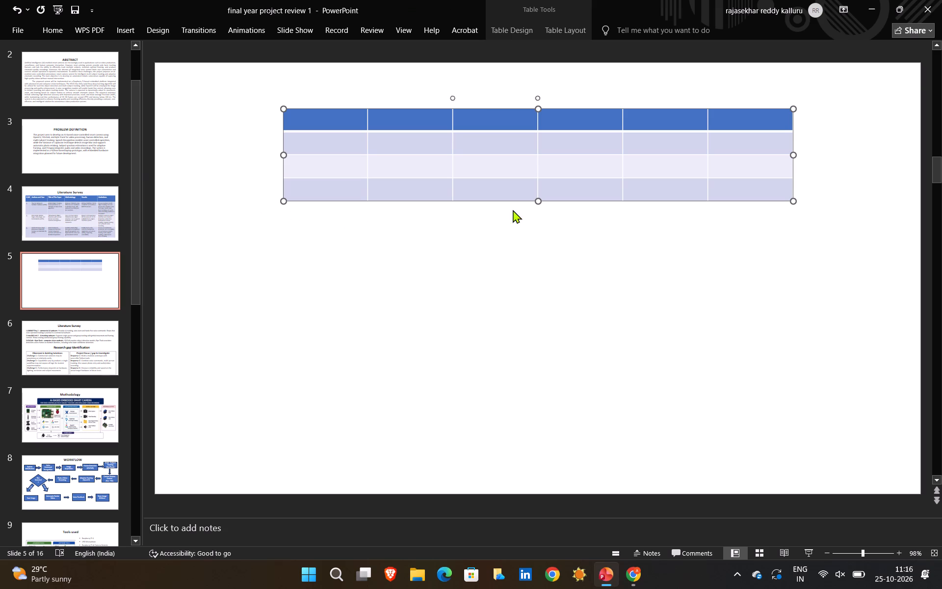
Enlarge the new table in height and to both sides to fill most of the slide, and reduce the header row to about half its height.
left_click_drag(539, 202, 548, 340)
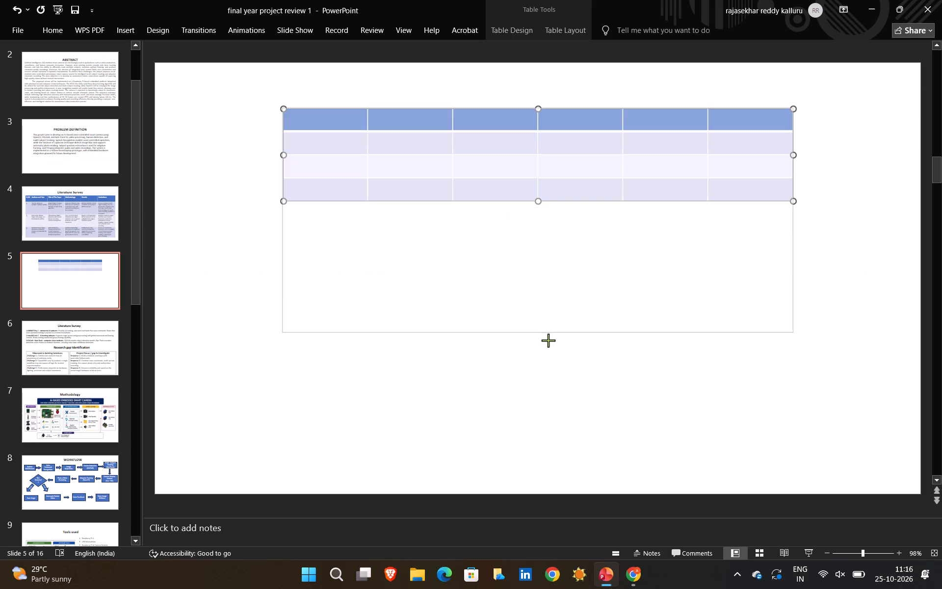
left_click_drag(548, 340, 547, 455)
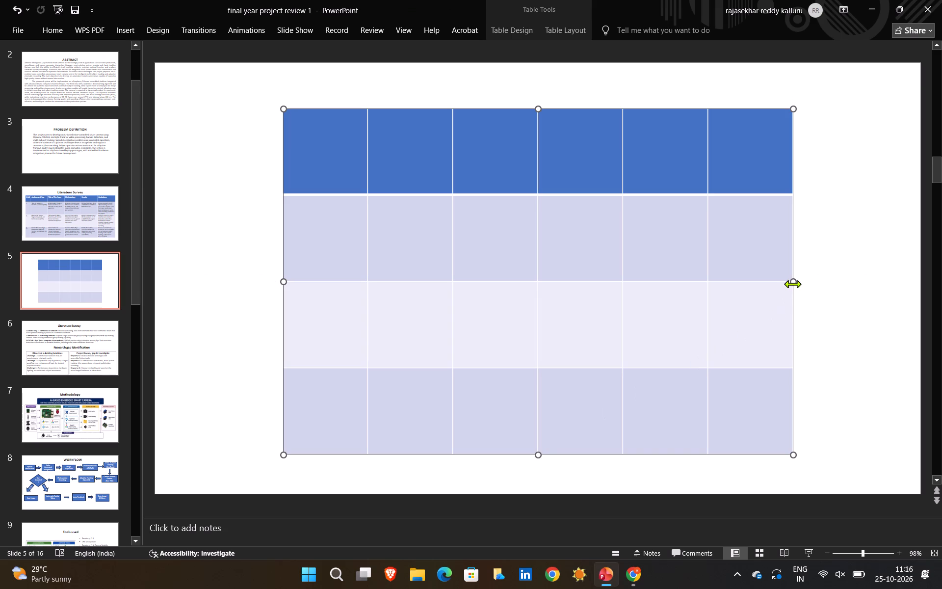
left_click_drag(792, 284, 861, 282)
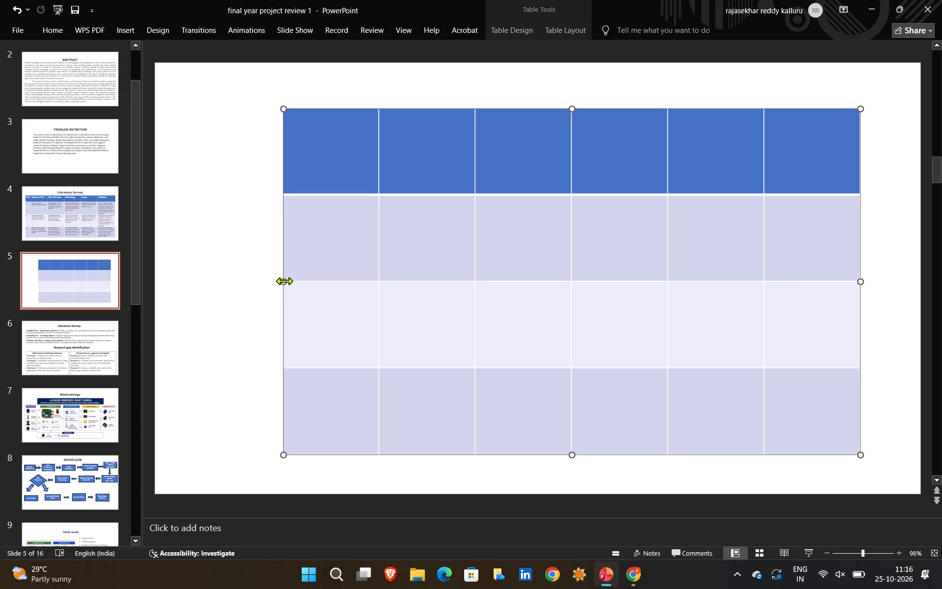
left_click_drag(282, 281, 214, 295)
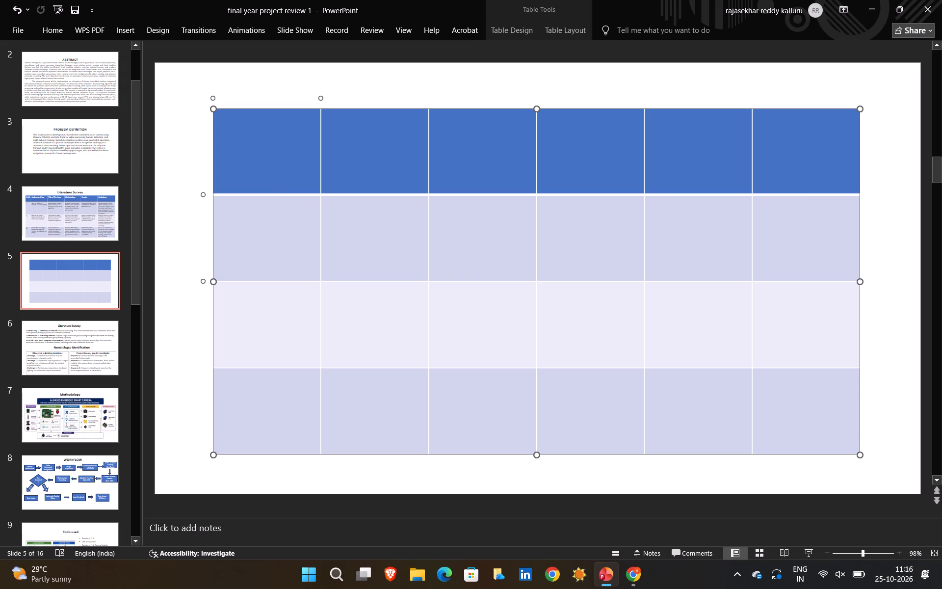
left_click_drag(276, 196, 274, 154)
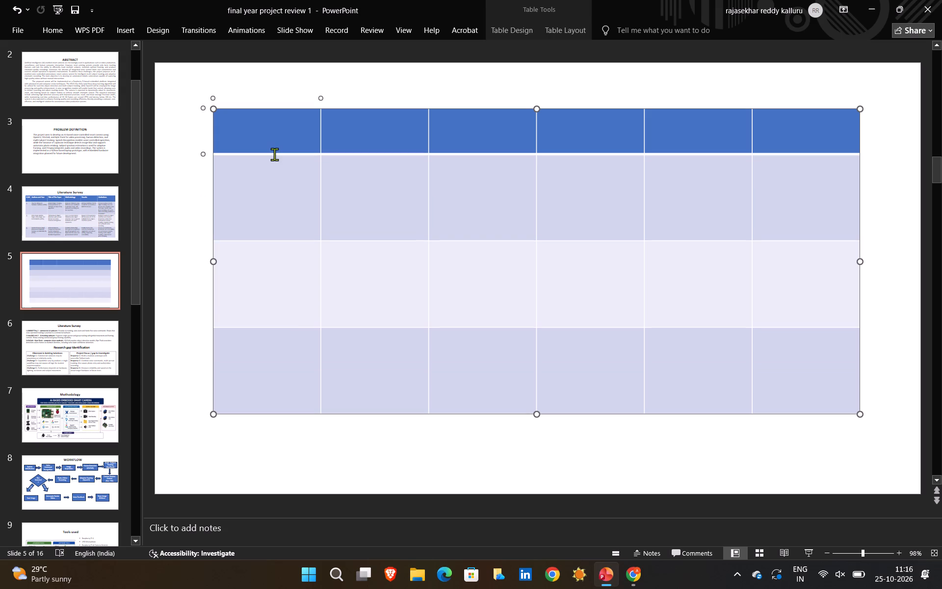
Copy the "S.NO" heading from the Literature Survey table on slide 4 into the first header cell of slide 5's table.
left_click(249, 137)
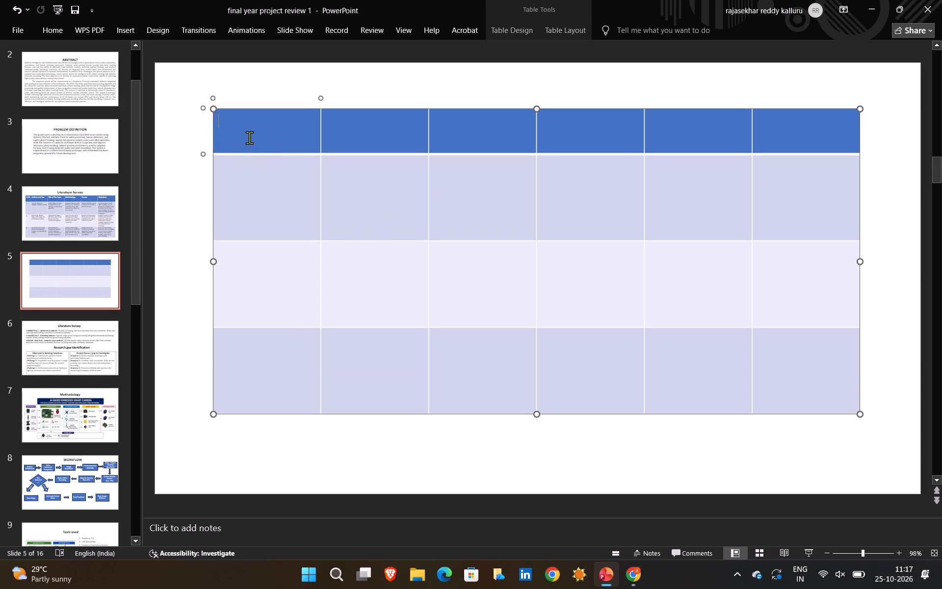
left_click(77, 215)
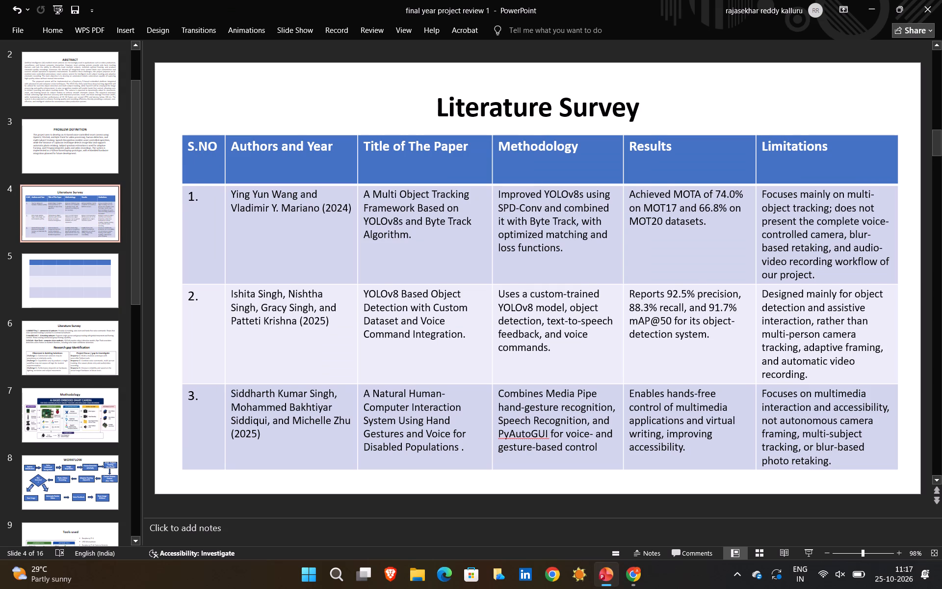
left_click(201, 160)
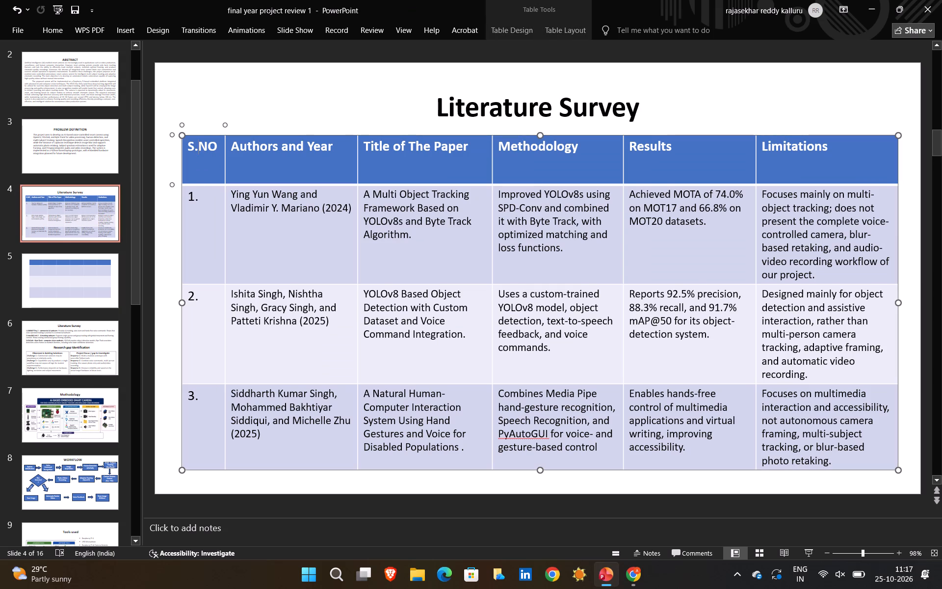
left_click_drag(215, 147, 192, 148)
left_click_drag(192, 148, 190, 148)
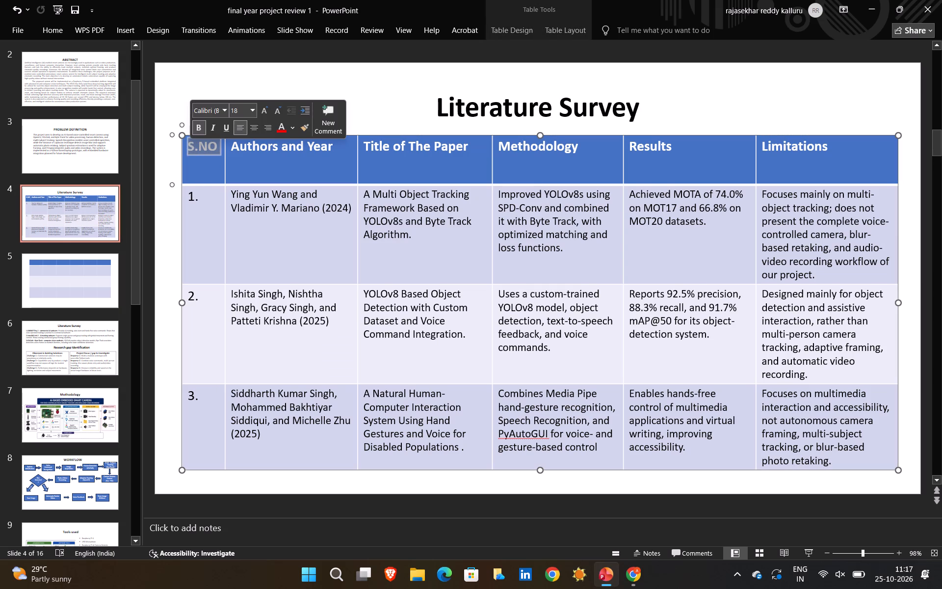
key("ctrl+c")
left_click(29, 279)
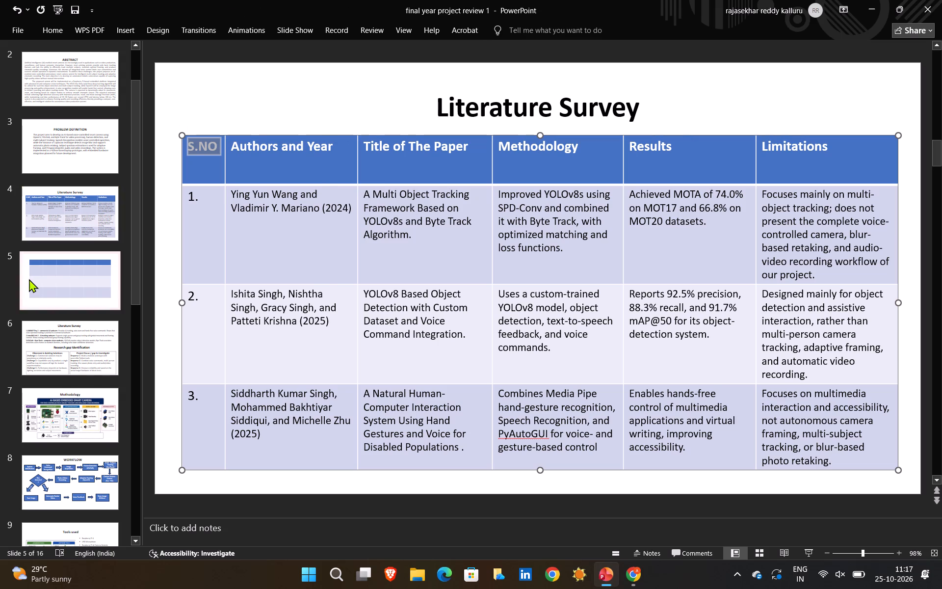
left_click(246, 139)
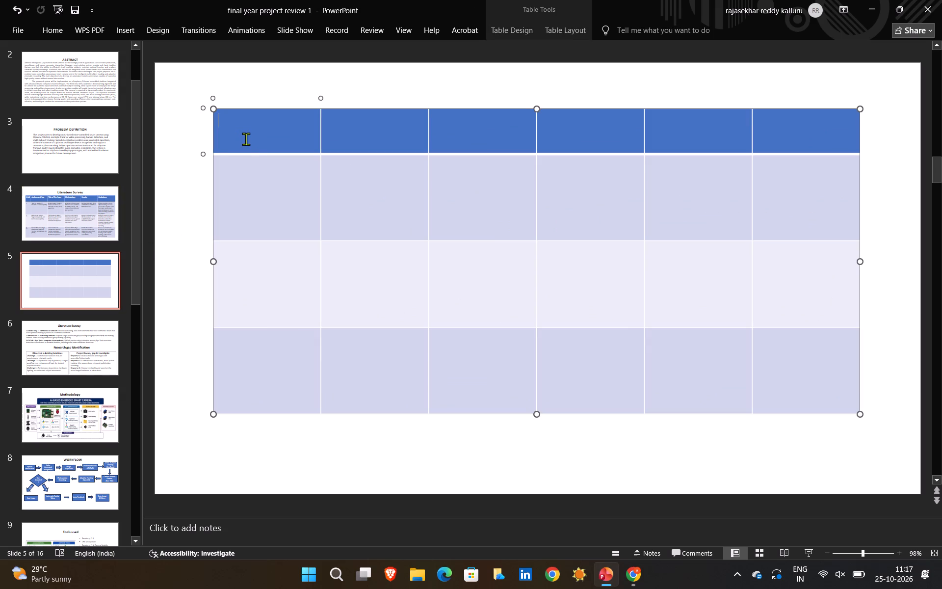
key("ctrl+v")
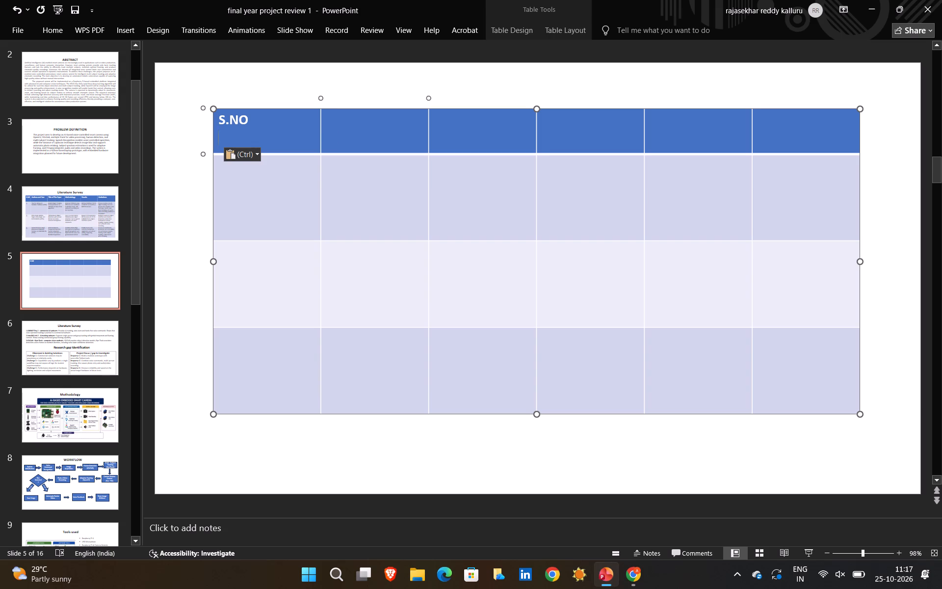
Narrow the S.NO column of slide 5's table to just fit its heading, moving only its border with the second column.
left_click_drag(320, 134, 284, 132)
left_click_drag(284, 132, 258, 133)
Copy the "Authors and Year" heading from slide 4's table into the second header cell of slide 5's table.
left_click(315, 133)
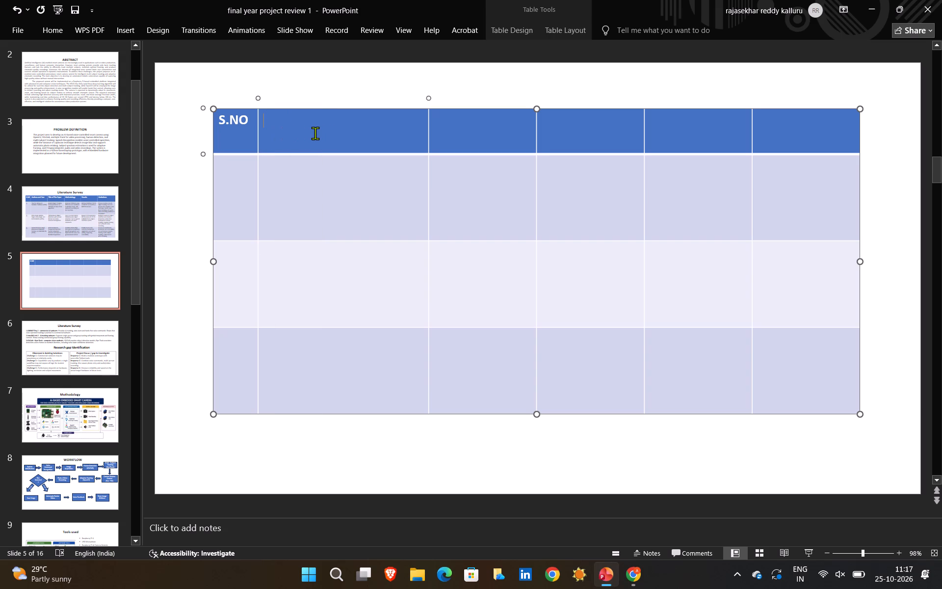
left_click(91, 229)
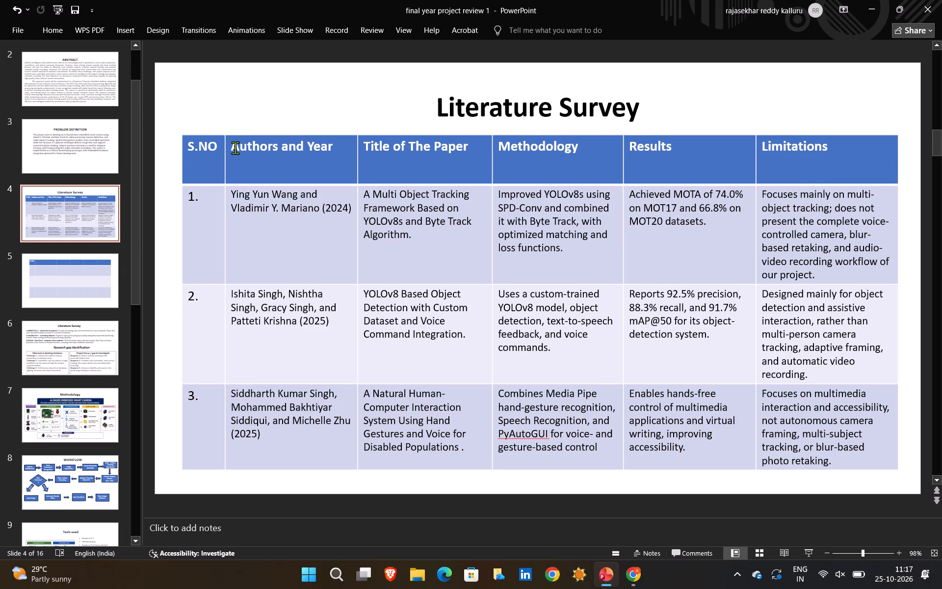
left_click_drag(235, 148, 337, 150)
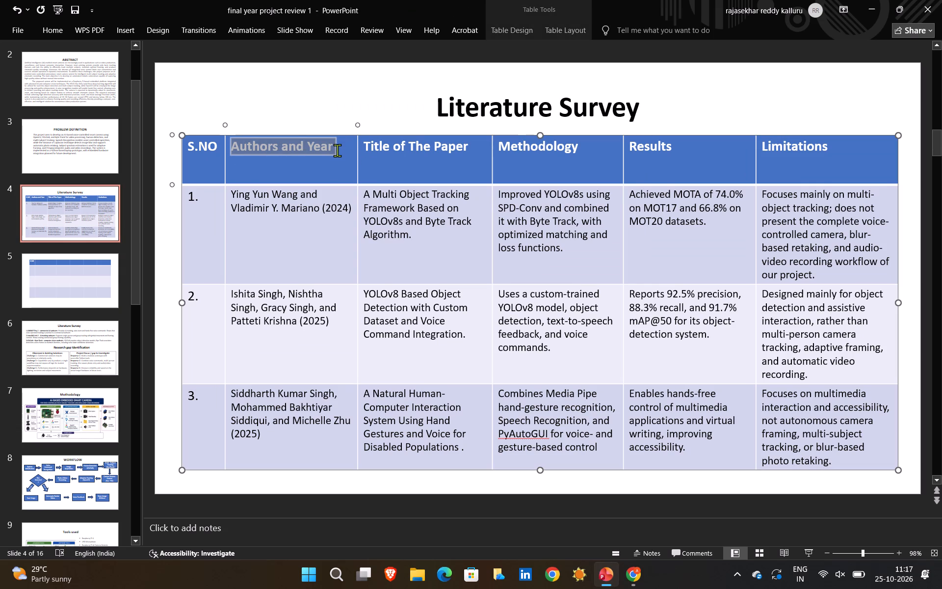
key("ctrl+c")
left_click(98, 280)
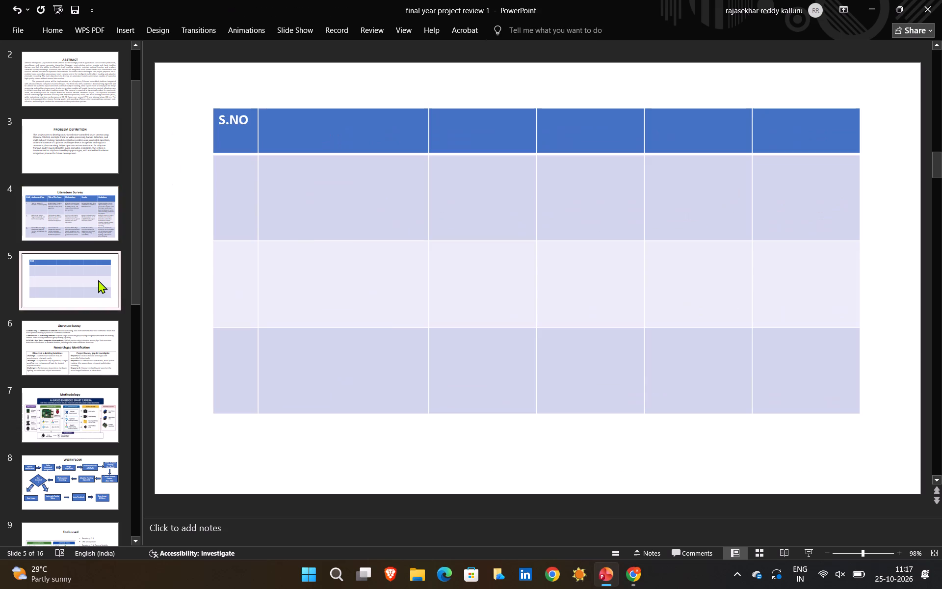
left_click(293, 136)
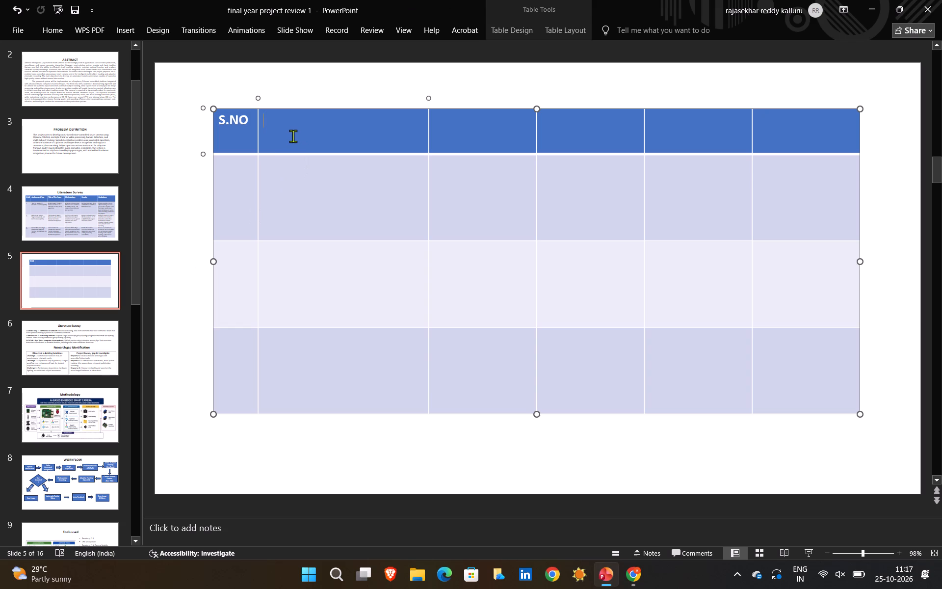
key("ctrl+v")
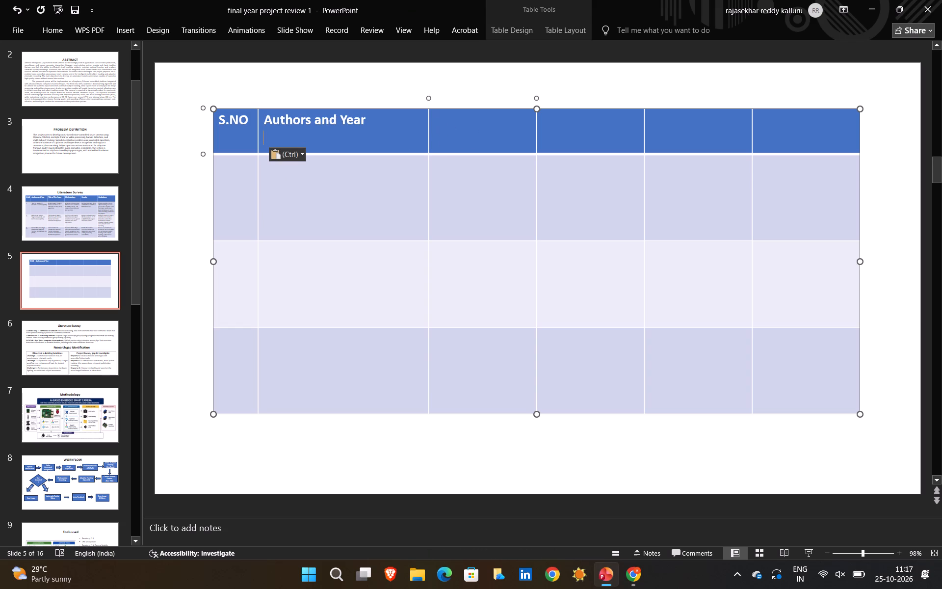
Copy the "Title of The Paper" heading from slide 4's table into the third header cell of slide 5's table.
left_click(455, 135)
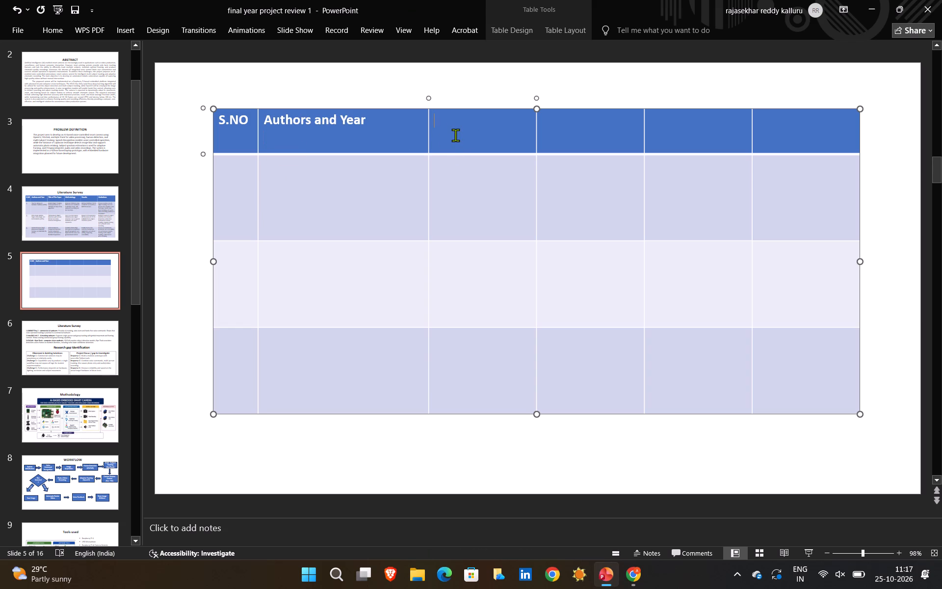
left_click(88, 212)
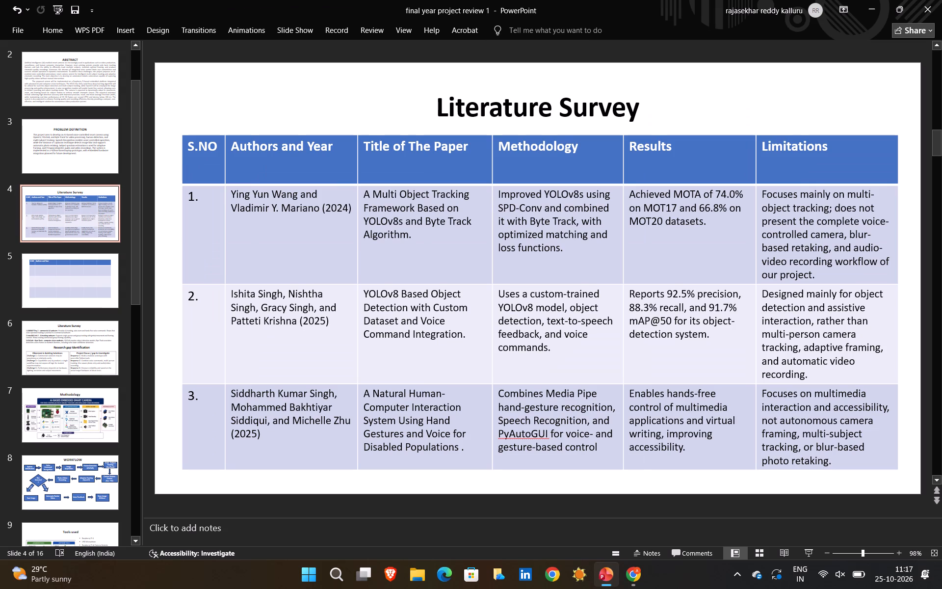
left_click_drag(366, 144, 457, 146)
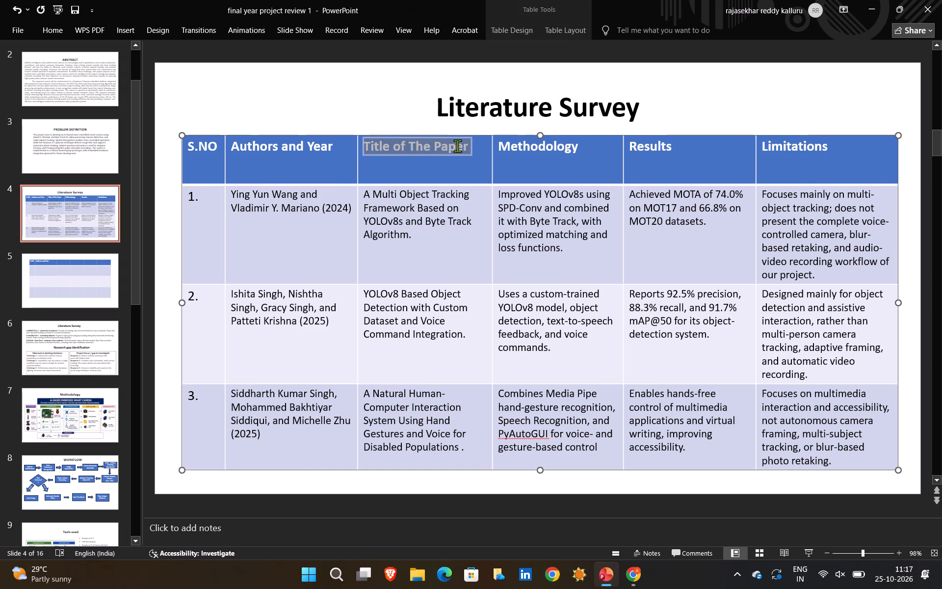
left_click_drag(457, 146, 462, 147)
key("ctrl+c")
left_click(77, 270)
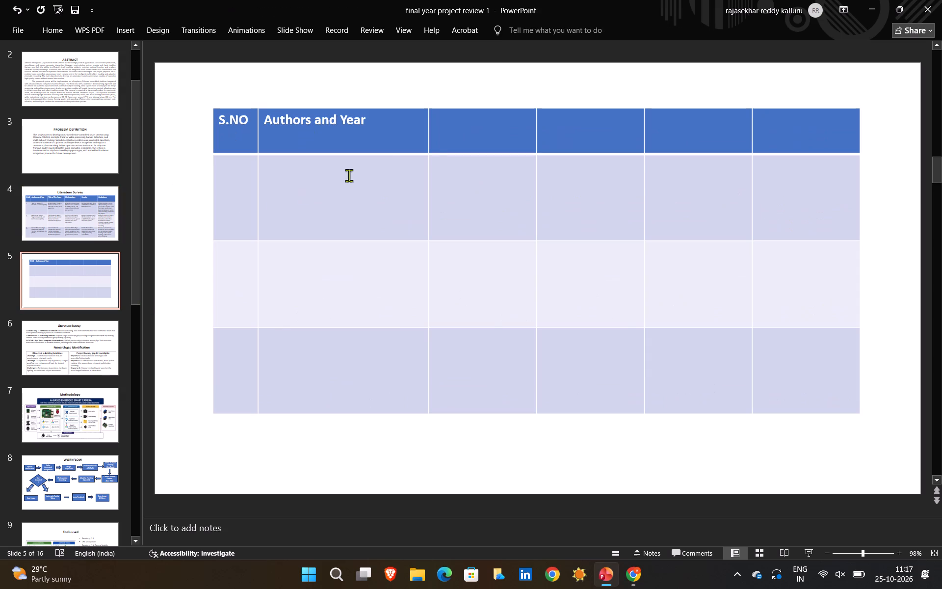
left_click(467, 124)
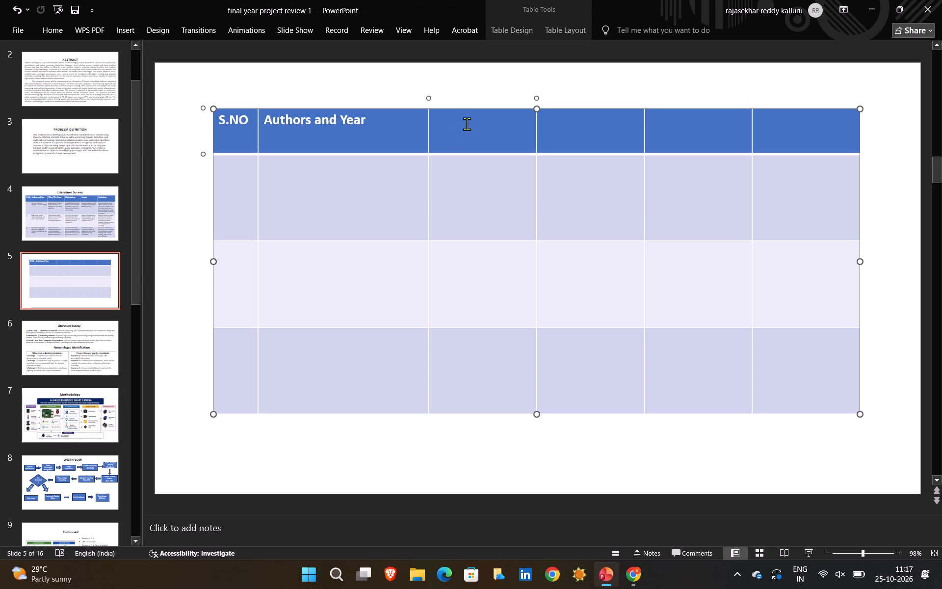
key("ctrl+v")
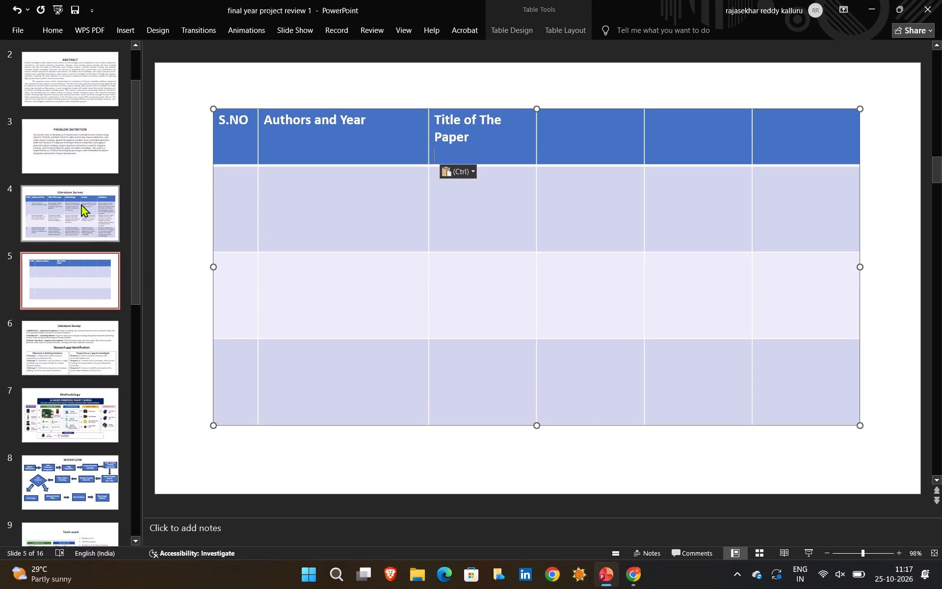
Copy the "Methodology" heading from slide 4's table into the fourth header cell of slide 5's table.
left_click(81, 204)
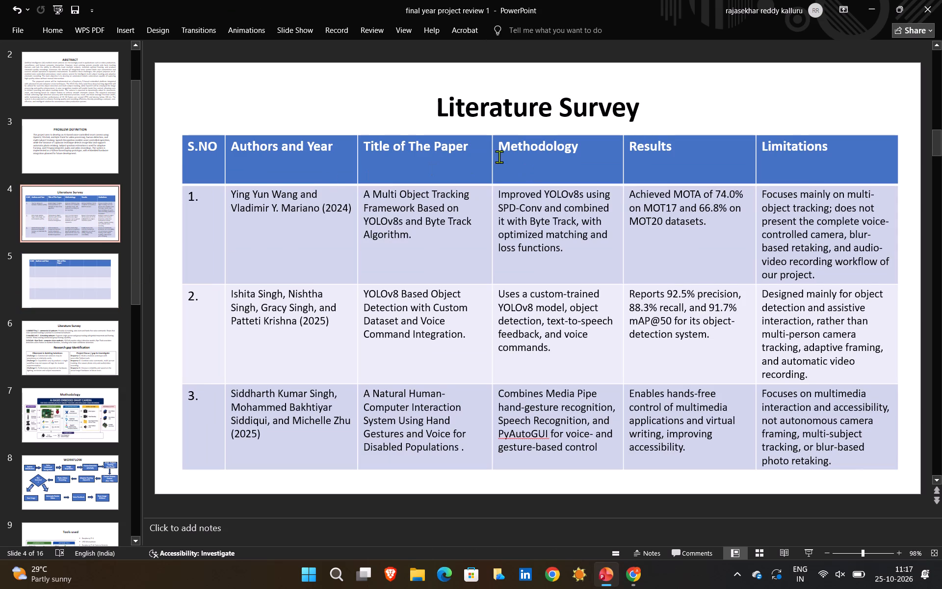
left_click_drag(500, 146, 583, 152)
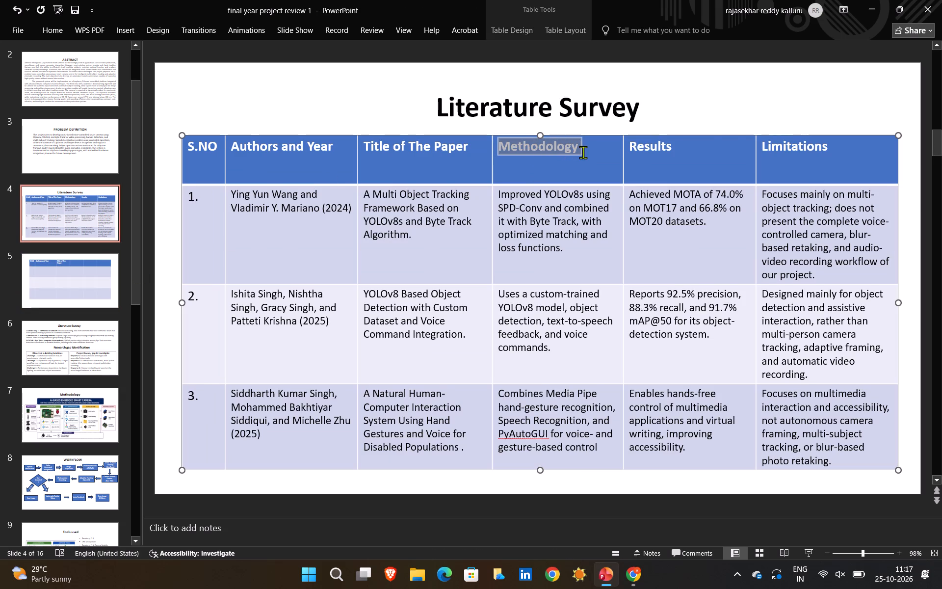
left_click_drag(583, 152, 582, 152)
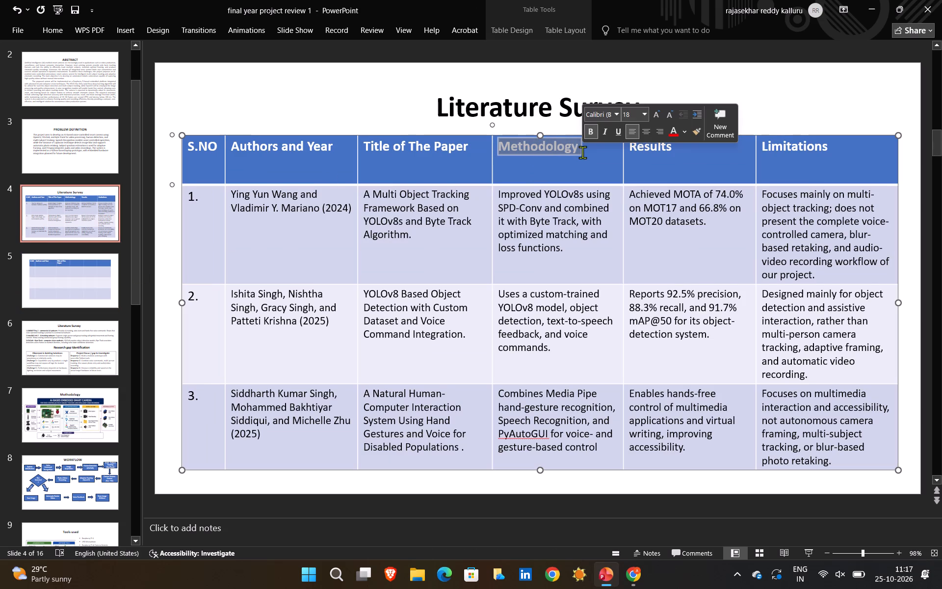
key("ctrl+c")
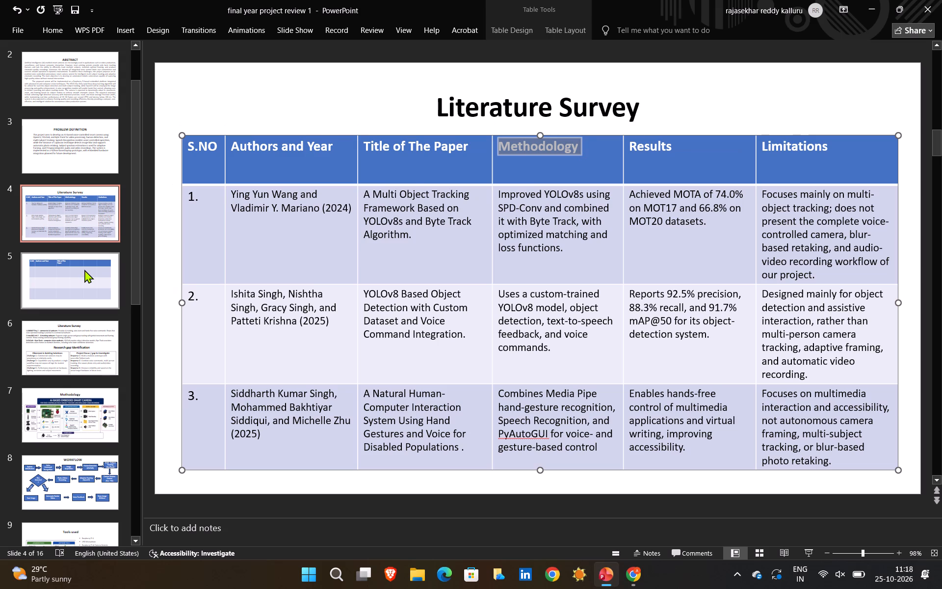
left_click(84, 269)
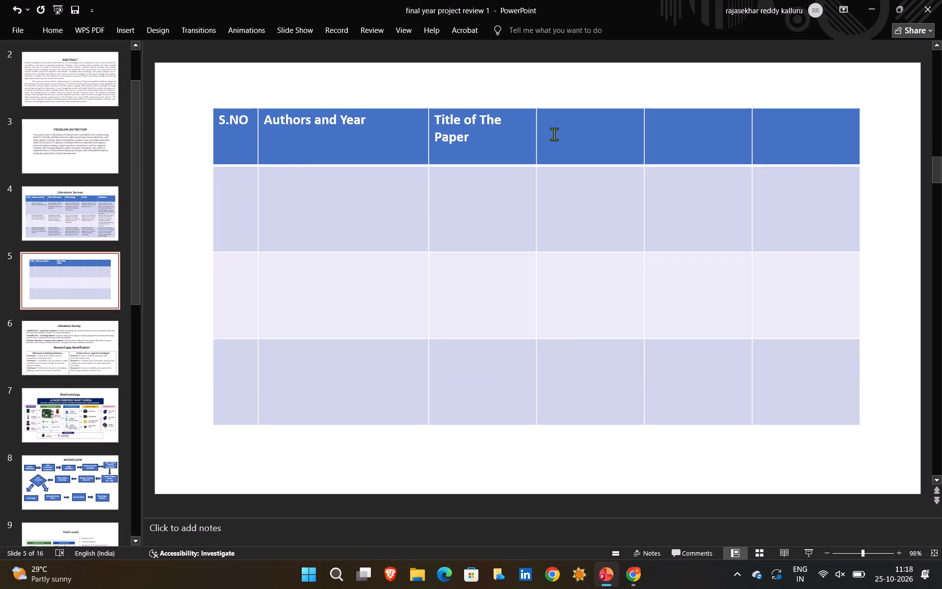
double_click(554, 132)
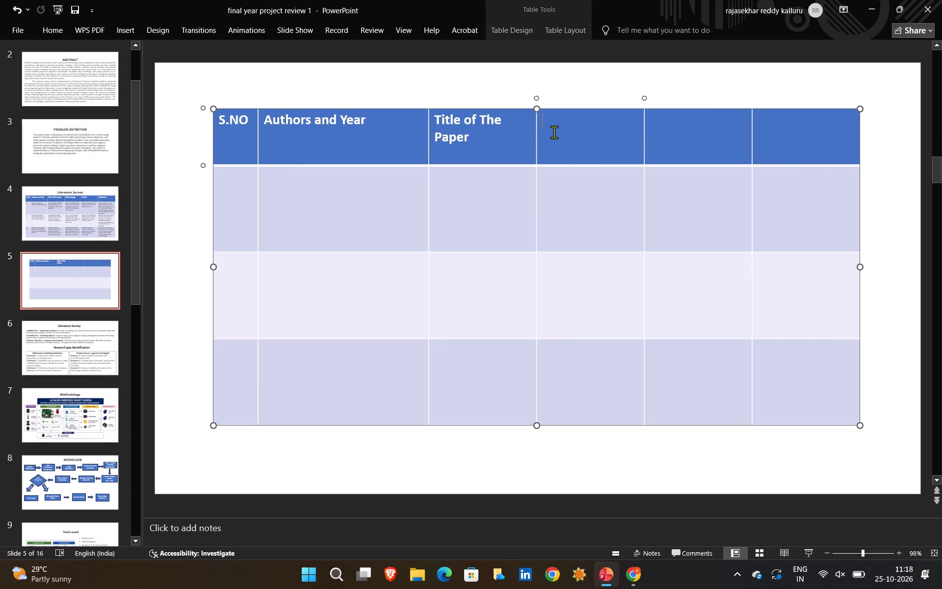
key("ctrl+v")
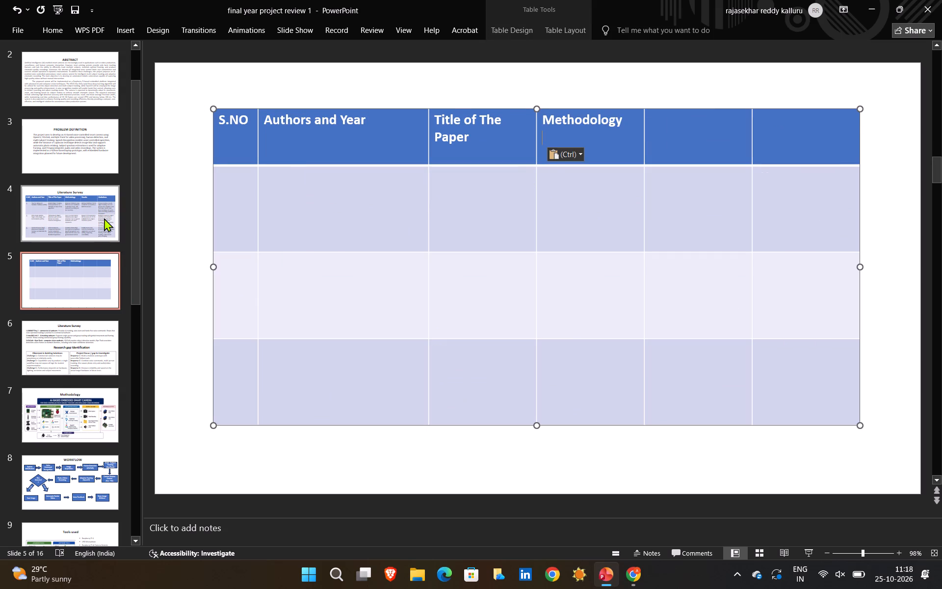
Copy the "Results" heading from slide 4's table into the fifth header cell of slide 5's table.
left_click(104, 218)
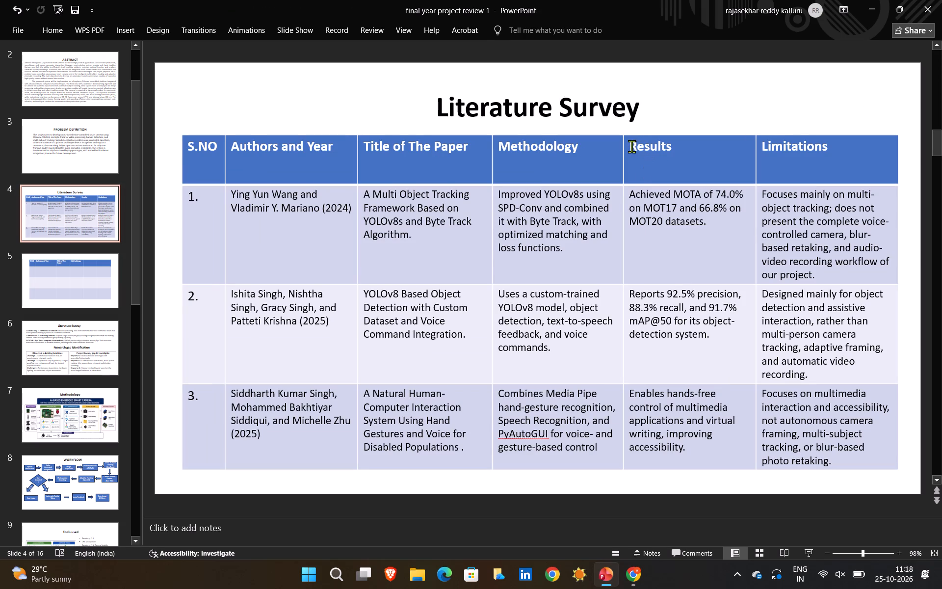
left_click_drag(631, 146, 694, 140)
key("ctrl+c")
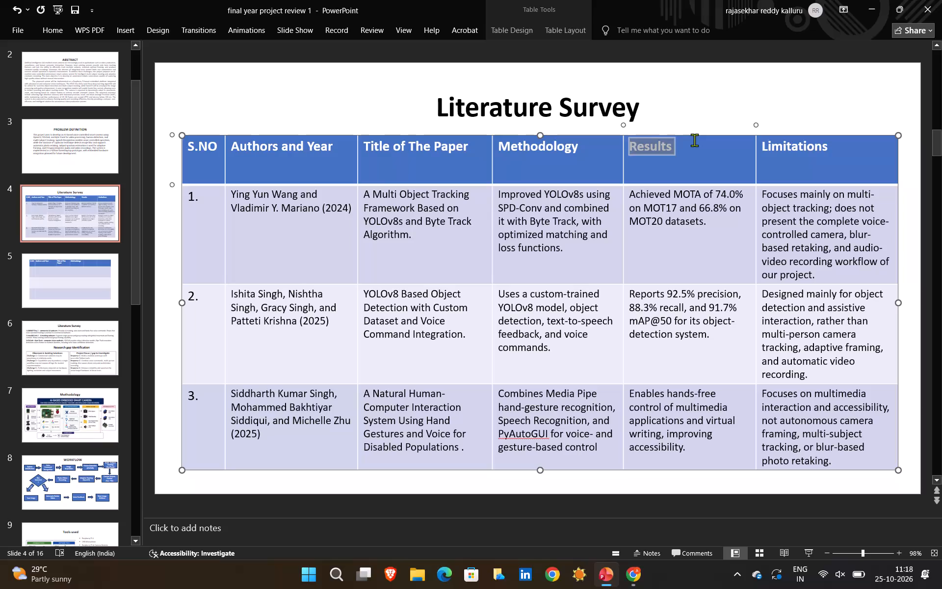
left_click(77, 282)
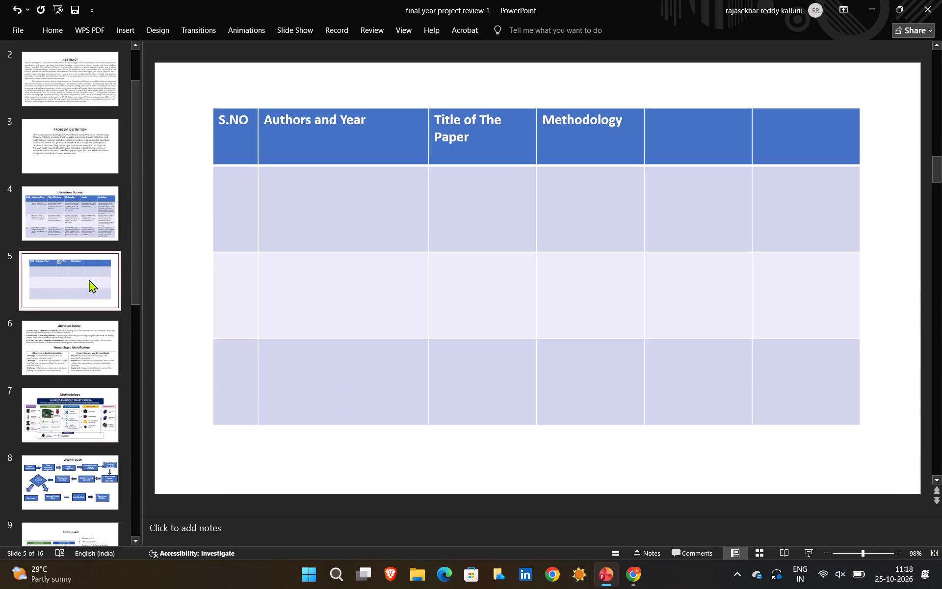
left_click(674, 116)
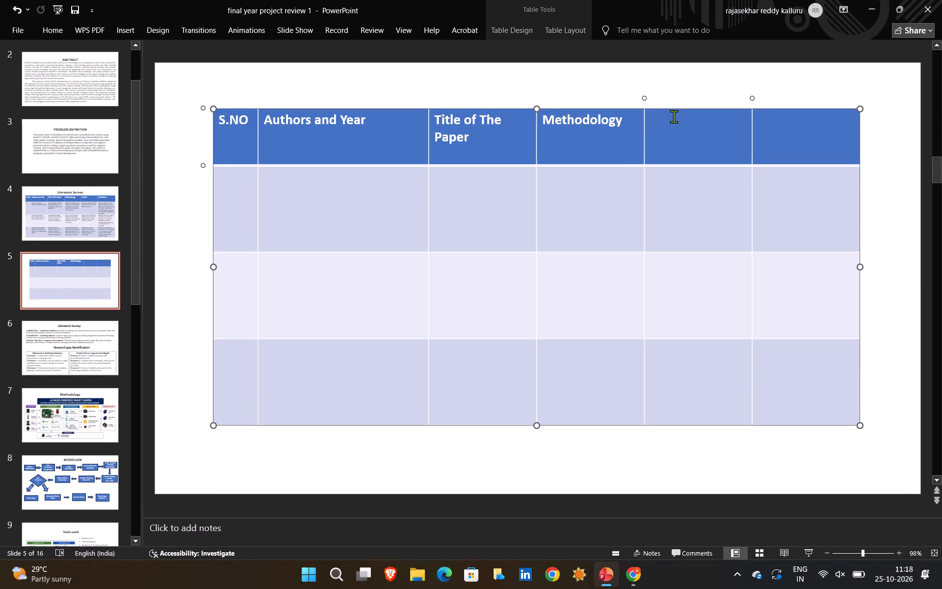
key("ctrl+v")
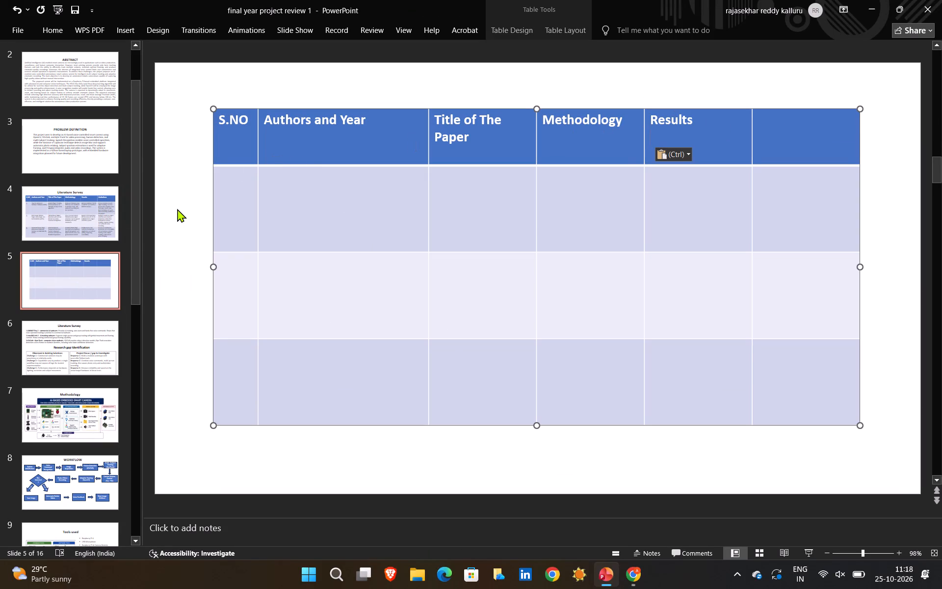
Copy the "Limitations" heading from slide 4's table into the sixth header cell of slide 5's table.
left_click(92, 202)
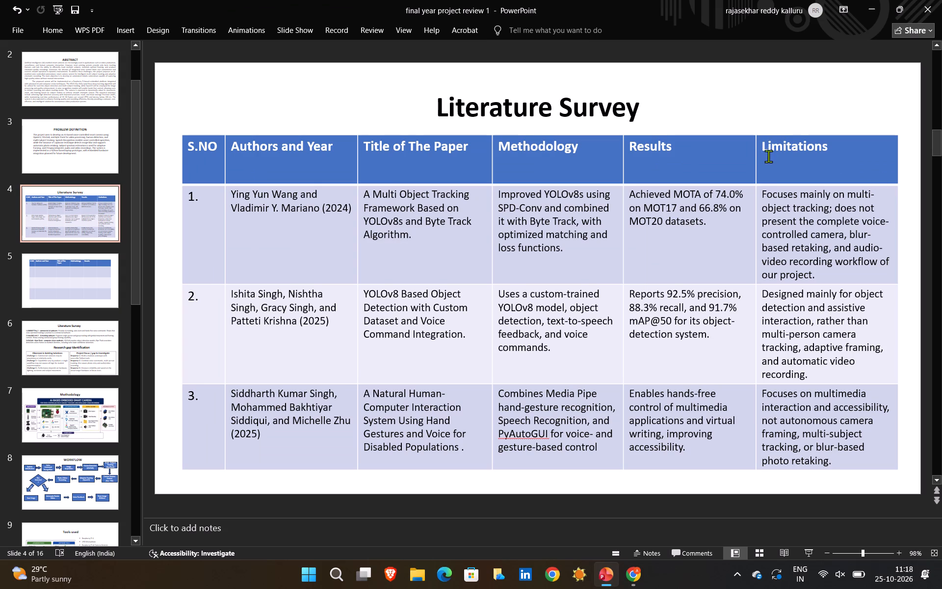
left_click_drag(764, 150, 833, 150)
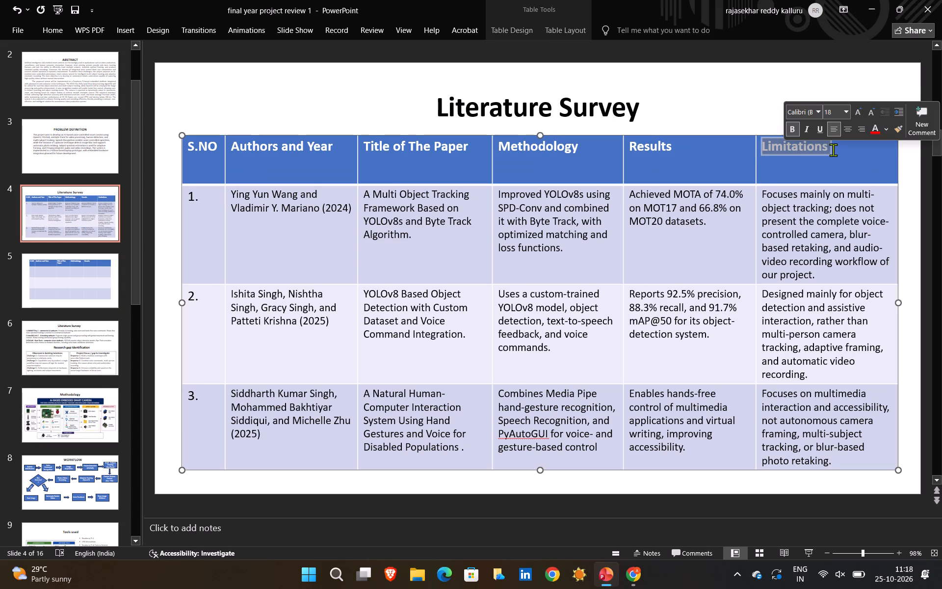
key("ctrl+c")
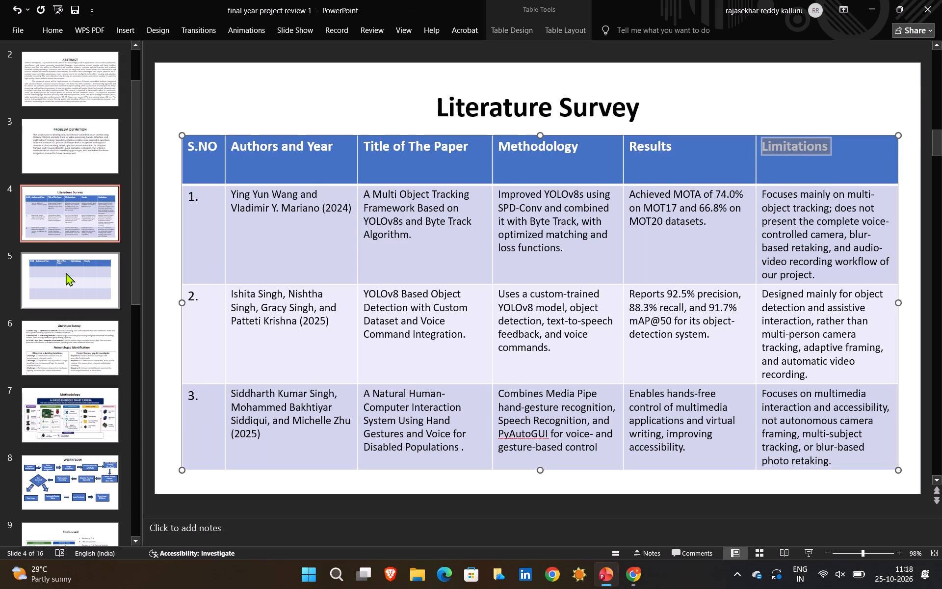
left_click(66, 272)
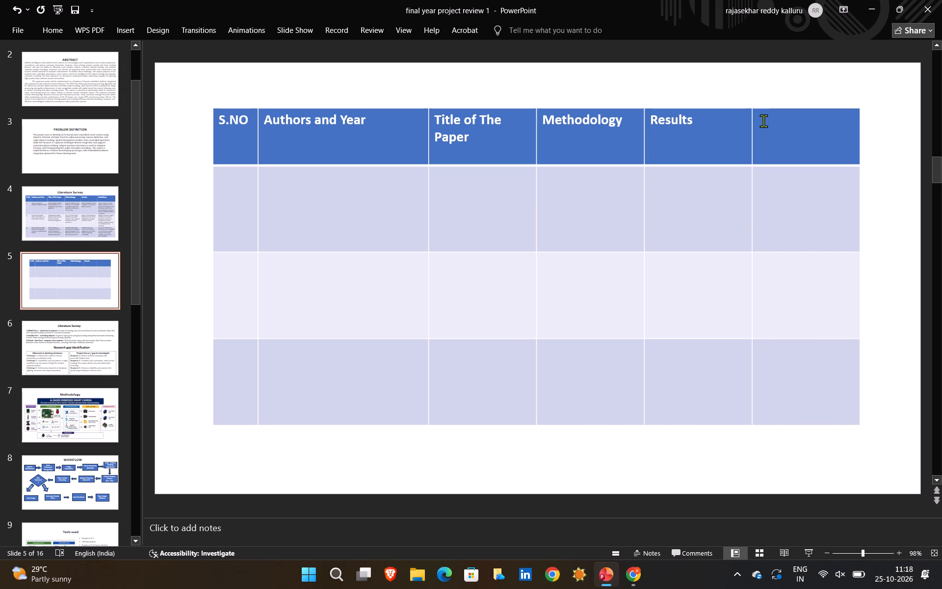
left_click(763, 121)
key("ctrl+v")
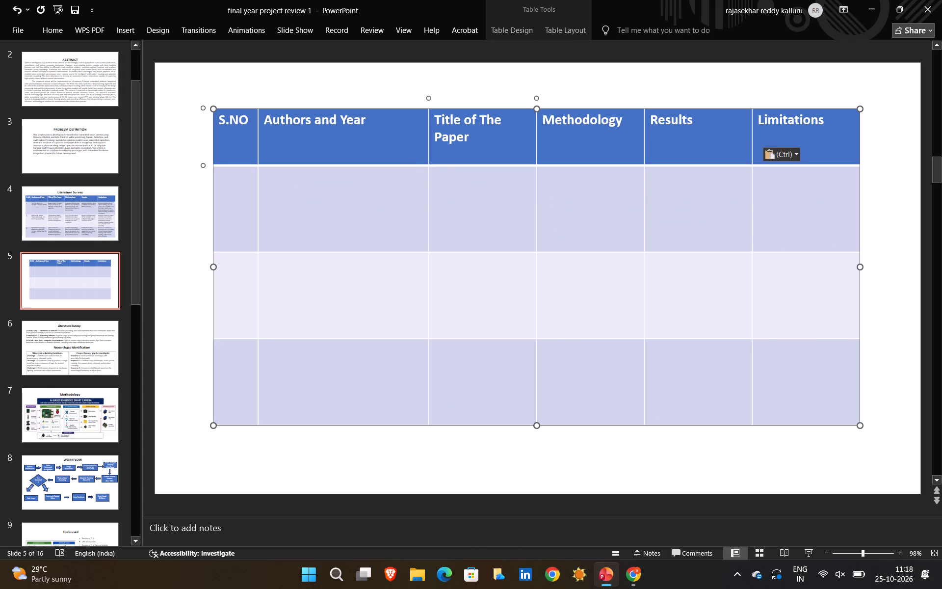
Move the border between the "Authors and Year" and "Title of The Paper" columns so the paper title heading fits on one line.
left_click_drag(428, 152, 403, 149)
left_click_drag(403, 149, 399, 147)
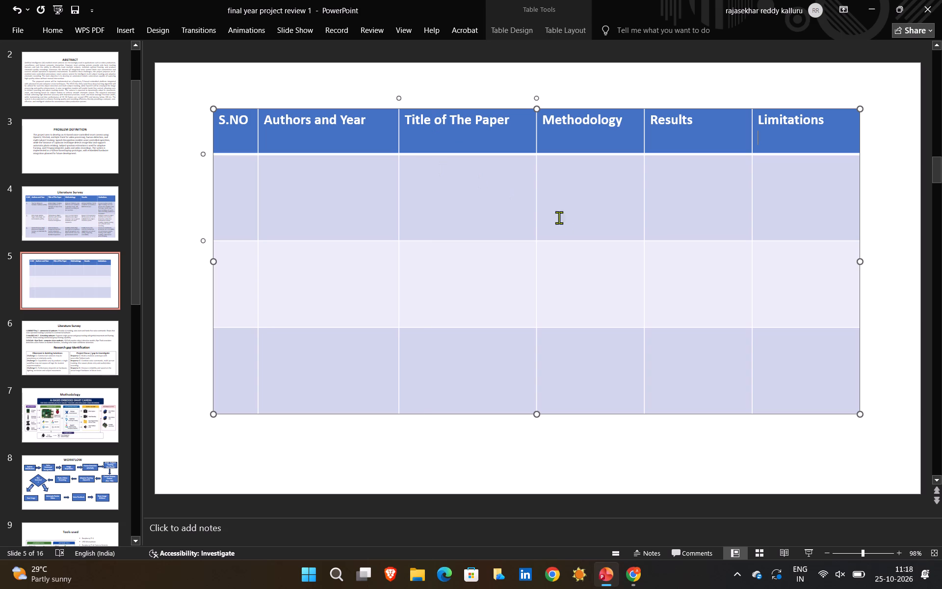
Reduce the header row height of slide 5's table slightly by raising its lower border.
left_click(734, 136)
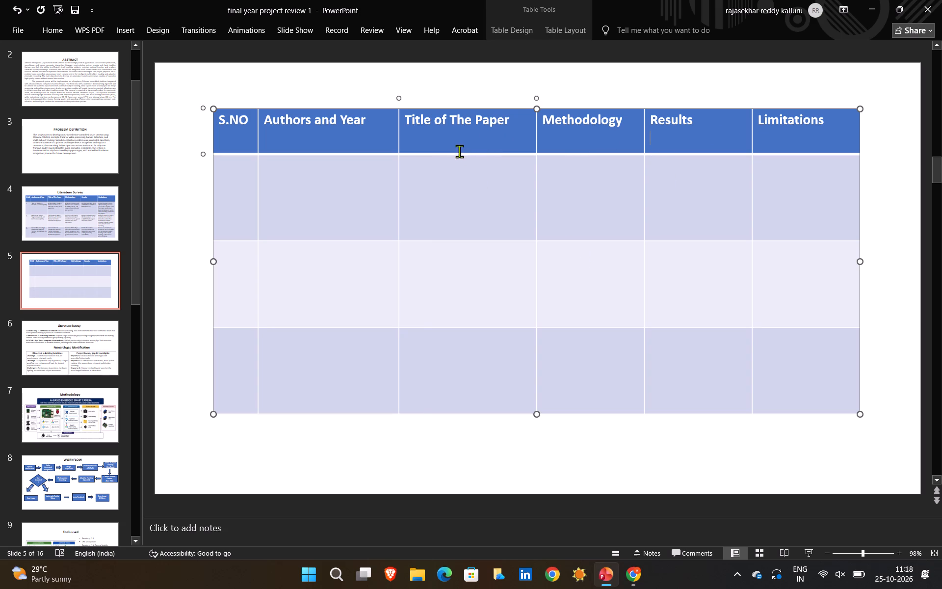
left_click_drag(461, 154, 461, 146)
left_click_drag(461, 146, 459, 144)
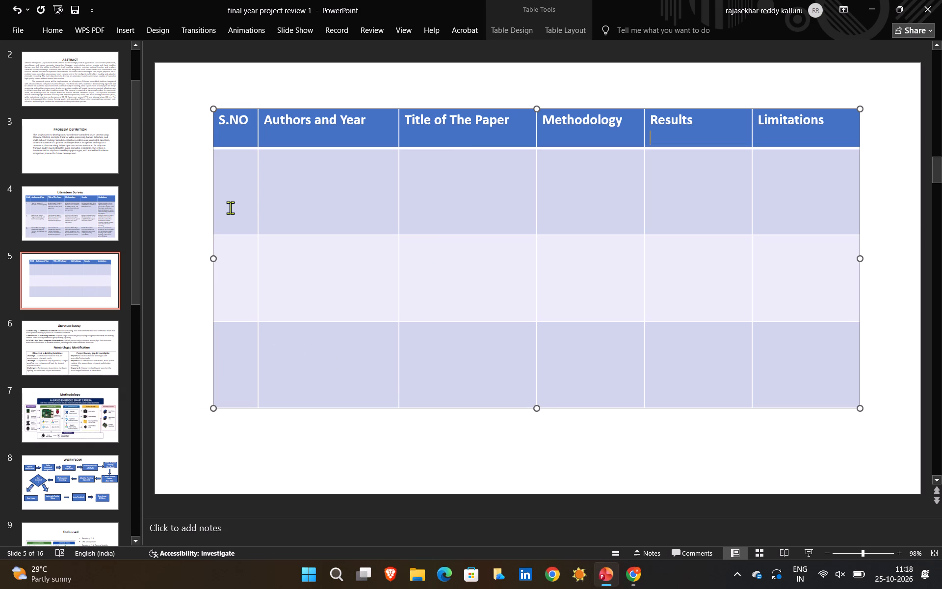
Narrow the "S.NO" column of slide 5's table slightly, giving the width to the "Authors and Year" column.
left_click_drag(257, 216, 256, 216)
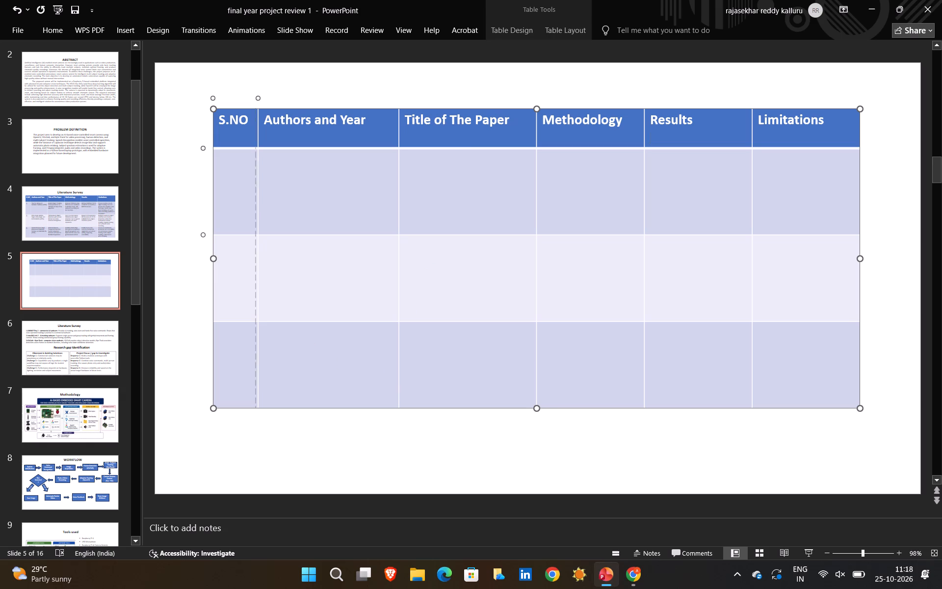
left_click_drag(256, 216, 253, 214)
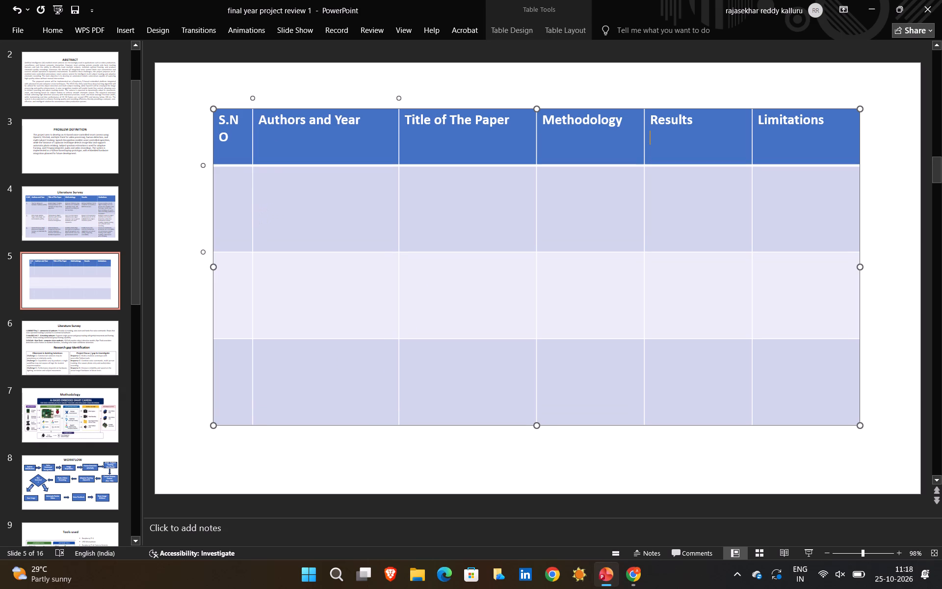
Widen the "S.NO" column of slide 5's table slightly so its heading fits on one line.
left_click(251, 221)
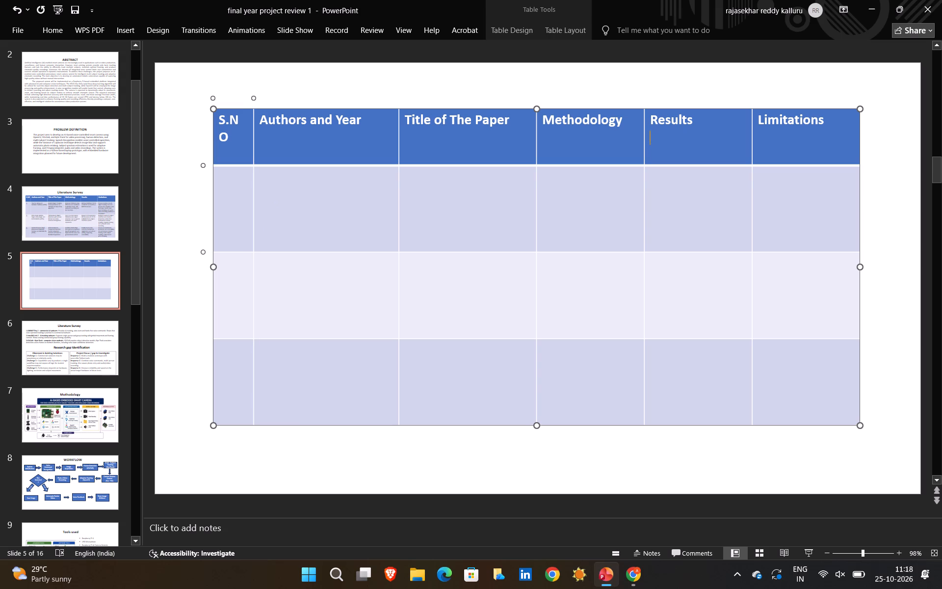
left_click(252, 227)
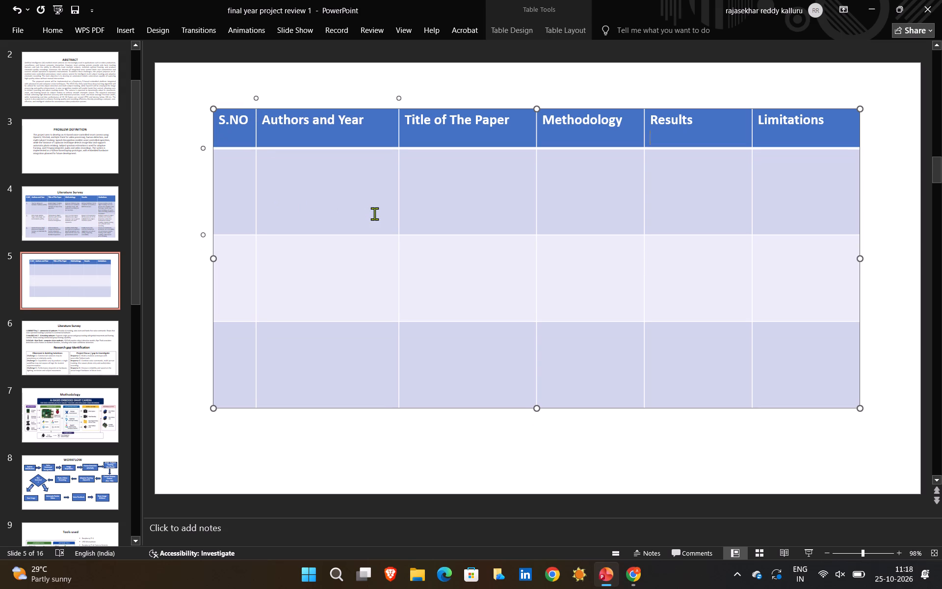
Narrow the "Authors and Year" column and shift the following column borders to balance the widths through "Limitations" in slide 5's table.
left_click_drag(398, 216, 388, 214)
left_click_drag(388, 214, 382, 214)
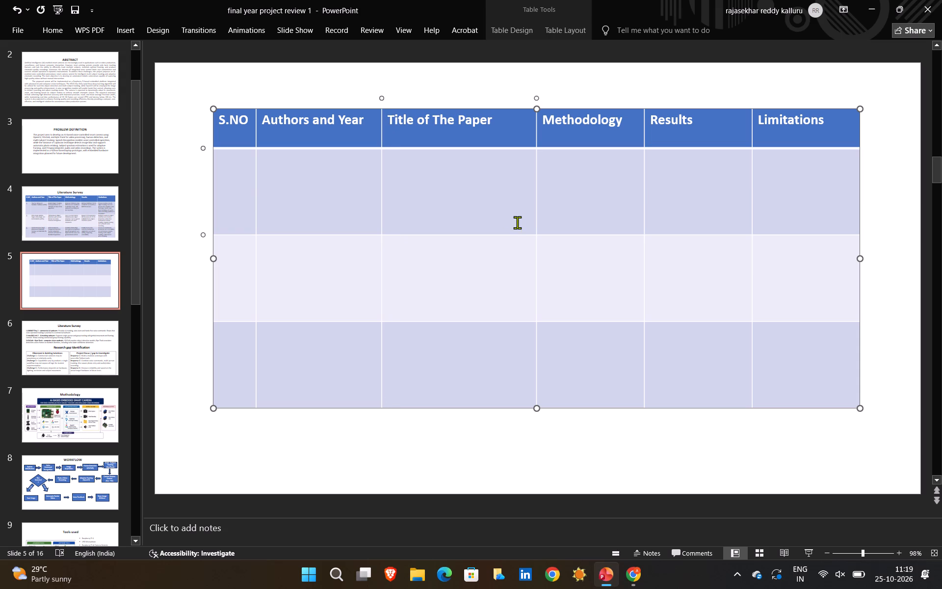
left_click_drag(534, 226, 512, 224)
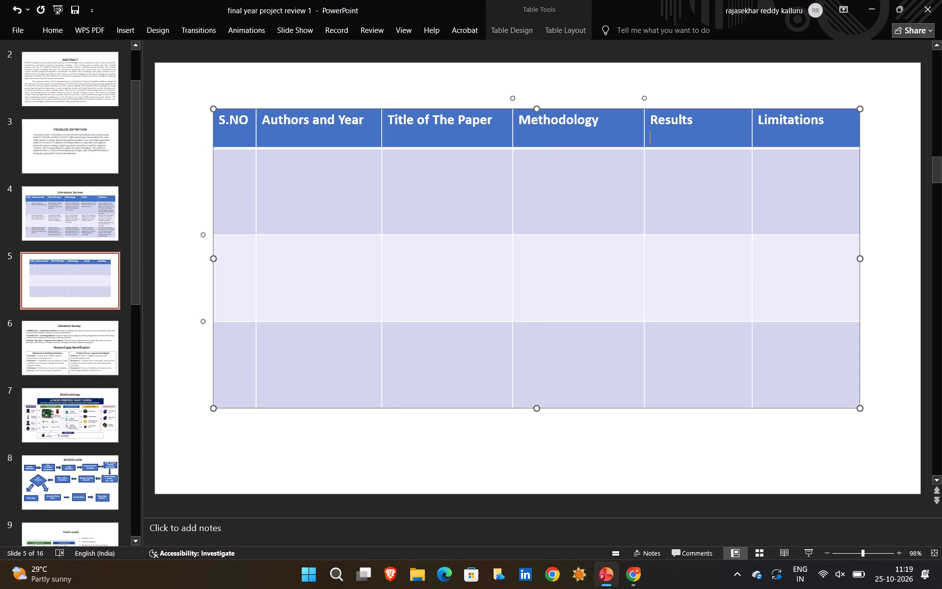
left_click_drag(643, 238, 629, 236)
left_click_drag(629, 236, 623, 236)
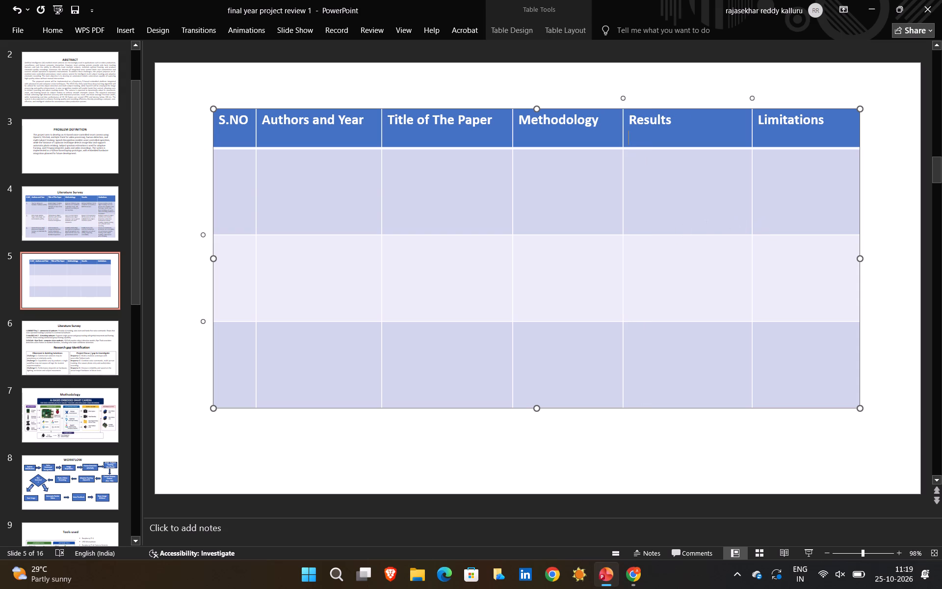
left_click_drag(751, 246, 740, 248)
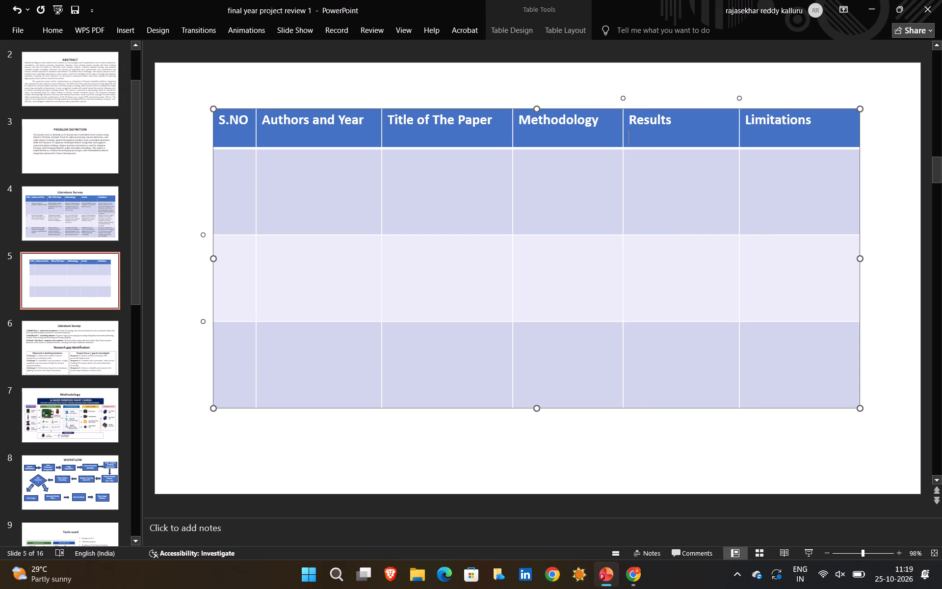
scroll(624, 260, "up", 1)
left_click_drag(623, 266, 628, 266)
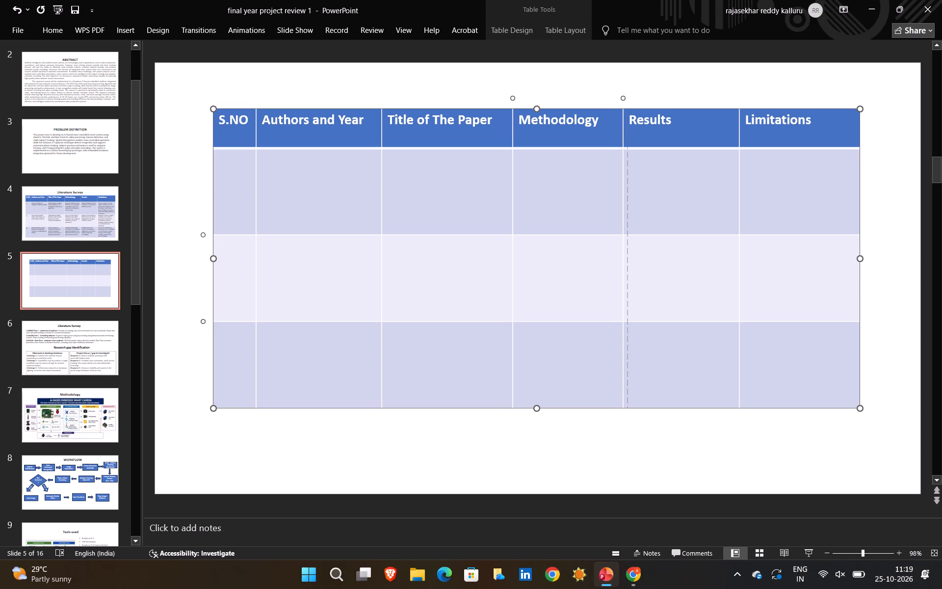
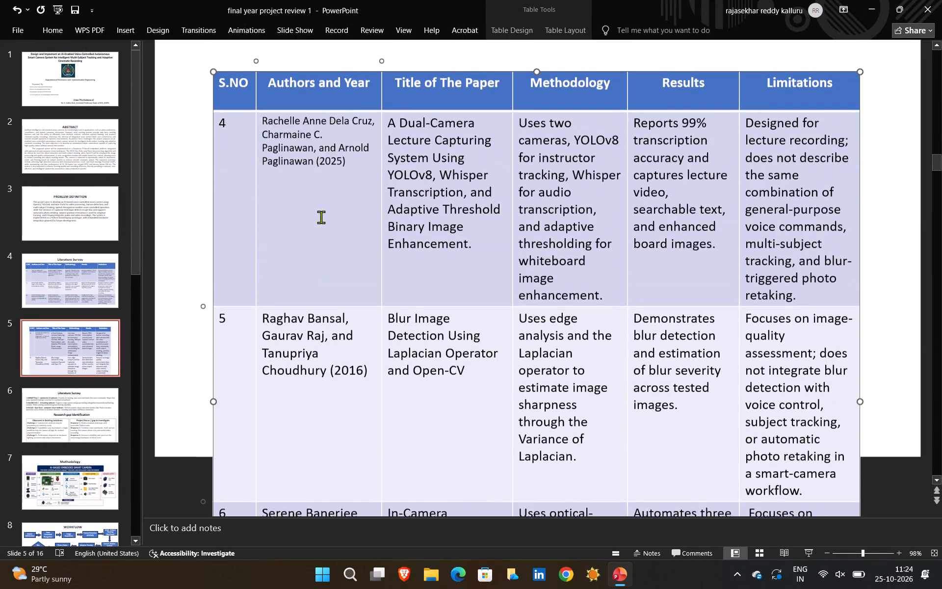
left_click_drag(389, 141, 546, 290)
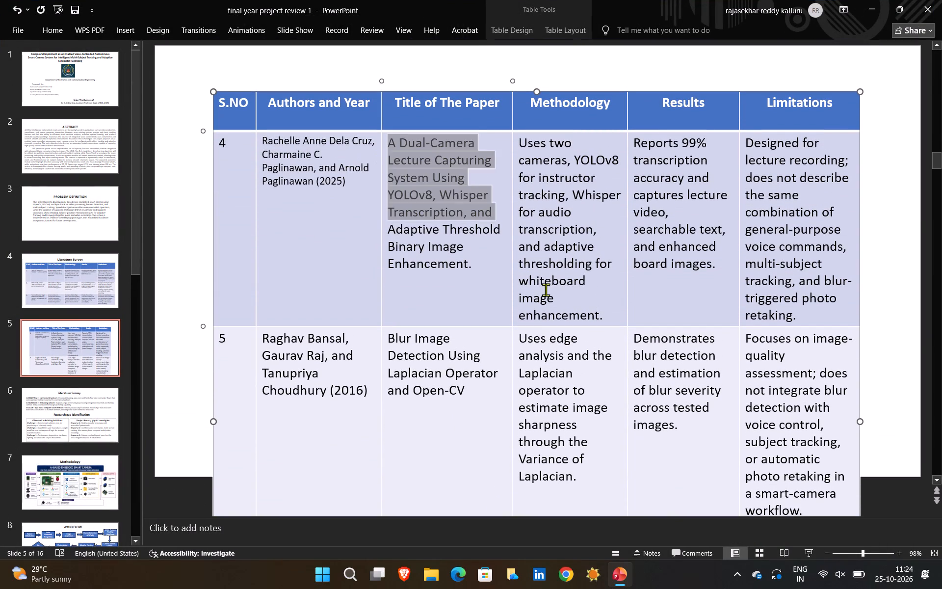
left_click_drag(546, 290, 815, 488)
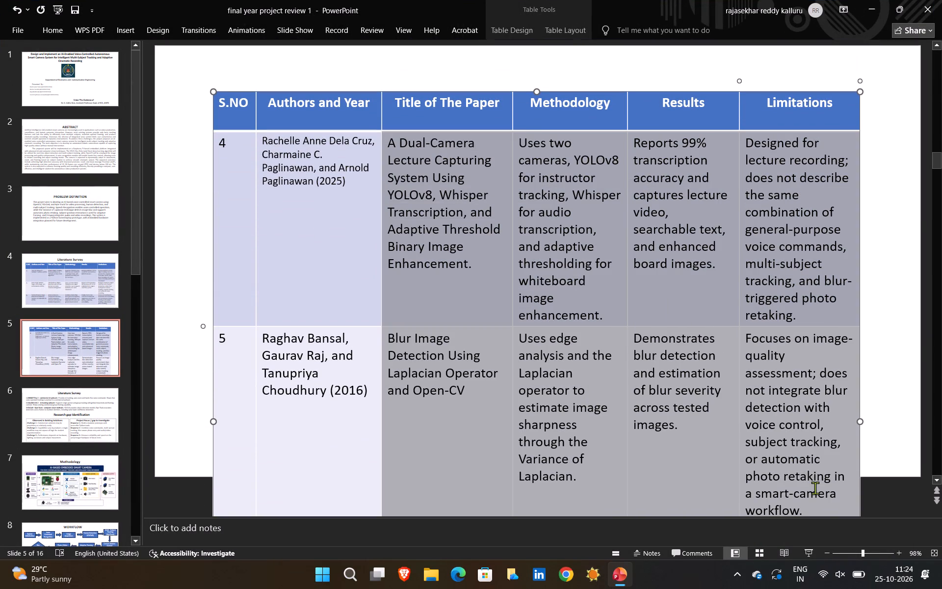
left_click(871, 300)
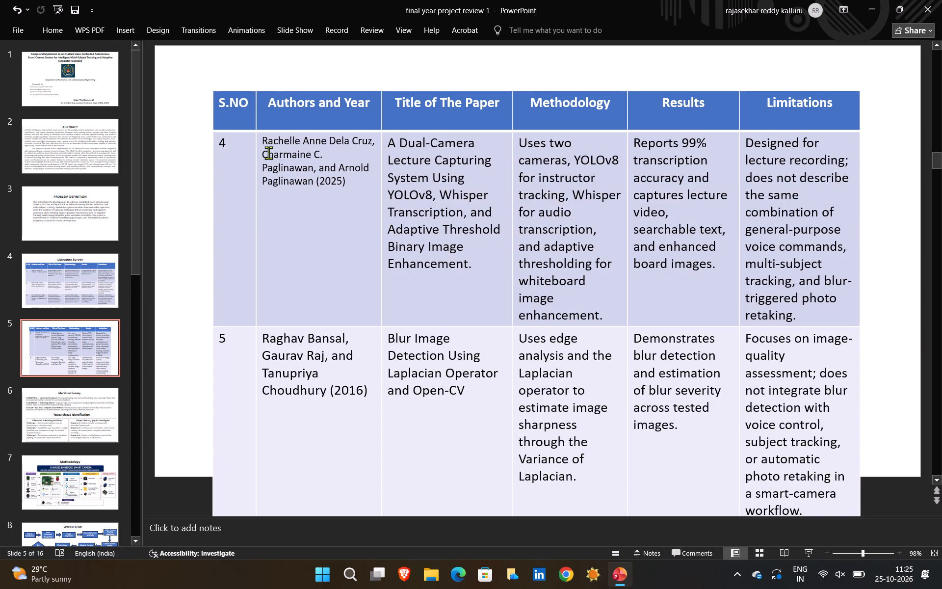
Select rows 4 and 5 of slide 5's table from "Authors and Year" through "Limitations" and bring up the text formatting options.
left_click_drag(262, 140, 587, 362)
scroll(451, 289, "right", 2)
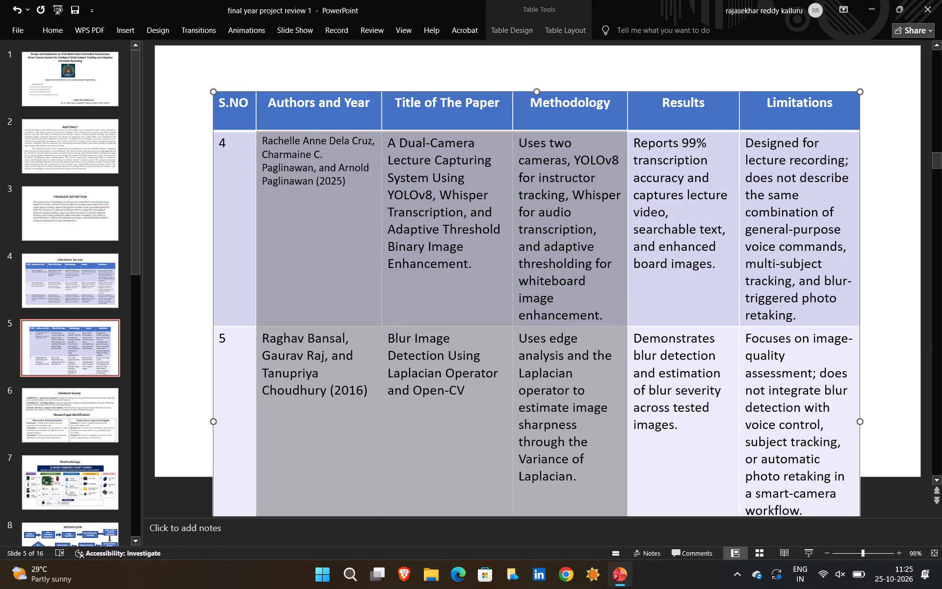
scroll(587, 362, "right", 1)
left_click_drag(587, 362, 850, 501)
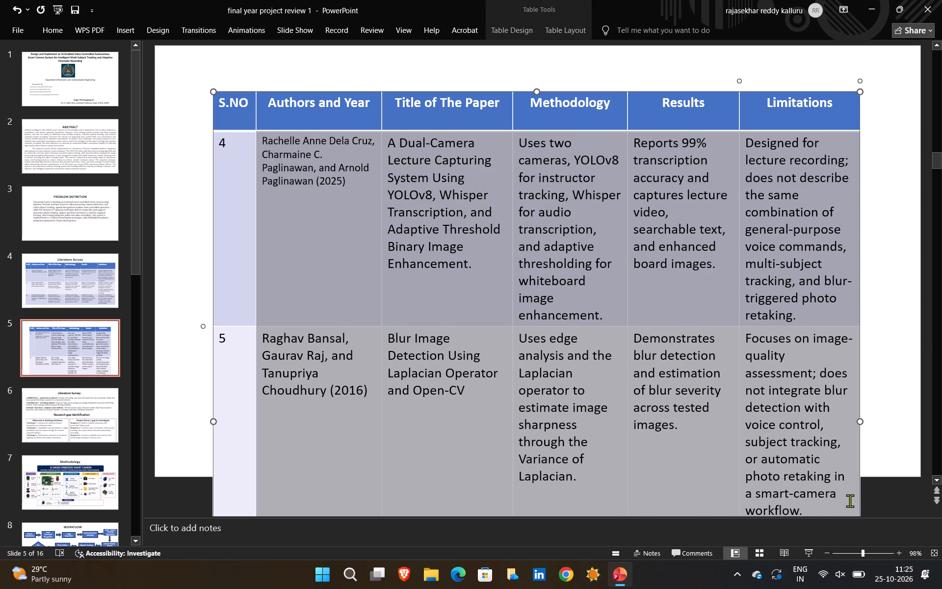
left_click(850, 501)
right_click(850, 501)
right_click(850, 501)
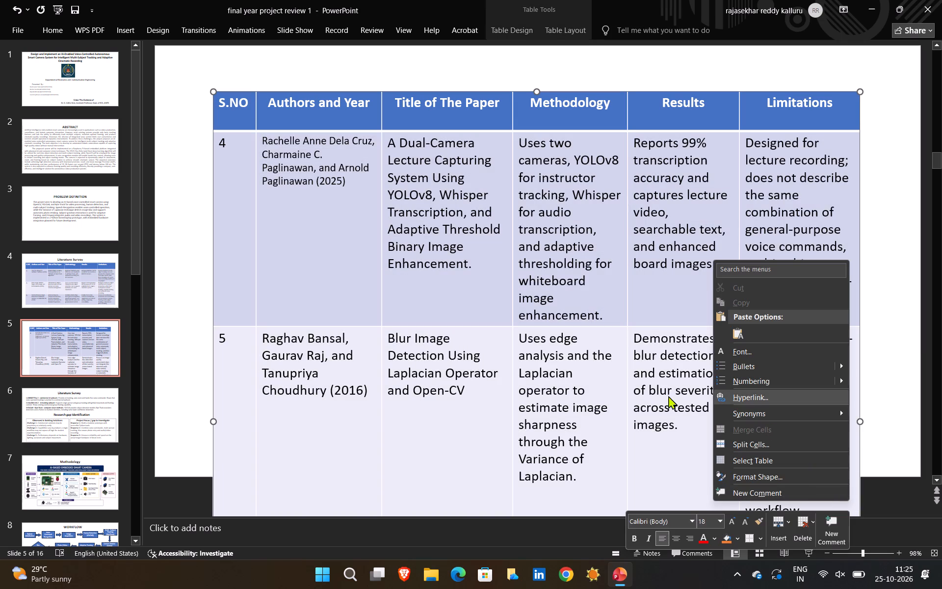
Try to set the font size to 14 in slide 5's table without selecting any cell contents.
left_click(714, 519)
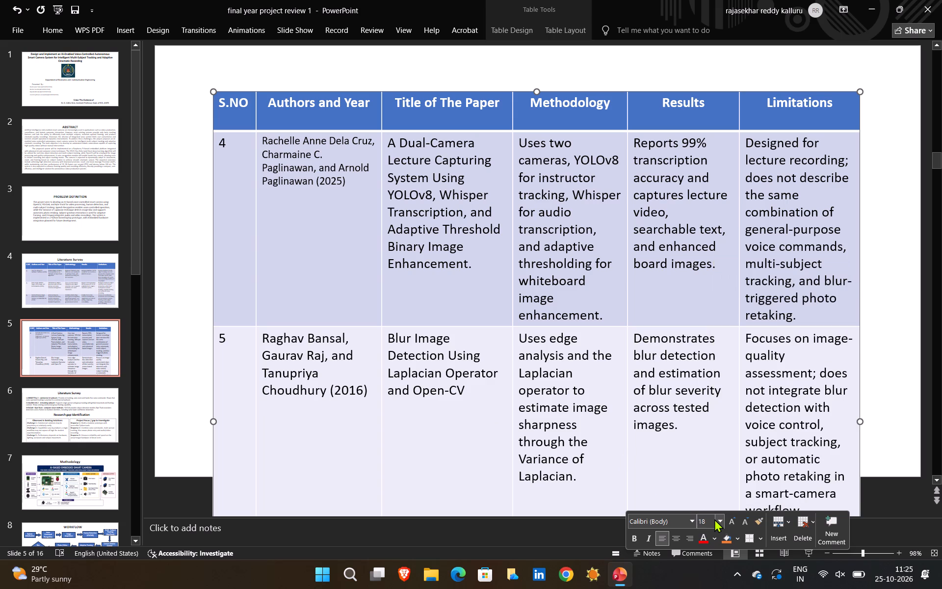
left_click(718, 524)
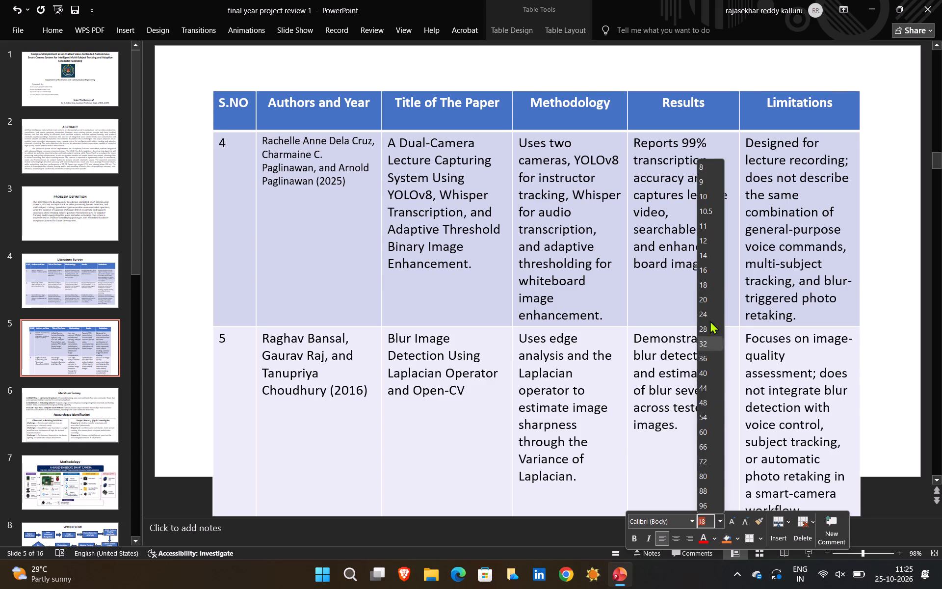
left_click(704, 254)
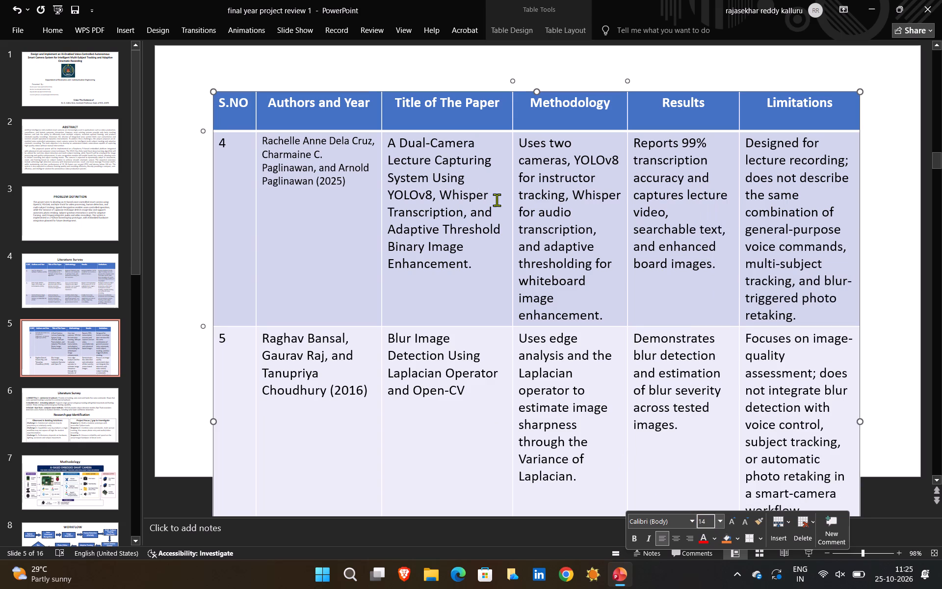
Set the text in rows 4 and 5 of slide 5's table, from the paper title through the Limitations column, to font size 14.
left_click_drag(389, 141, 622, 348)
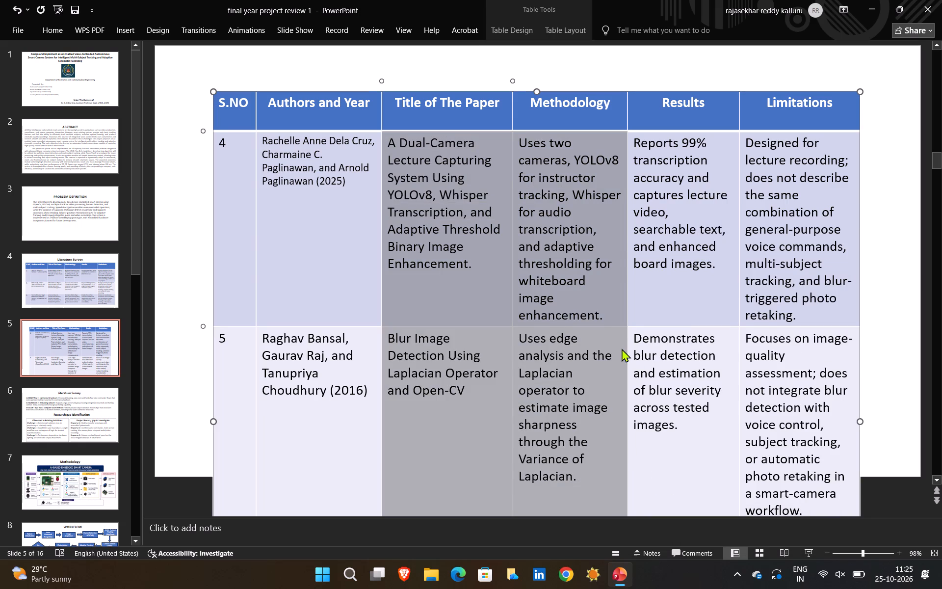
left_click_drag(622, 348, 839, 457)
scroll(673, 387, "right", 2)
right_click(839, 457)
right_click(839, 457)
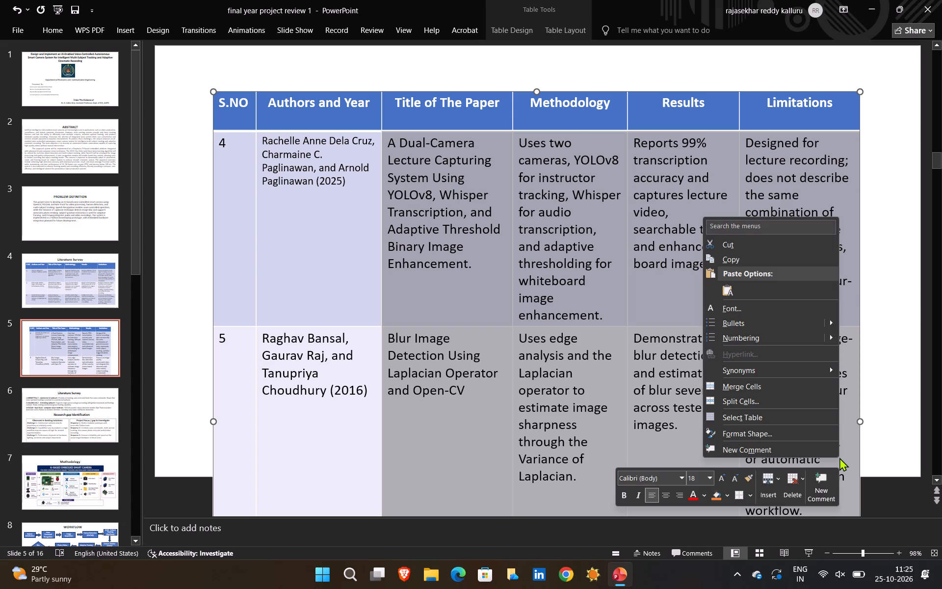
left_click(706, 476)
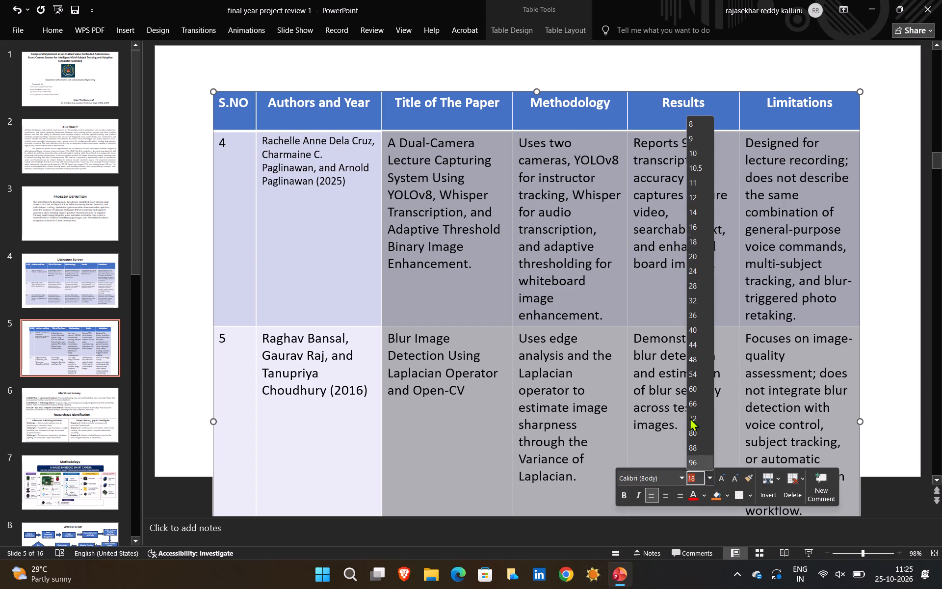
left_click(691, 210)
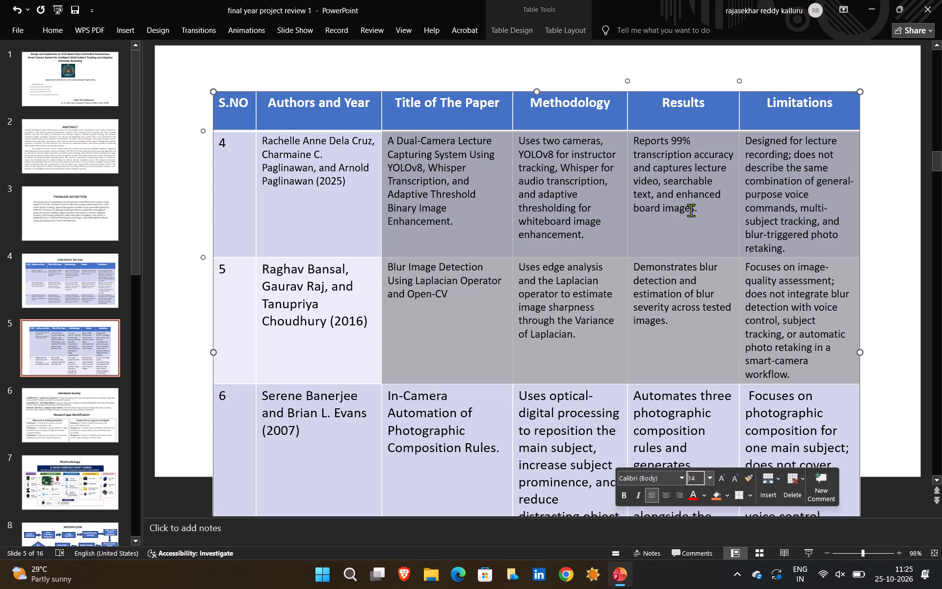
left_click(885, 231)
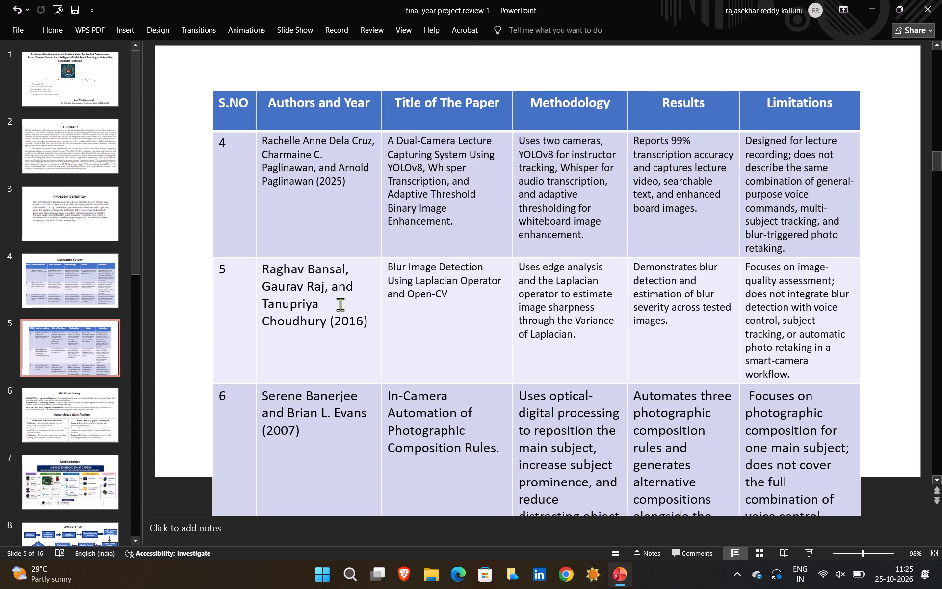
Set the "Authors and Year" text in rows 5 and 6 of slide 5's table to font size 14.
left_click_drag(264, 265, 362, 484)
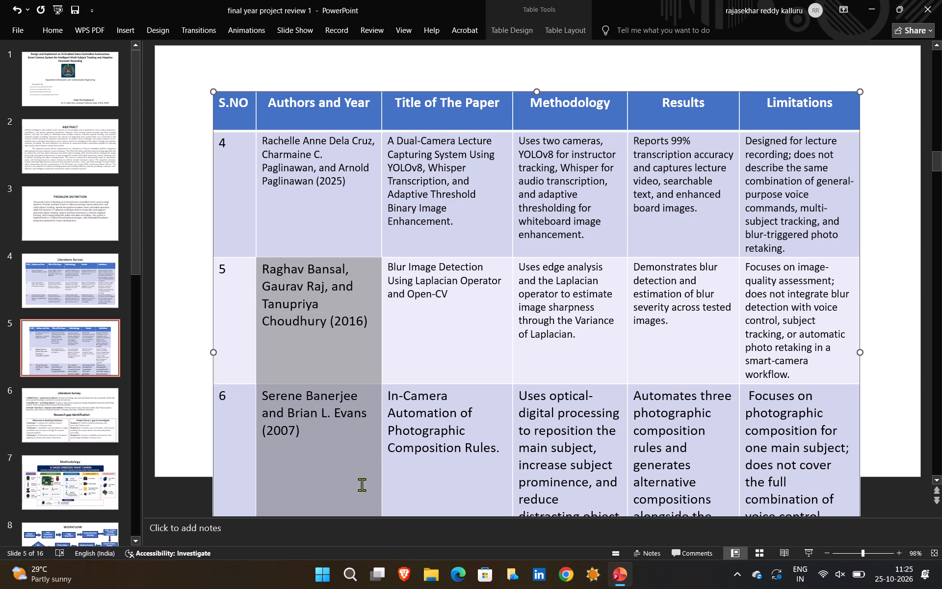
left_click_drag(362, 484, 361, 513)
right_click(361, 513)
right_click(361, 513)
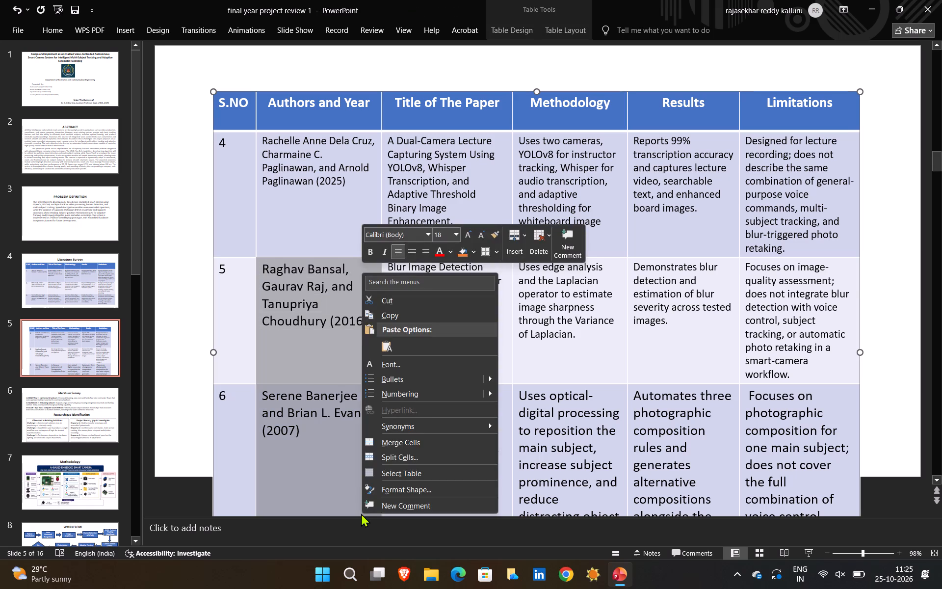
left_click(445, 233)
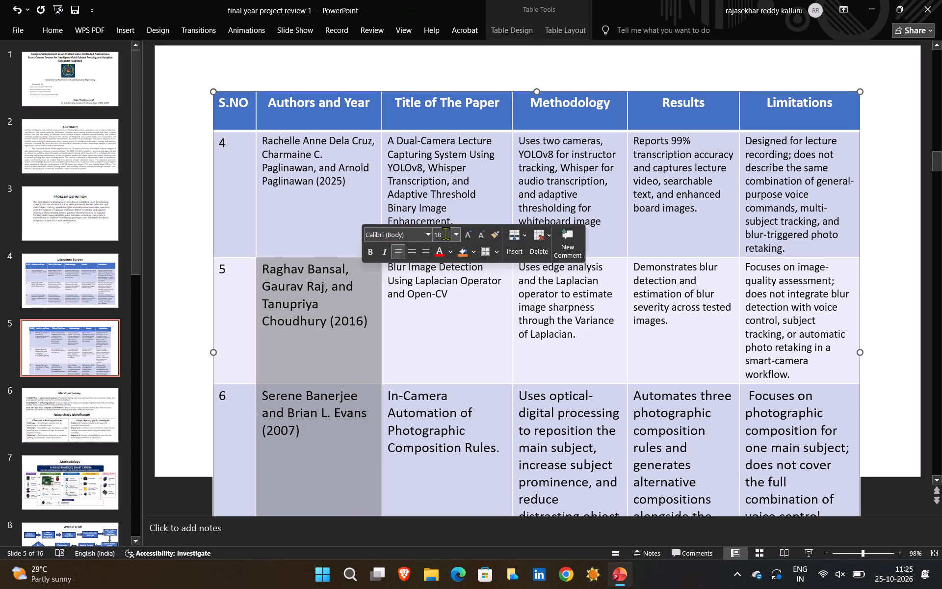
left_click(454, 234)
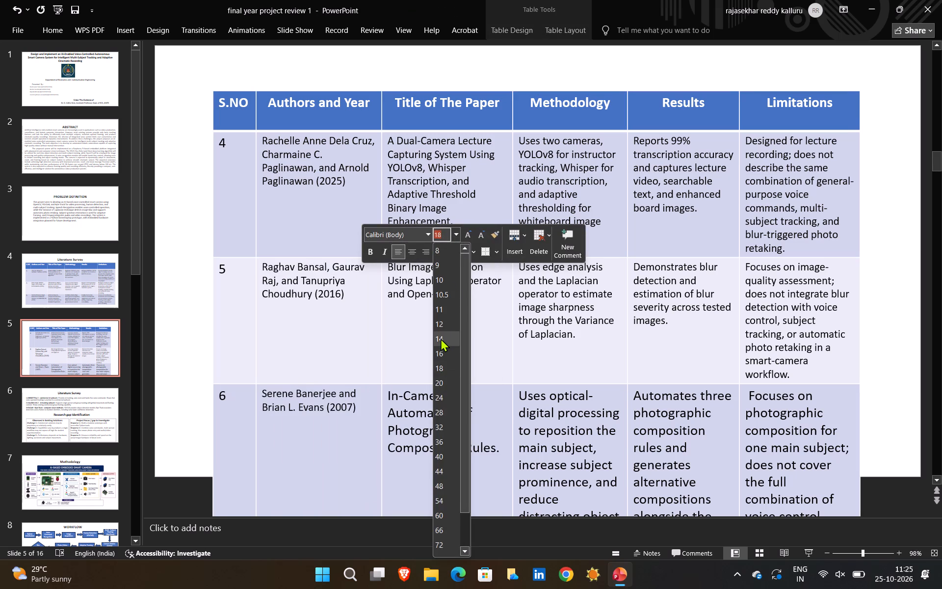
left_click(441, 339)
left_click(449, 346)
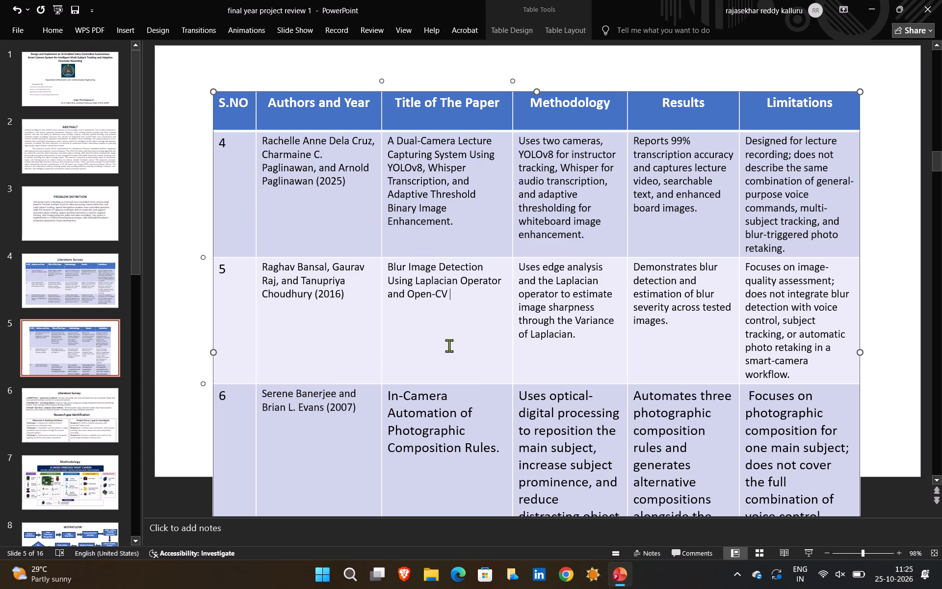
Set the row 6 text in slide 5's table, from the paper title through the Limitations column, to font size 14.
scroll(449, 346, "down", 3)
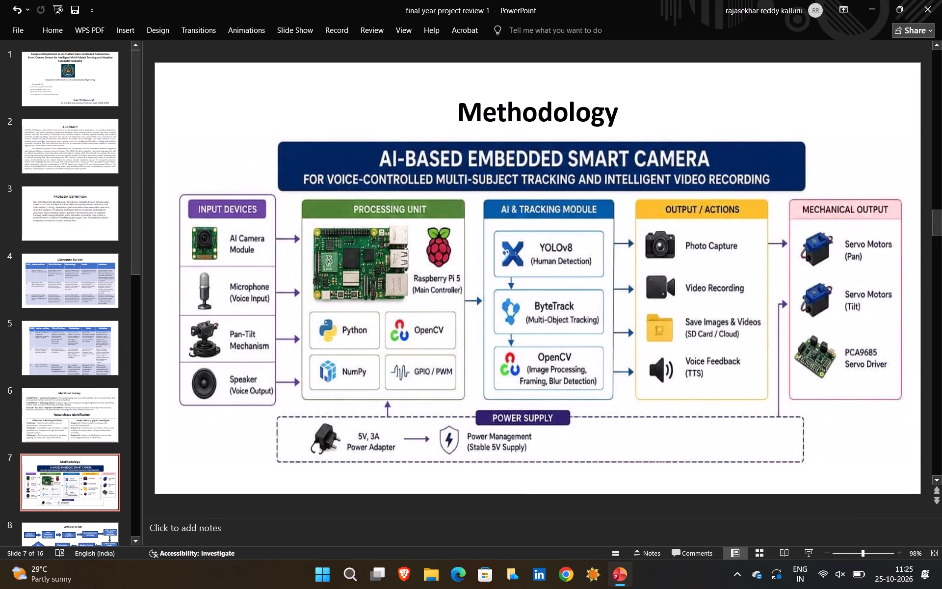
left_click(78, 340)
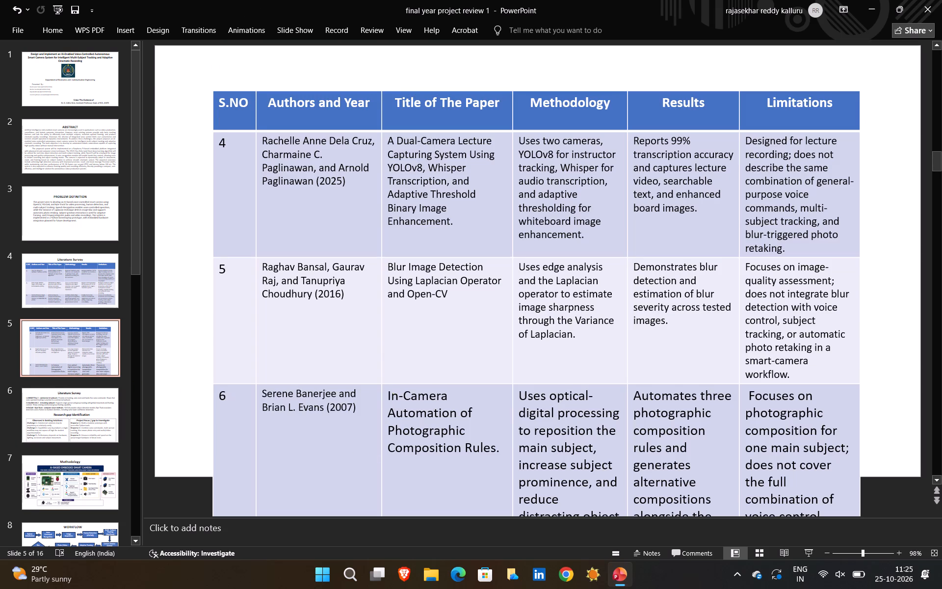
left_click_drag(388, 398, 786, 510)
scroll(575, 472, "right", 2)
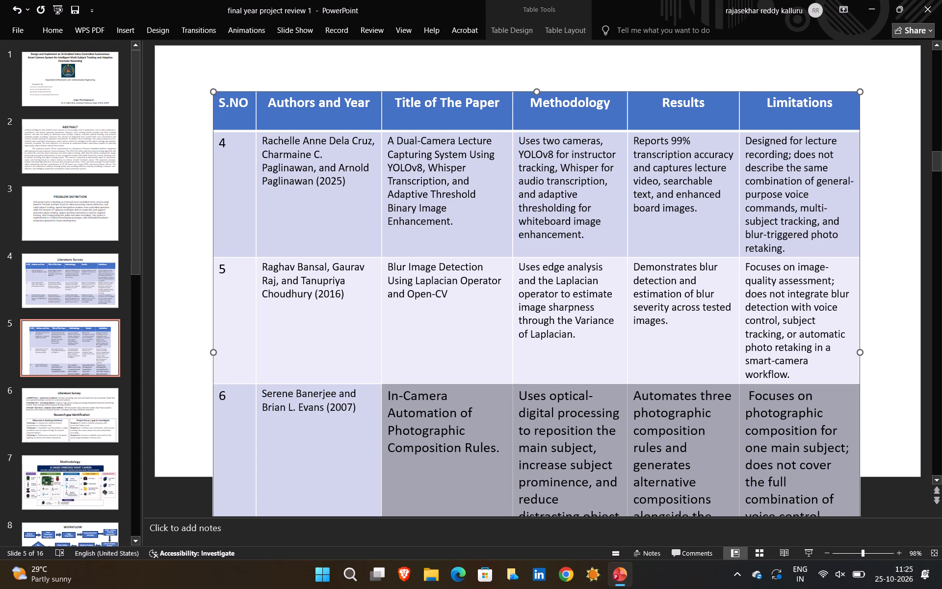
left_click_drag(786, 510, 786, 508)
scroll(786, 510, "right", 1)
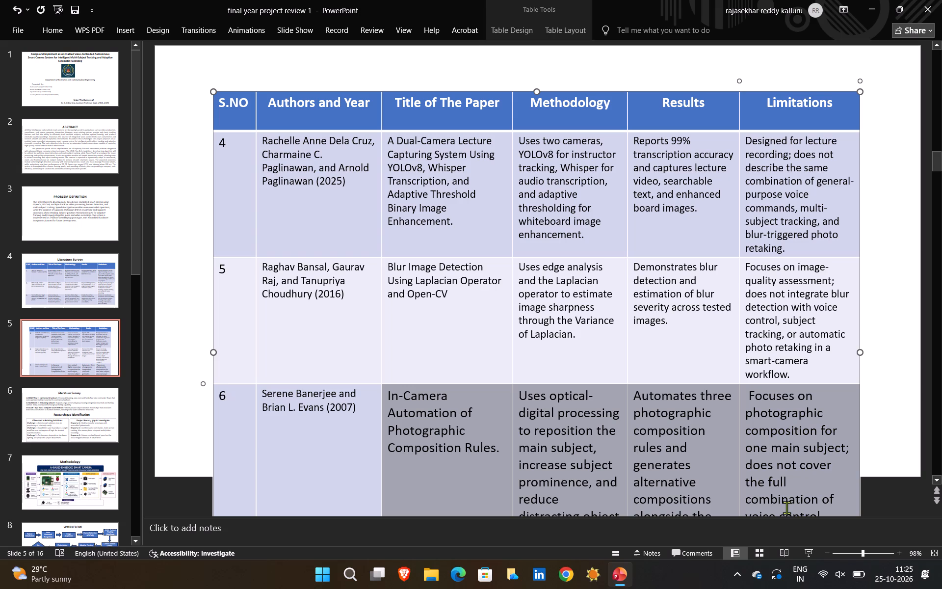
right_click(786, 508)
right_click(786, 508)
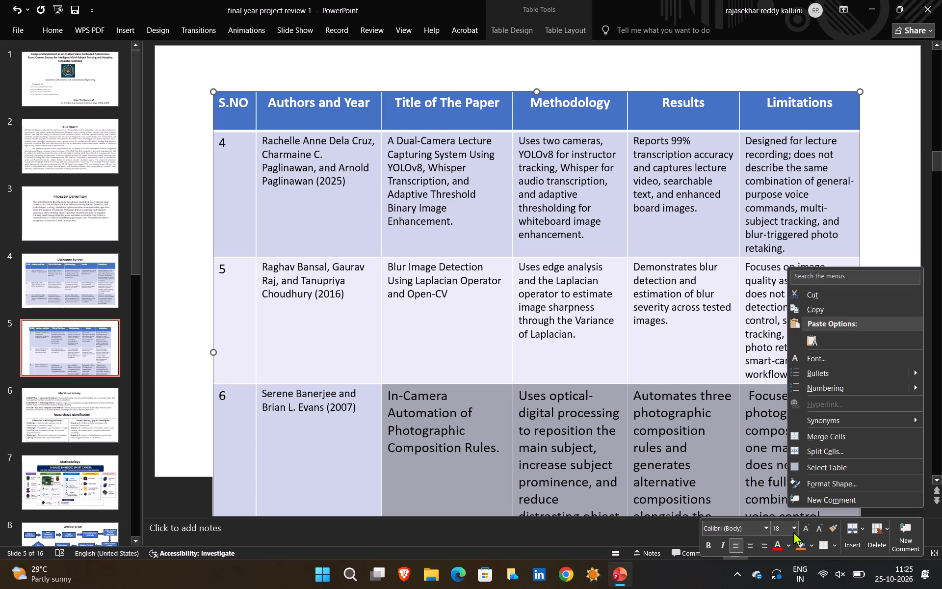
left_click(793, 532)
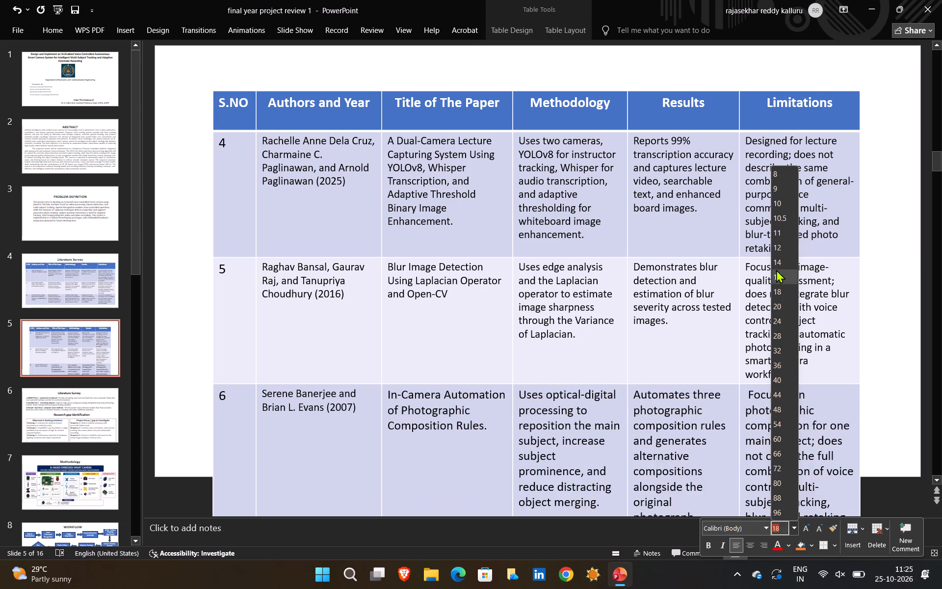
left_click(777, 263)
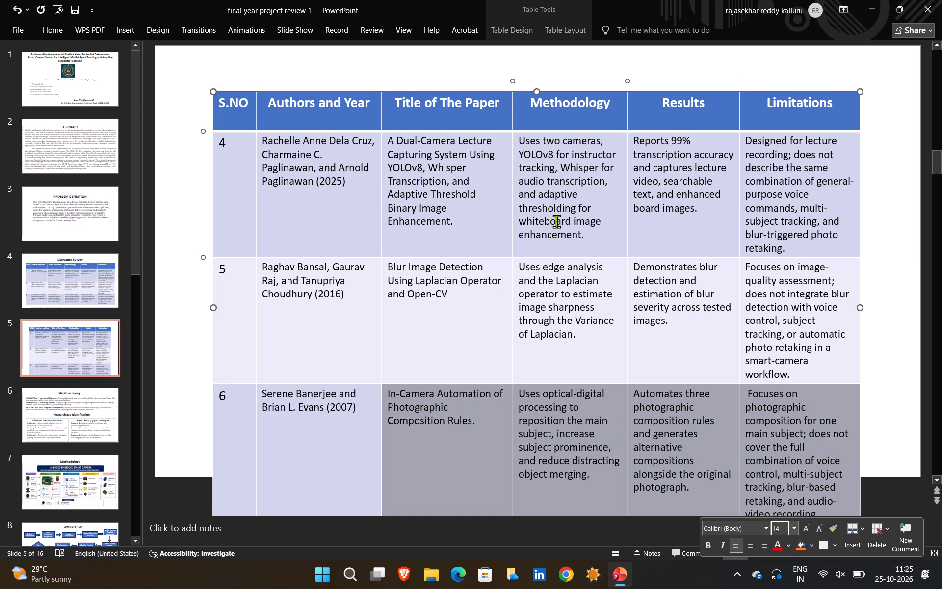
left_click(480, 363)
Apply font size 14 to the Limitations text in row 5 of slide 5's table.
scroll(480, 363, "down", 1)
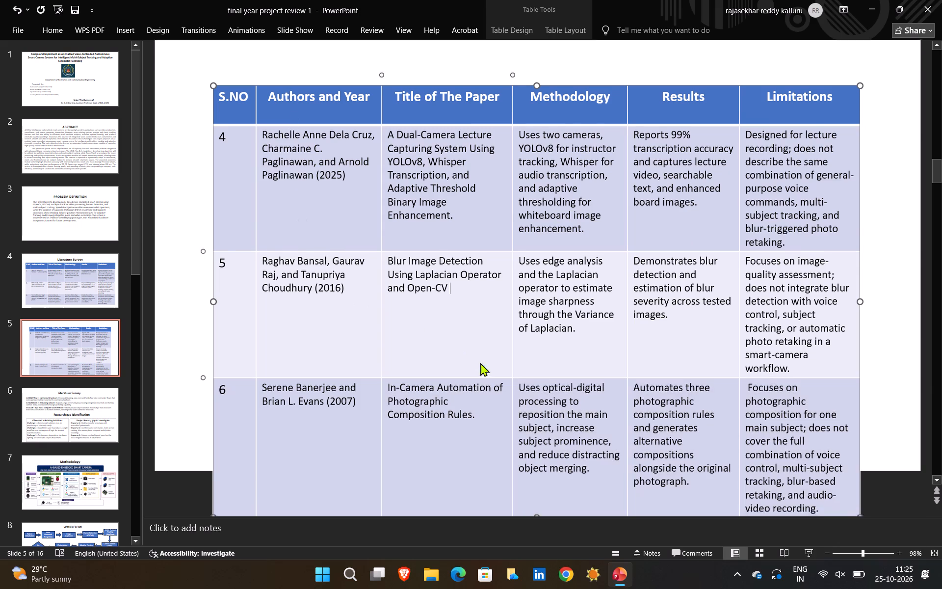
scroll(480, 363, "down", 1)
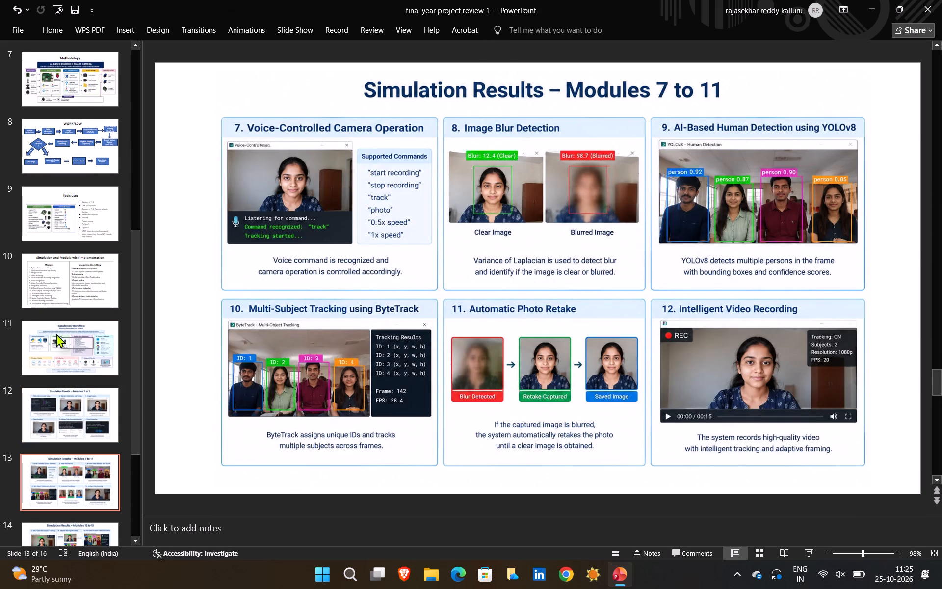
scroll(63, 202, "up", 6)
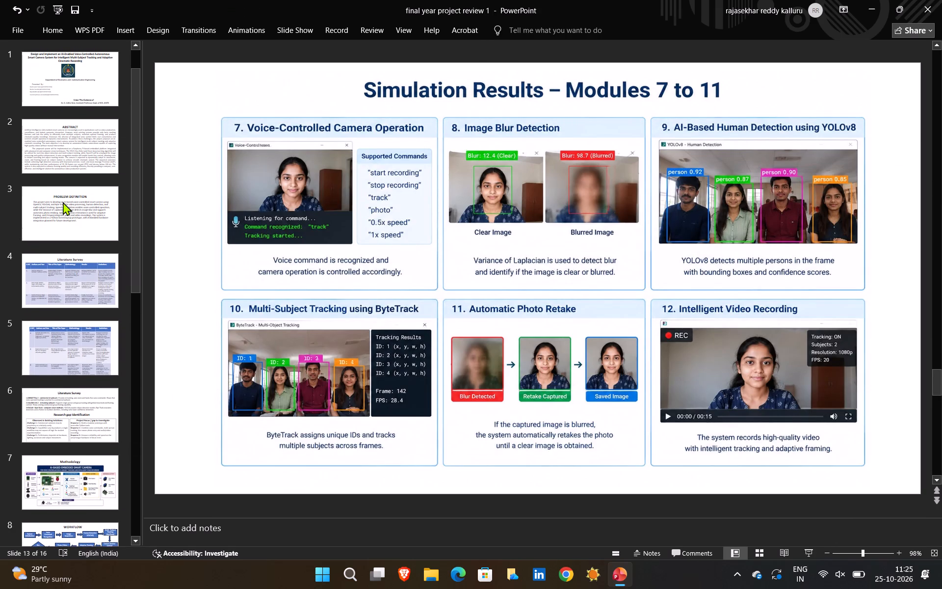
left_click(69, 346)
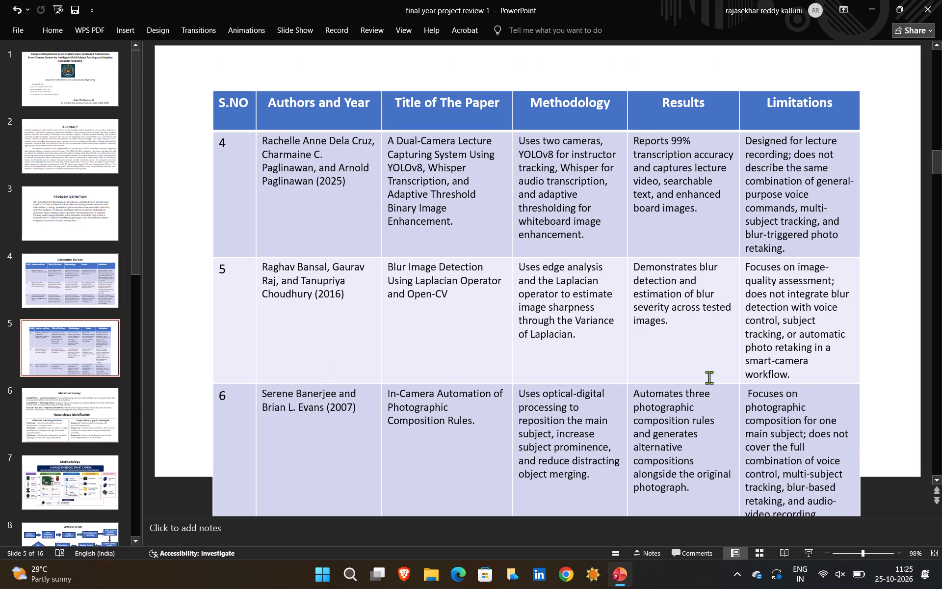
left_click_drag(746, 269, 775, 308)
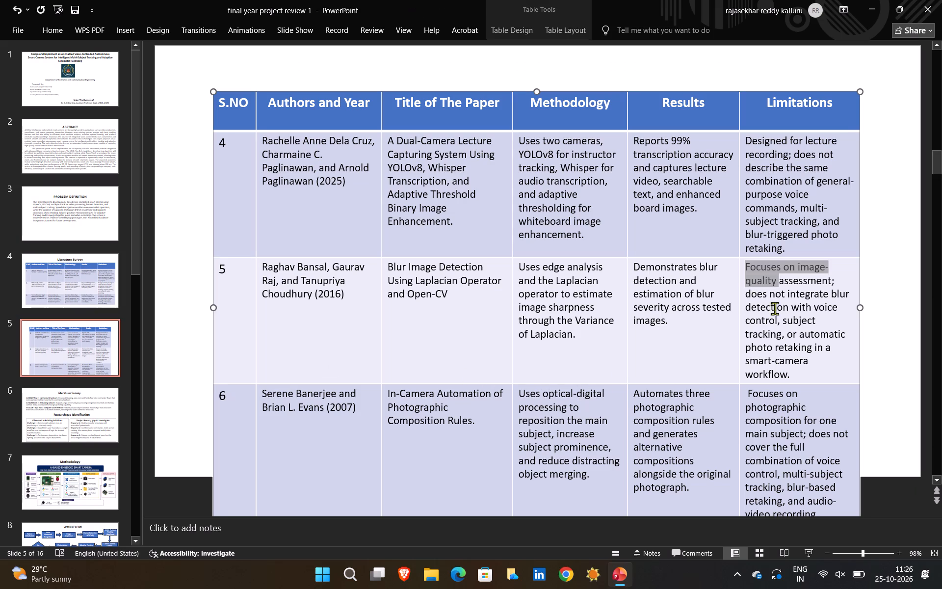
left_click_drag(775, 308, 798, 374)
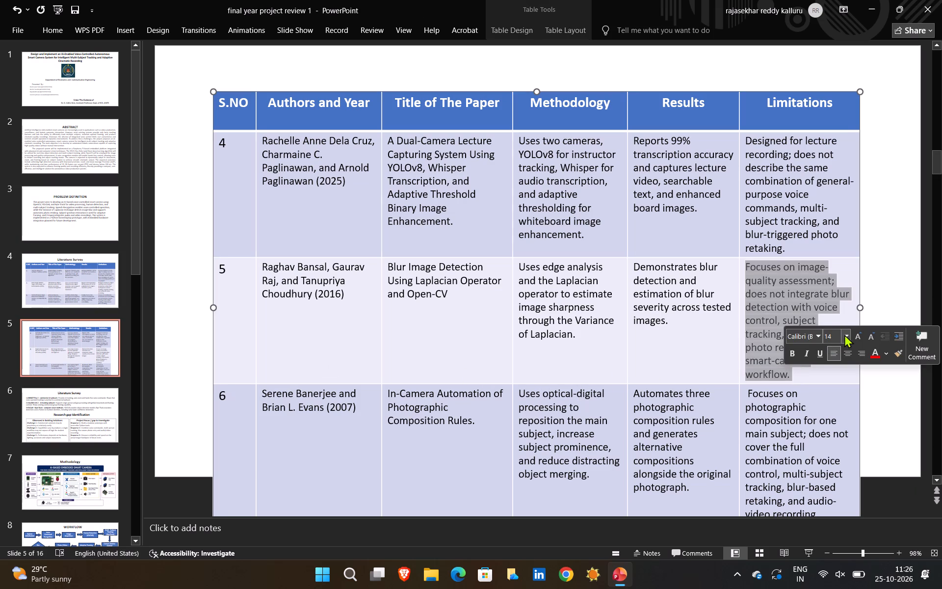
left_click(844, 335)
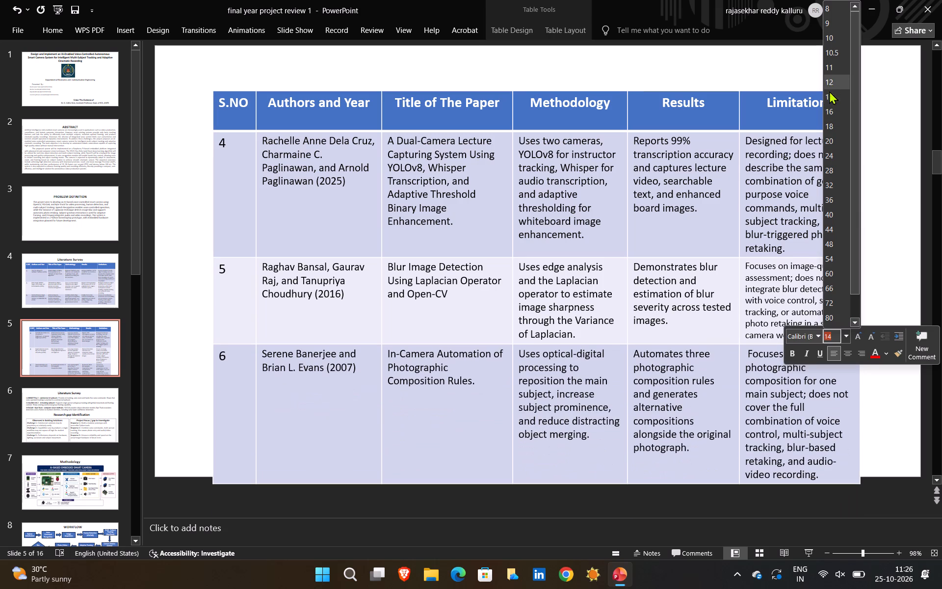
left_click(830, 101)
Extend slide 5's table upward by raising its top edge closer to the top of the slide.
scroll(645, 351, "down", 1)
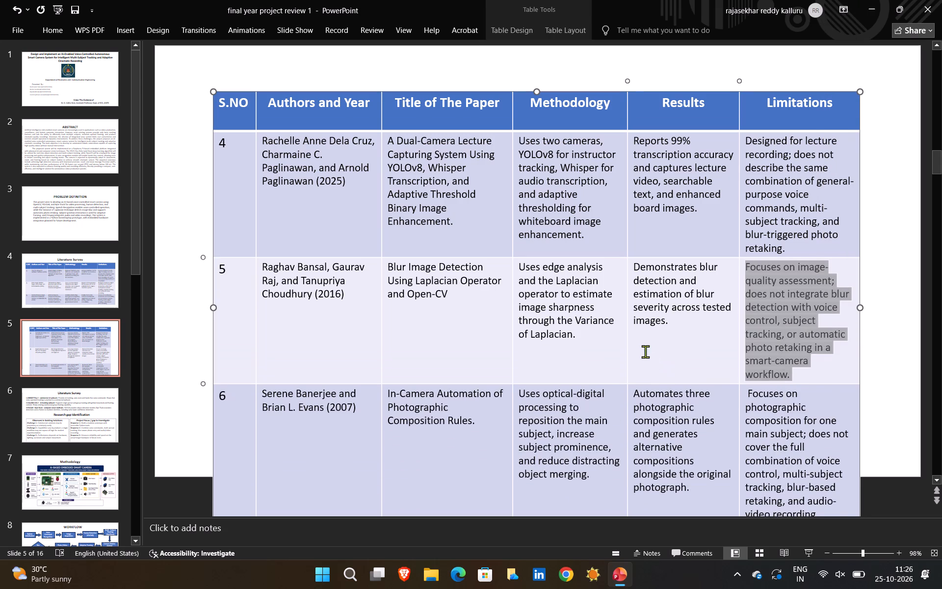
scroll(645, 351, "down", 1)
left_click(78, 352)
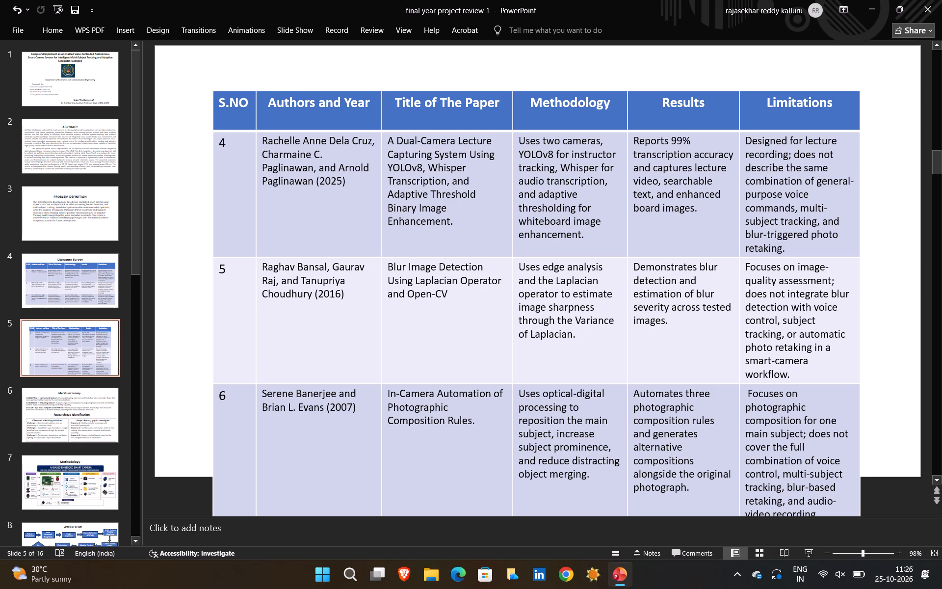
left_click(529, 92)
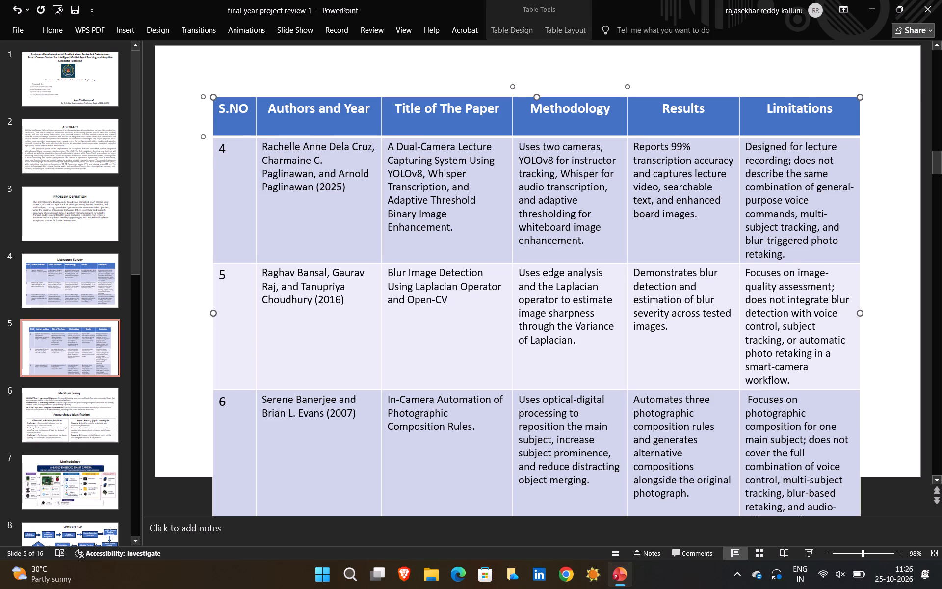
left_click_drag(537, 98, 537, 76)
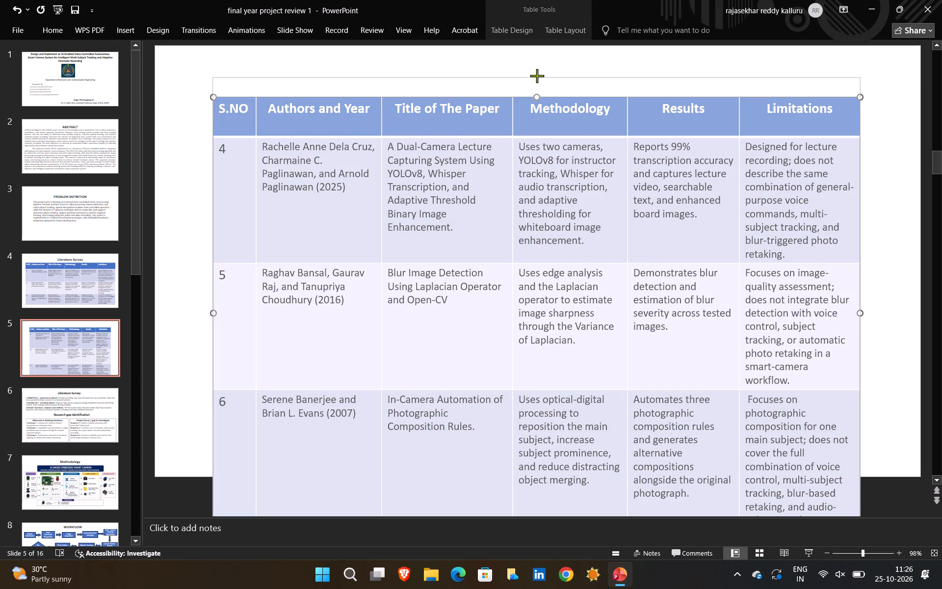
left_click_drag(537, 76, 537, 70)
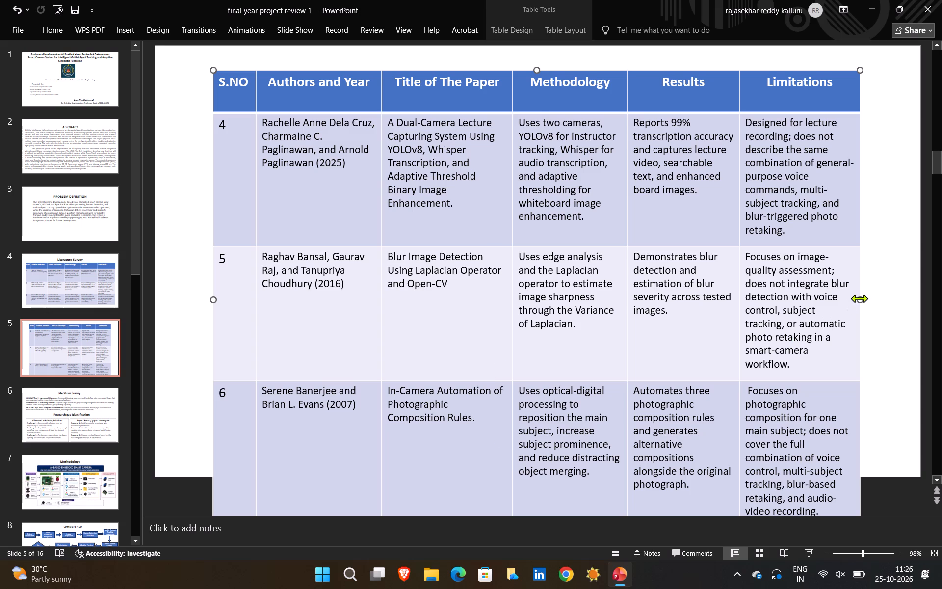
Widen slide 5's table by extending both of its side edges outward toward the slide's edges.
left_click_drag(859, 298, 887, 292)
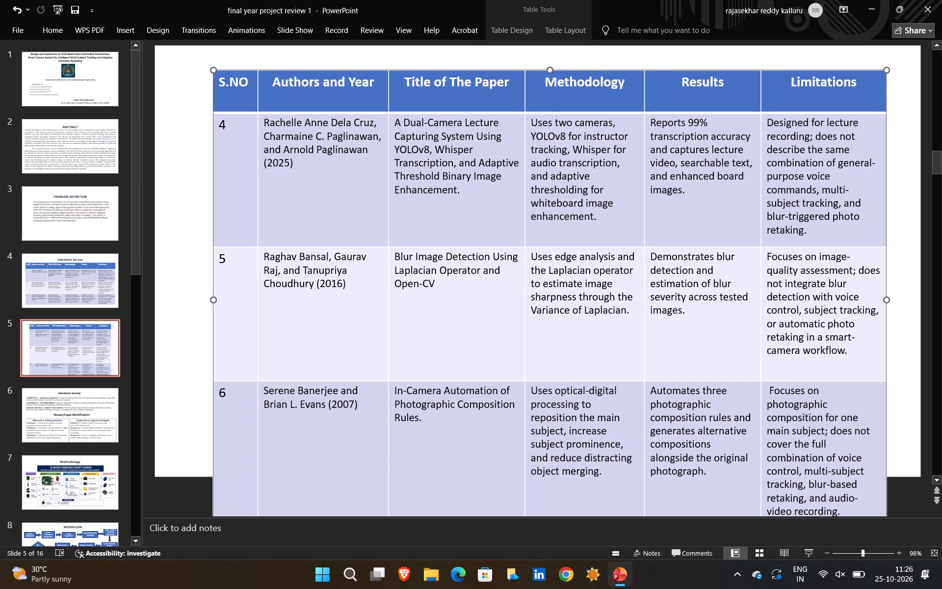
left_click_drag(212, 300, 197, 297)
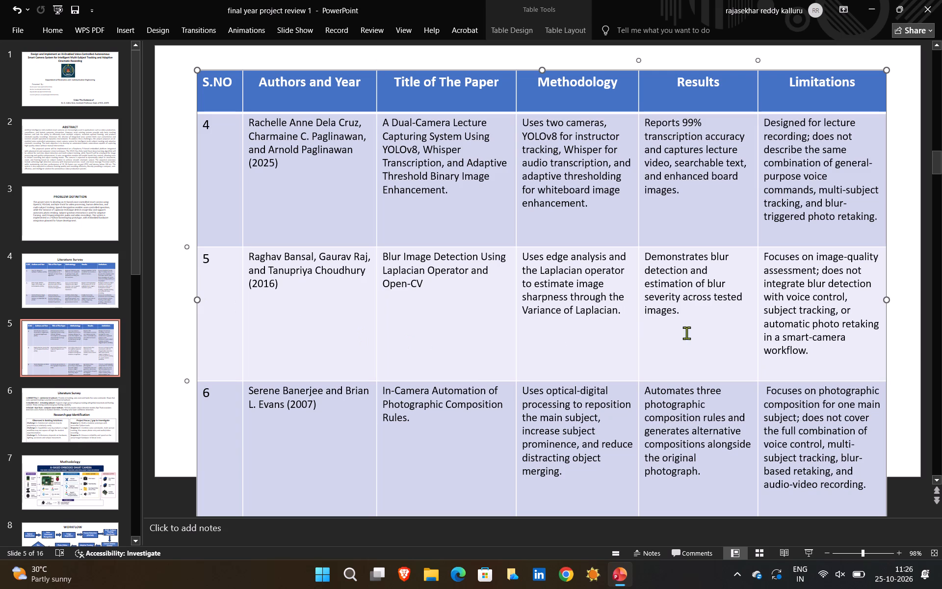
Move the border between the "Results" and "Limitations" columns slightly so the Limitations column is wider.
left_click(757, 320)
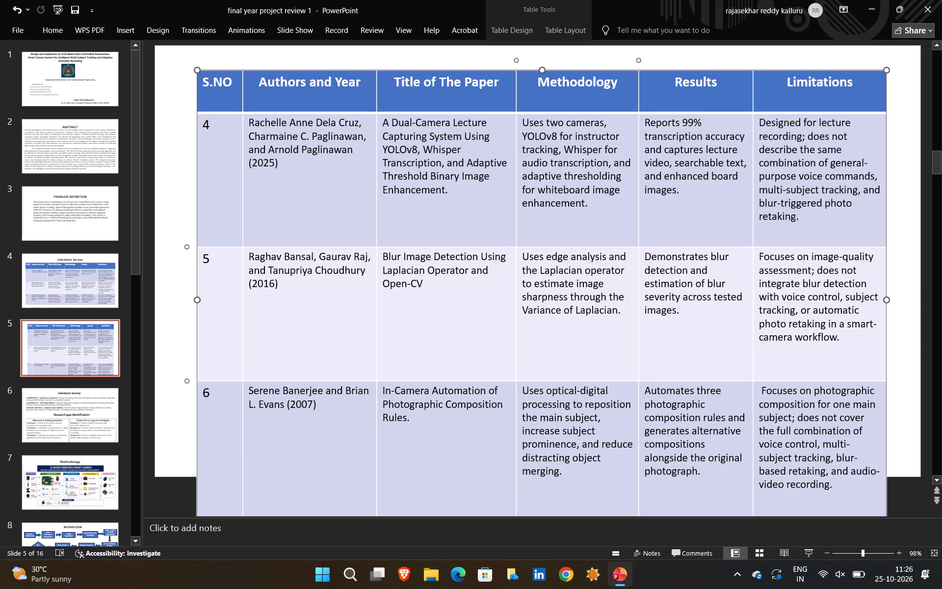
Narrow the "Title of The Paper" column in slide 5's table and widen "Results" by shifting both borders of the "Methodology" column.
left_click(636, 314)
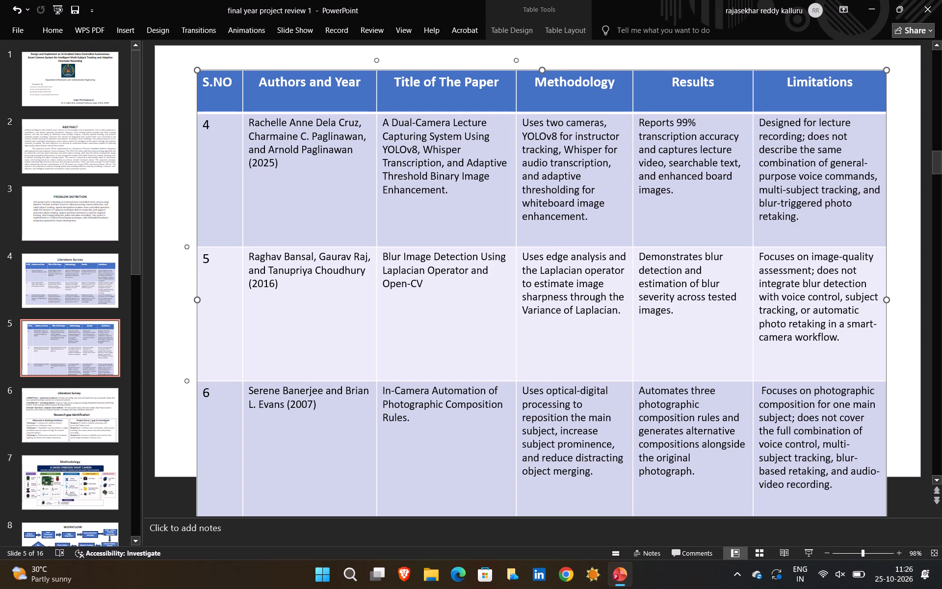
left_click_drag(515, 313, 504, 314)
left_click_drag(504, 314, 505, 314)
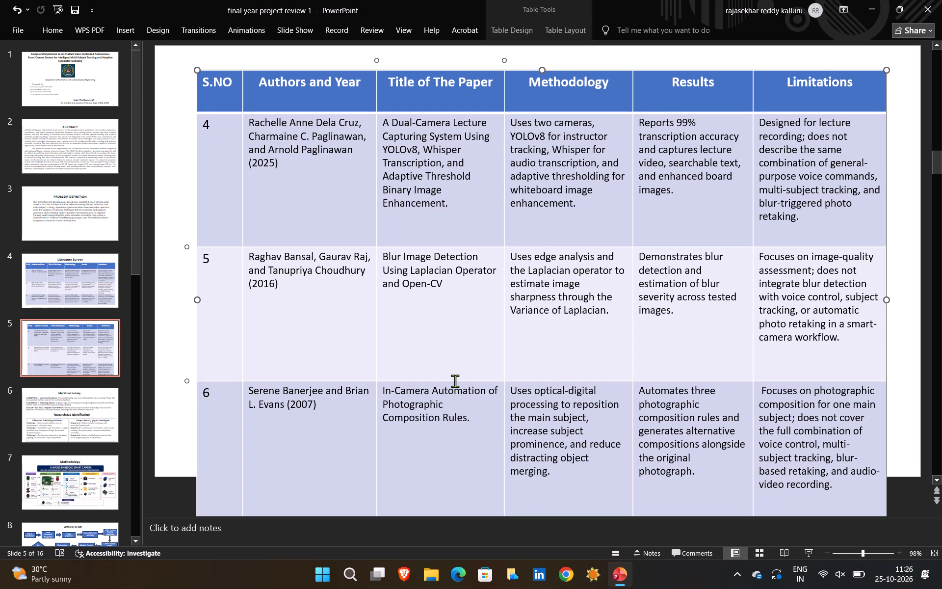
Shorten row 5 and raise the bottom edge of slide 5's table so the table fits within the slide.
left_click_drag(446, 382, 447, 352)
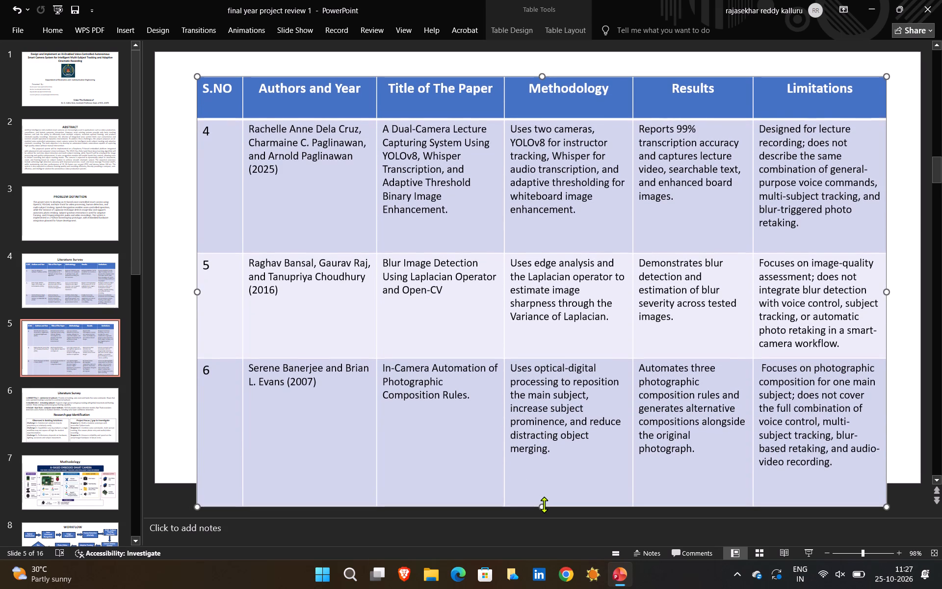
left_click_drag(543, 505, 543, 482)
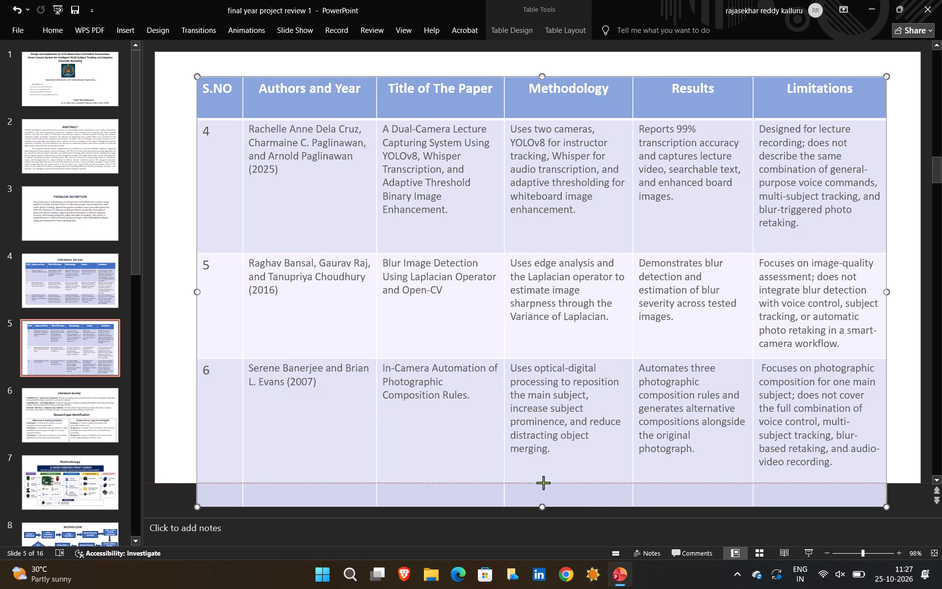
left_click_drag(543, 482, 543, 477)
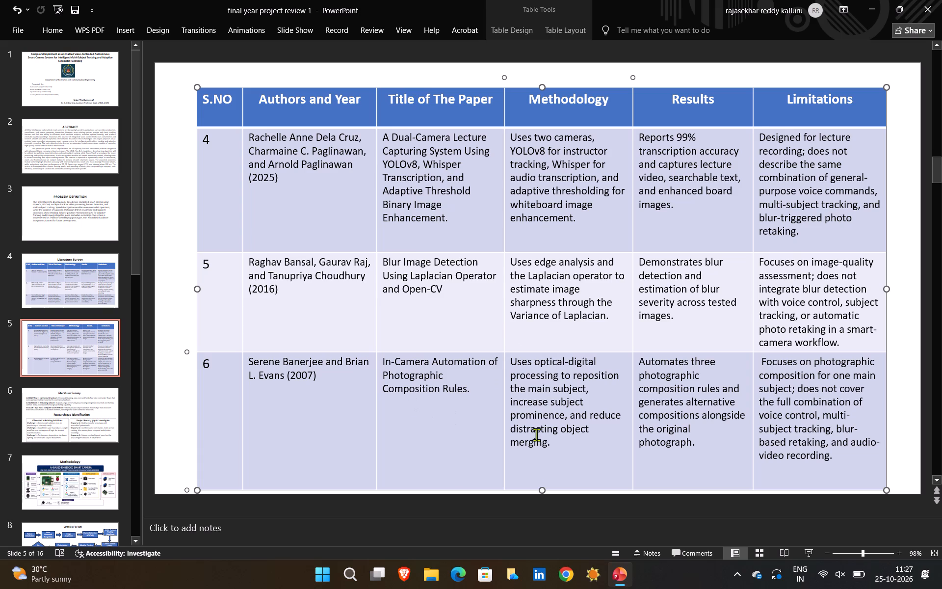
left_click_drag(541, 488, 541, 483)
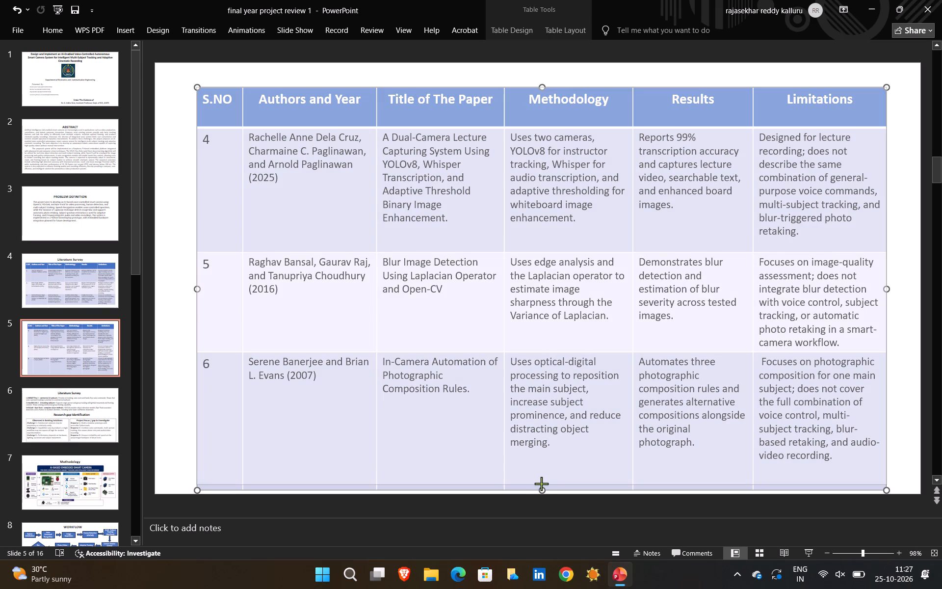
left_click_drag(541, 483, 540, 474)
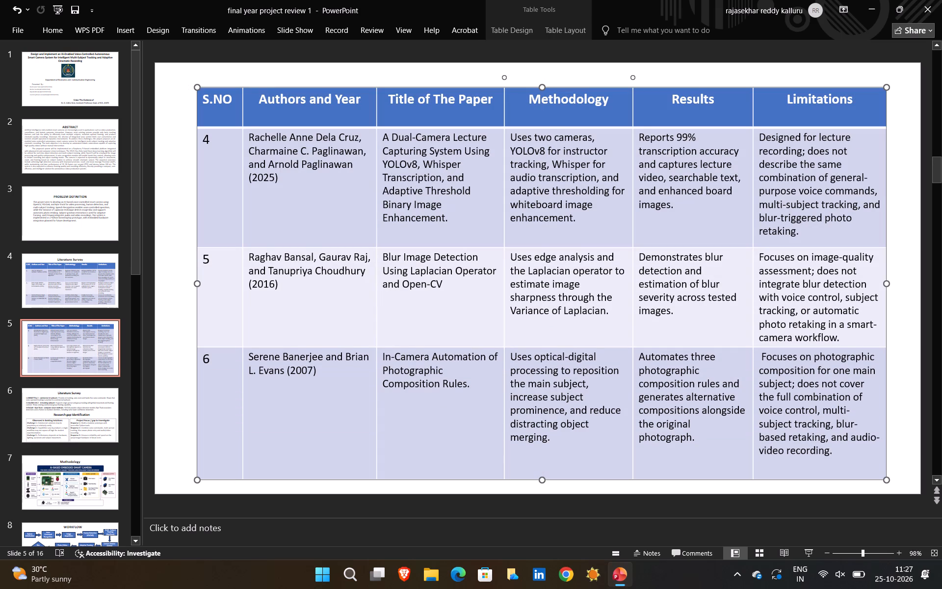
Slightly narrow the "Authors and Year" column and widen "Methodology" in slide 5's table by shifting the borders of "Title of The Paper".
left_click(376, 223)
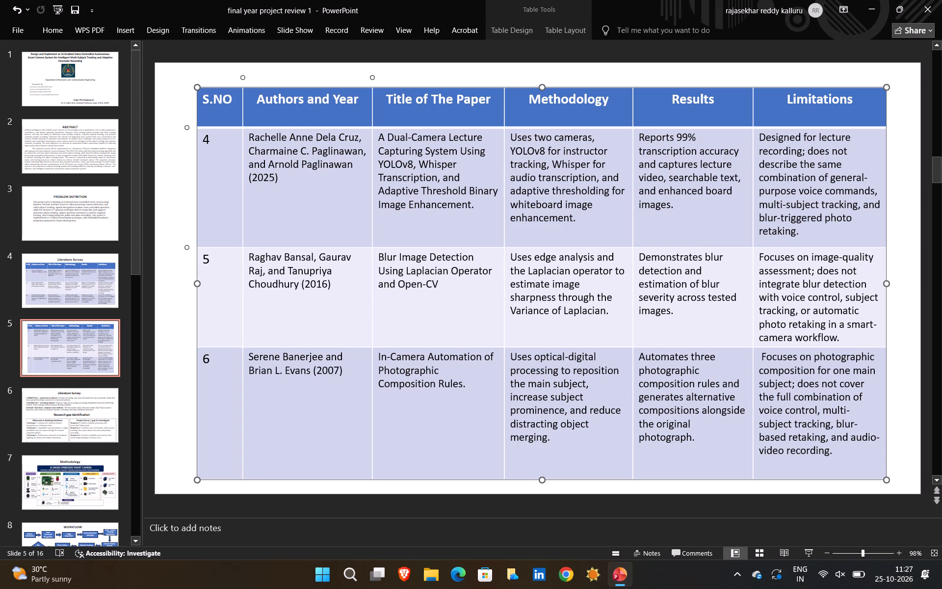
left_click(504, 247)
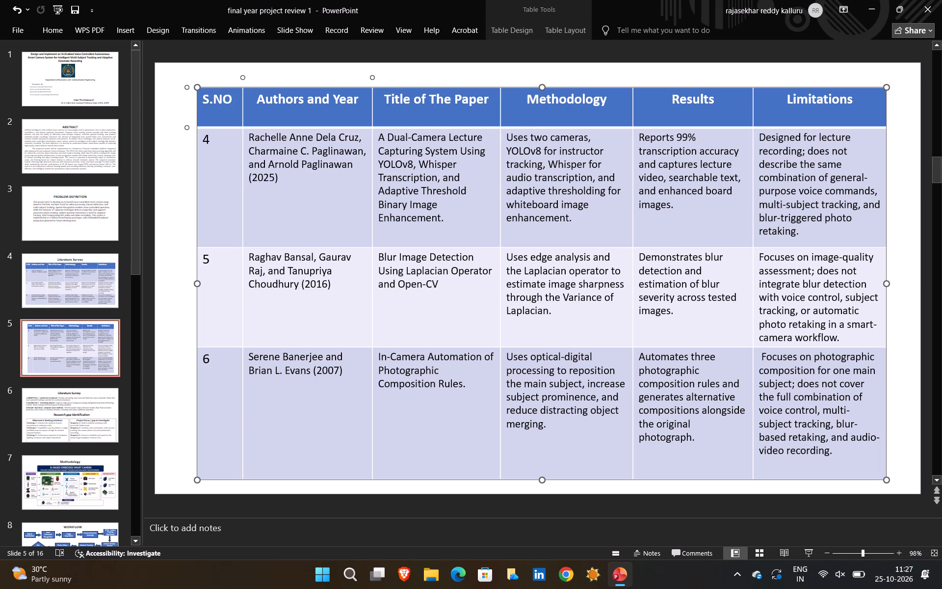
Add a period after each serial number 4, 5 and 6 in the S.NO column of slide 5's table.
left_click(211, 137)
key("period")
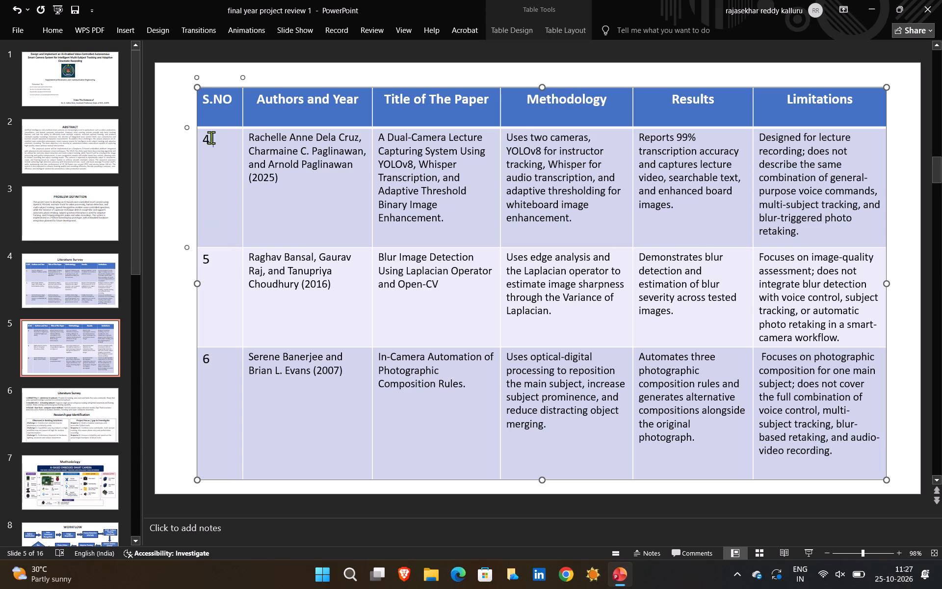
left_click(213, 258)
key("period")
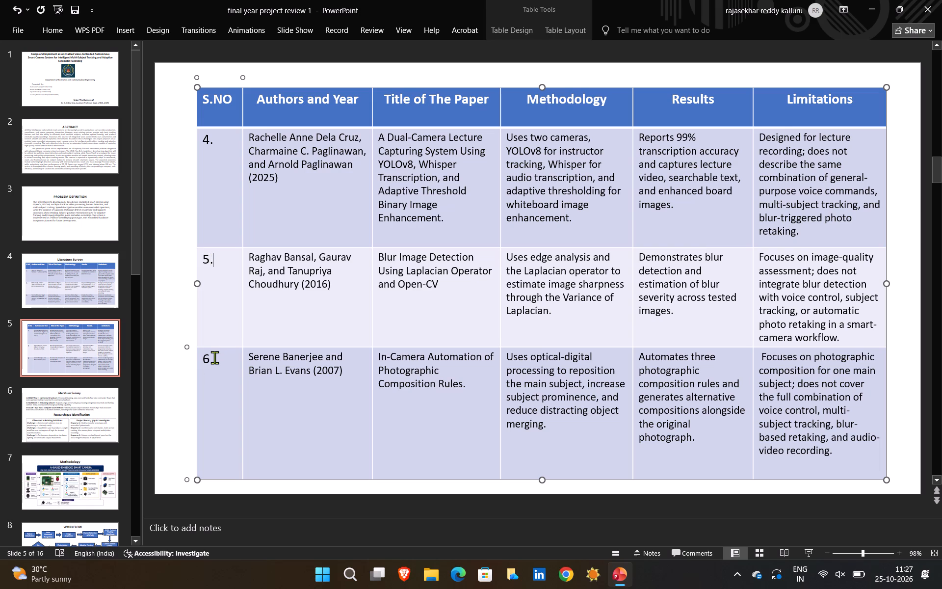
left_click(214, 357)
key("period")
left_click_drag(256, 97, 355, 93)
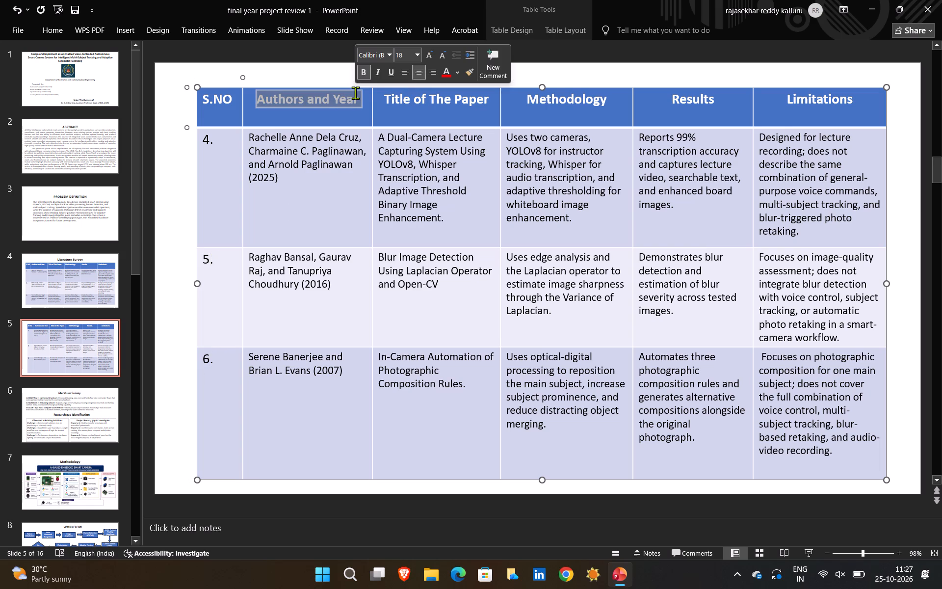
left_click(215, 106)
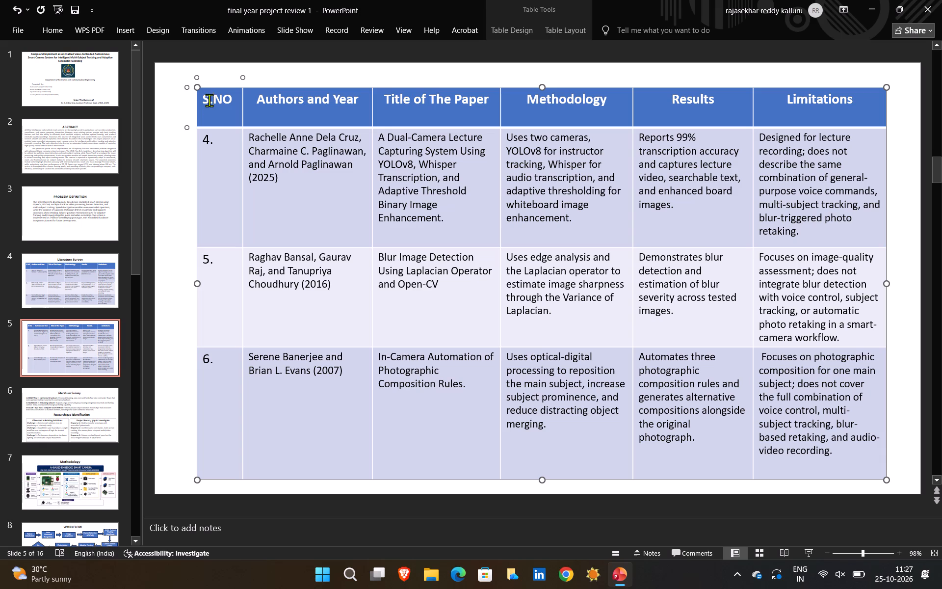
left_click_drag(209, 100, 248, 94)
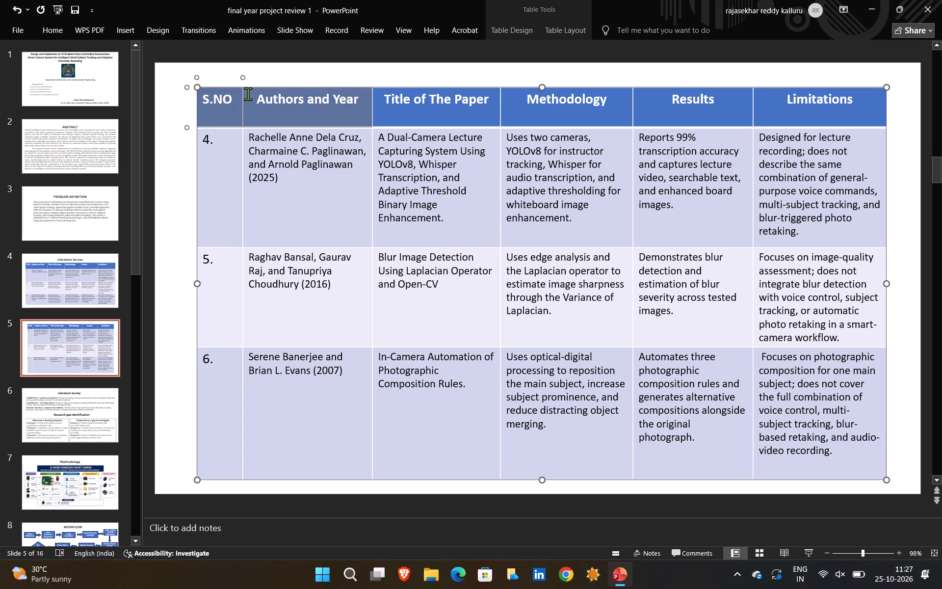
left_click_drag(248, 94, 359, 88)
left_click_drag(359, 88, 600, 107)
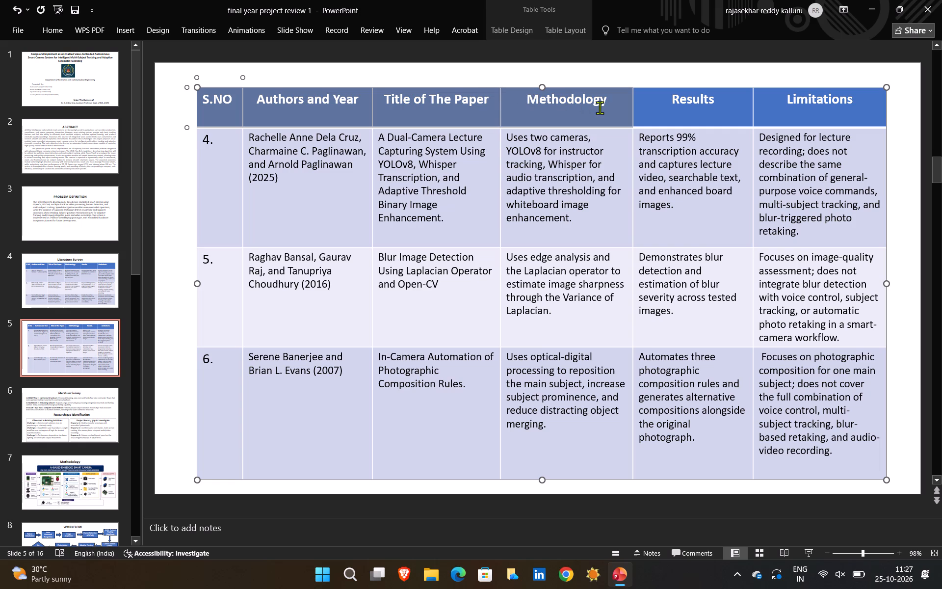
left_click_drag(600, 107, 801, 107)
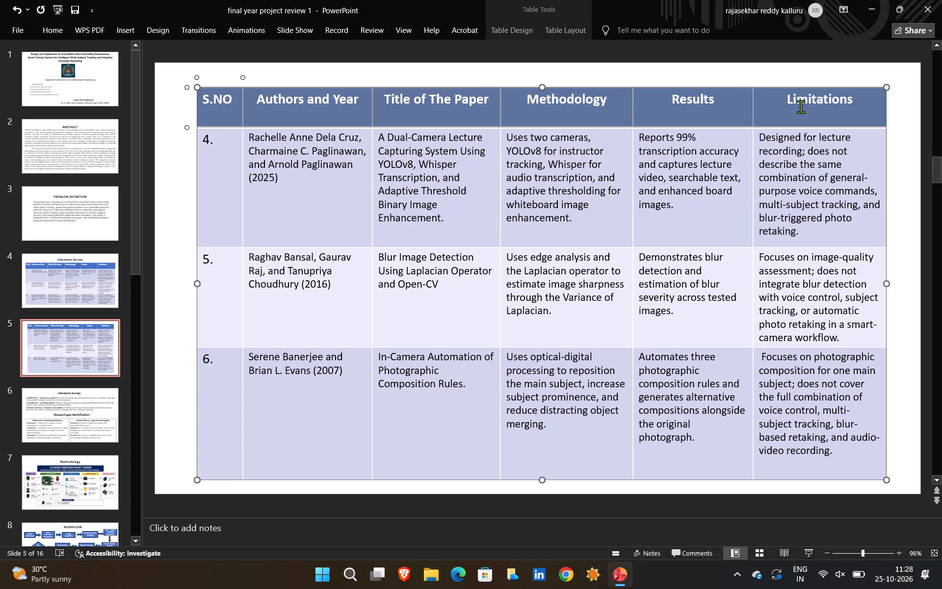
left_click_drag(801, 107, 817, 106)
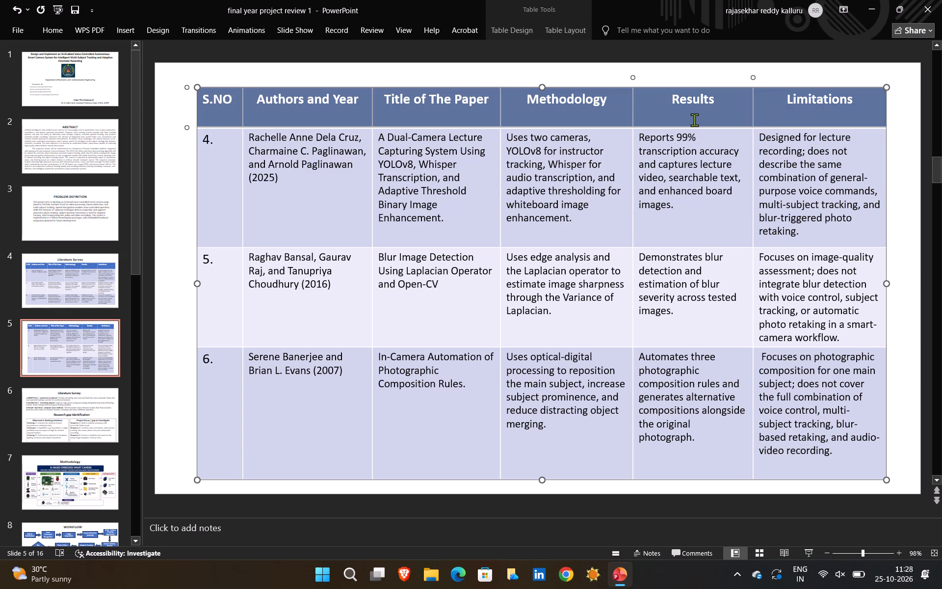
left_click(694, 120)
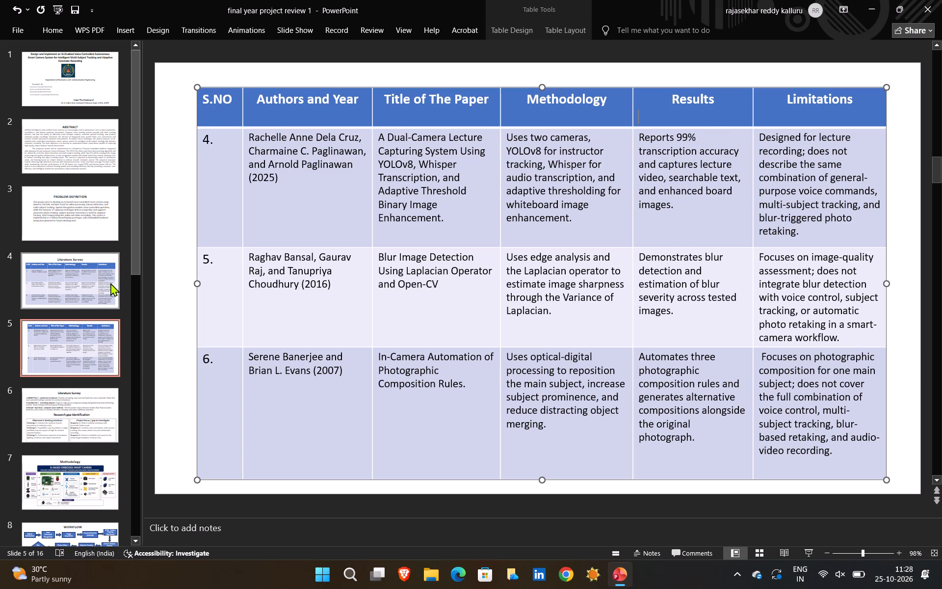
Center-align the "Methodology", "Title of The Paper", "Results" and "Limitations" headings in slide 4's Literature Survey table.
left_click(76, 287)
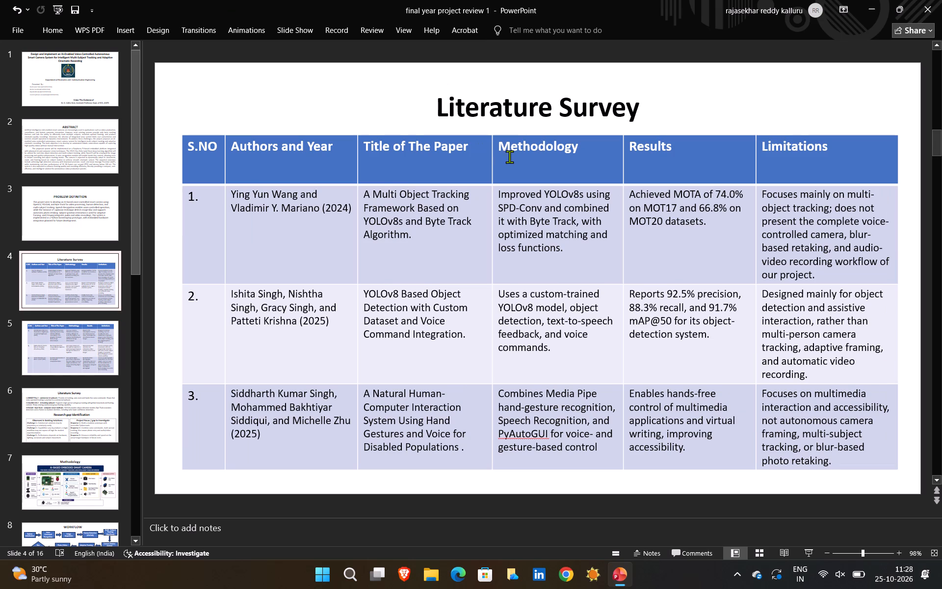
left_click_drag(500, 146, 602, 143)
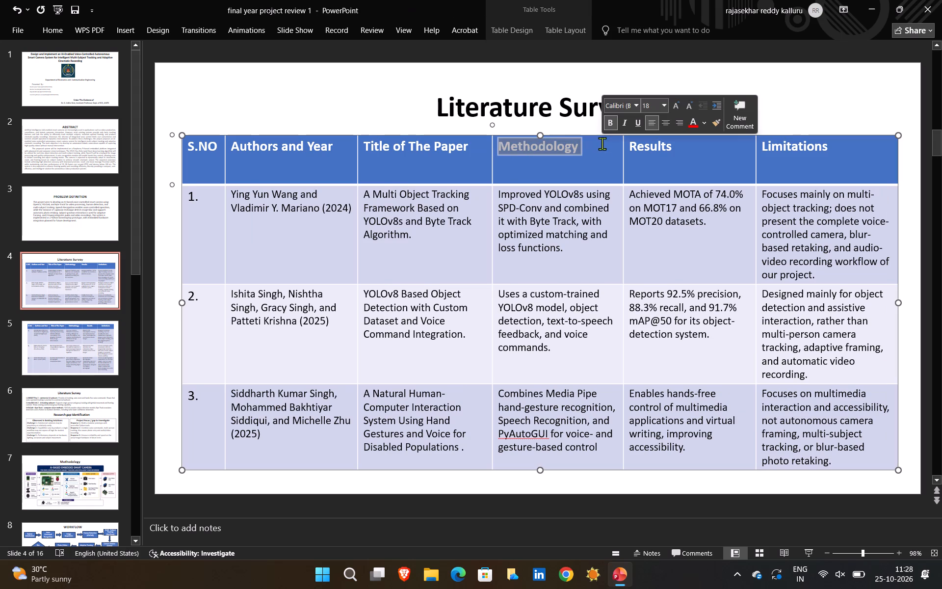
left_click(665, 120)
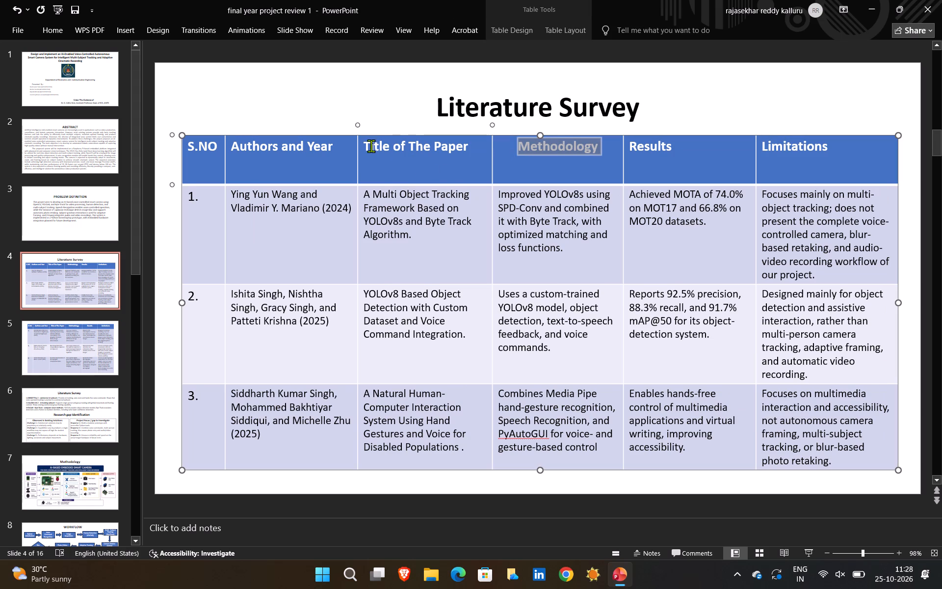
left_click_drag(366, 146, 478, 153)
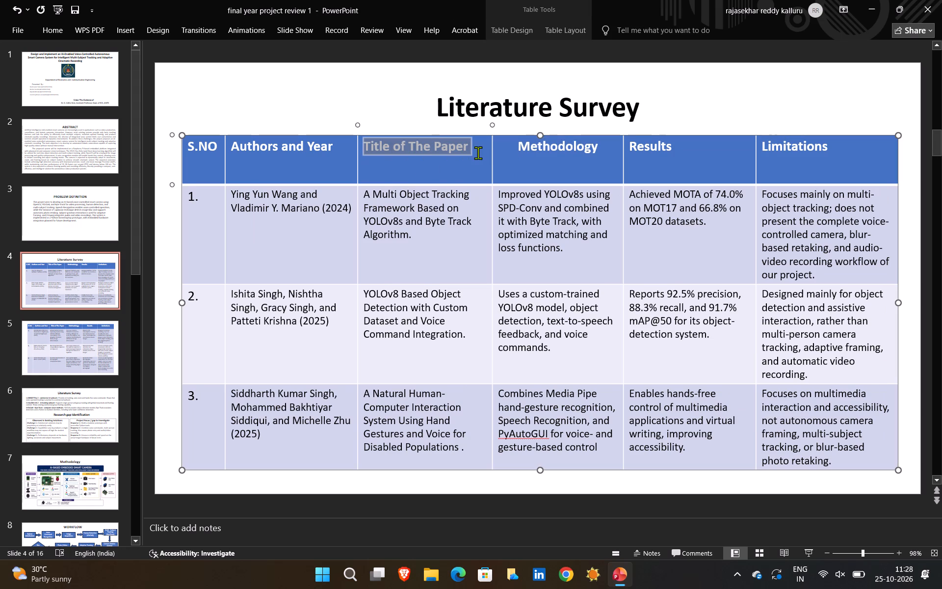
left_click_drag(478, 153, 479, 153)
left_click(540, 130)
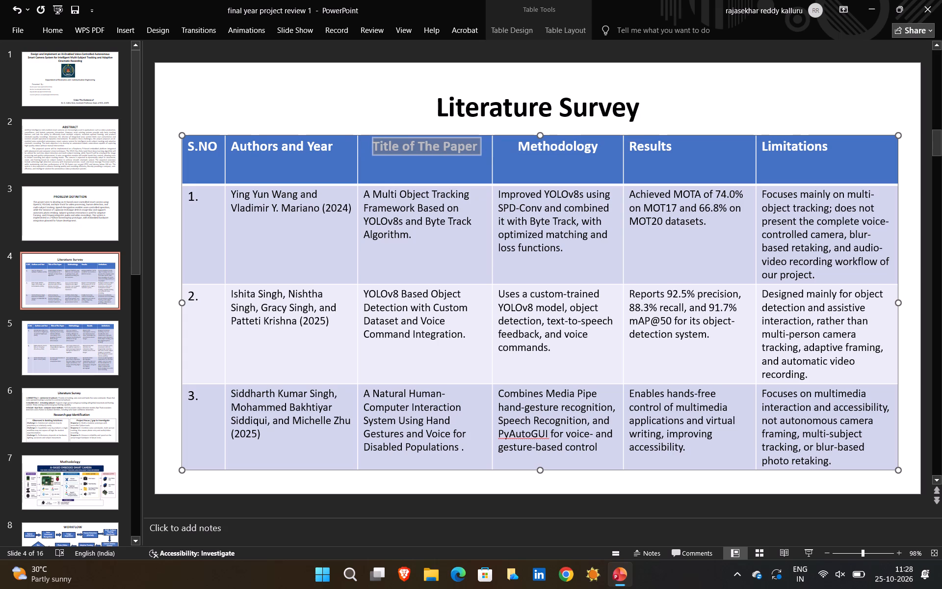
left_click(629, 149)
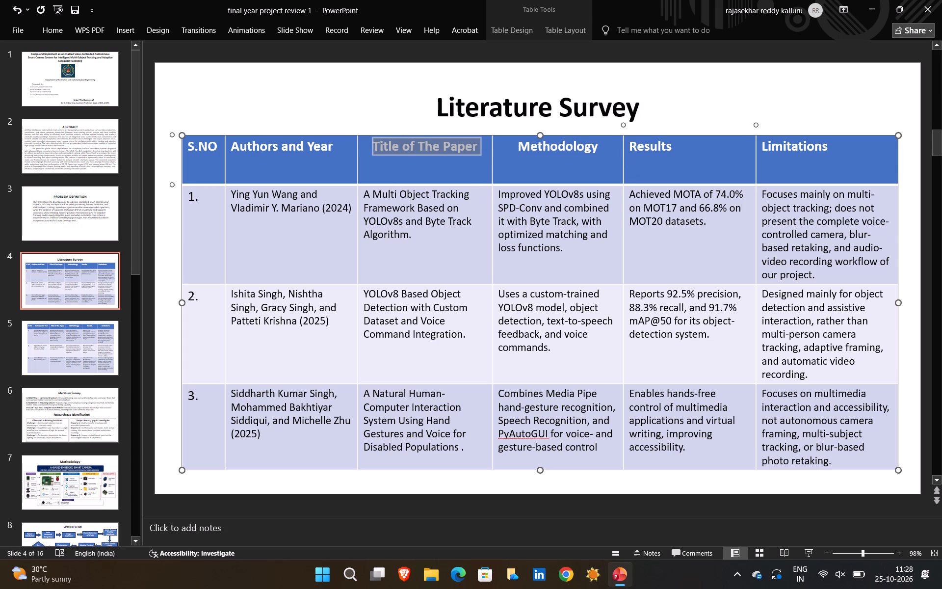
left_click_drag(632, 148, 696, 152)
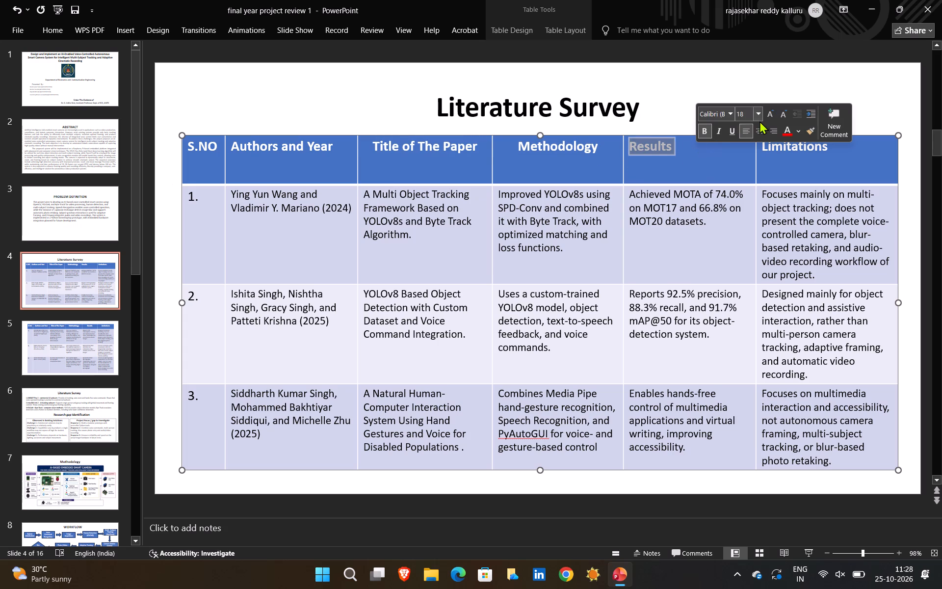
left_click(760, 129)
left_click(780, 155)
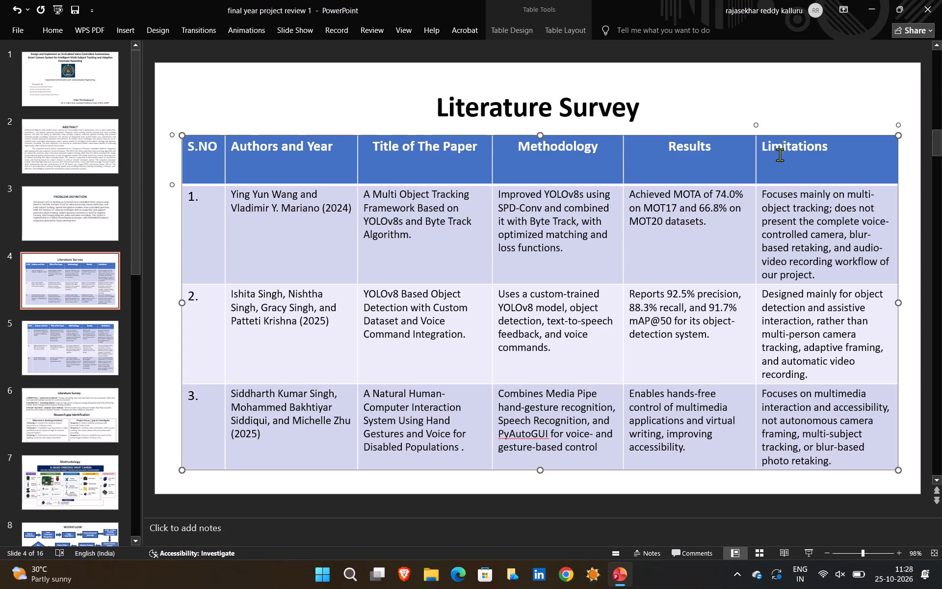
left_click_drag(763, 146, 889, 165)
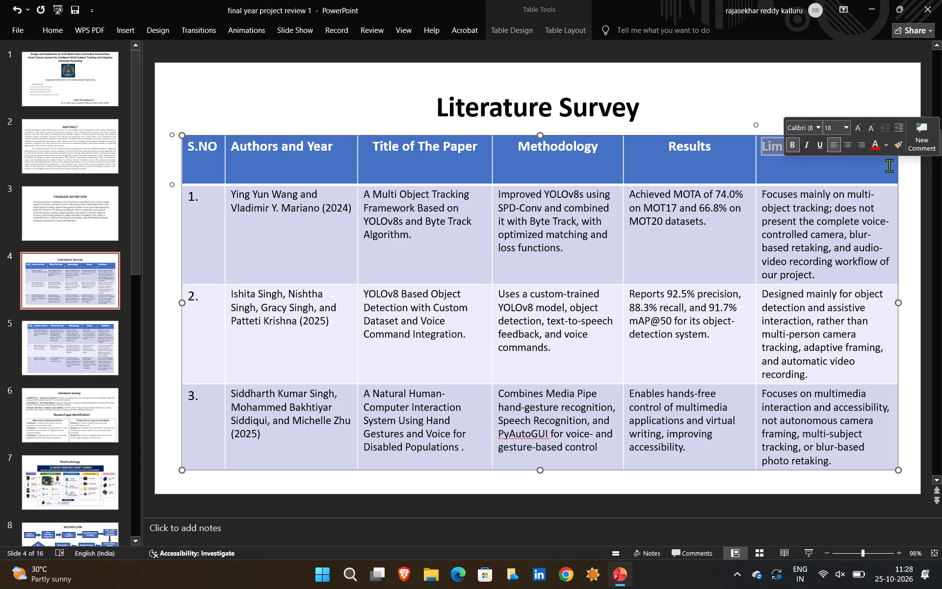
left_click(845, 145)
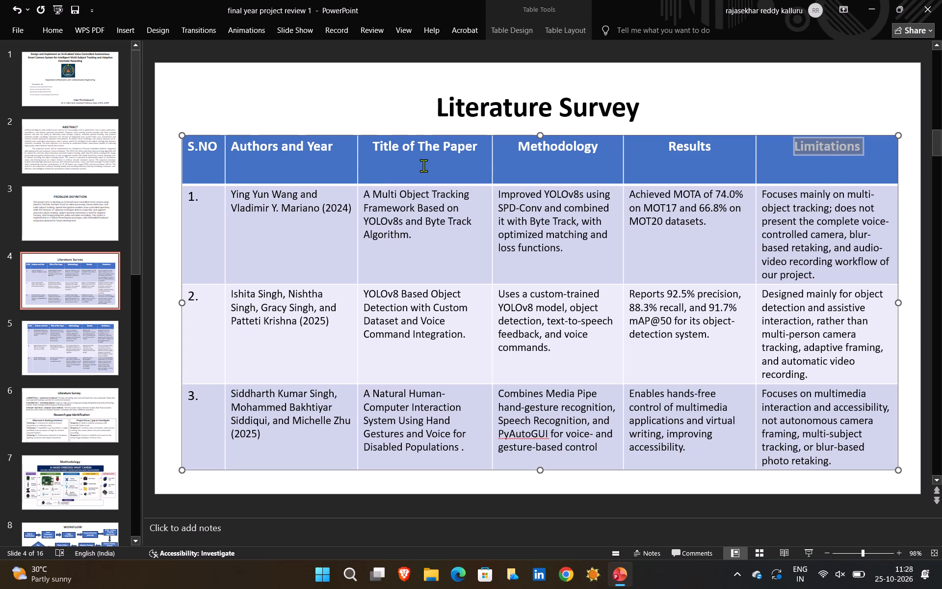
Center-align the "Authors and Year" and "S.NO" headings in slide 4's Literature Survey table.
left_click_drag(375, 146, 487, 145)
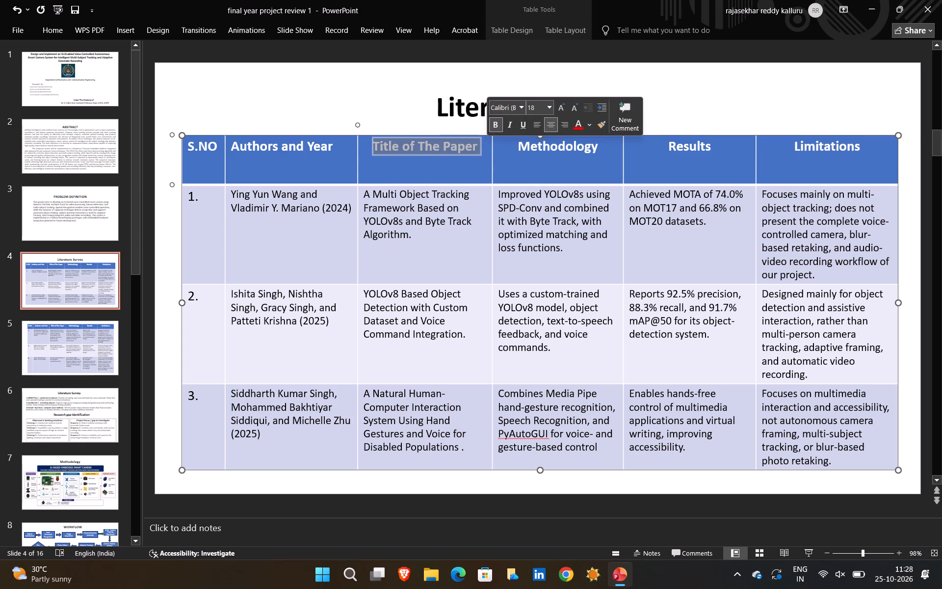
left_click(301, 147)
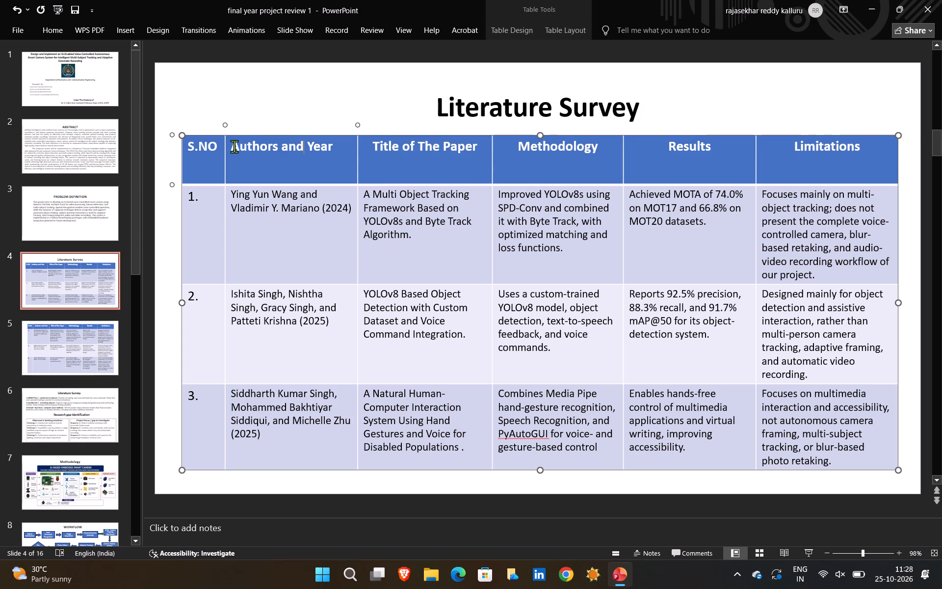
left_click_drag(234, 146, 337, 148)
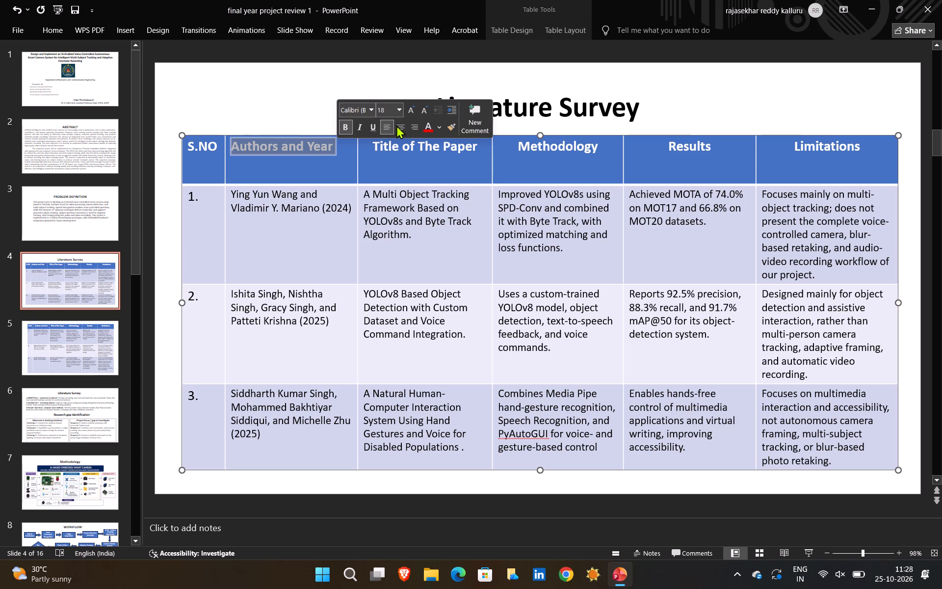
left_click(398, 127)
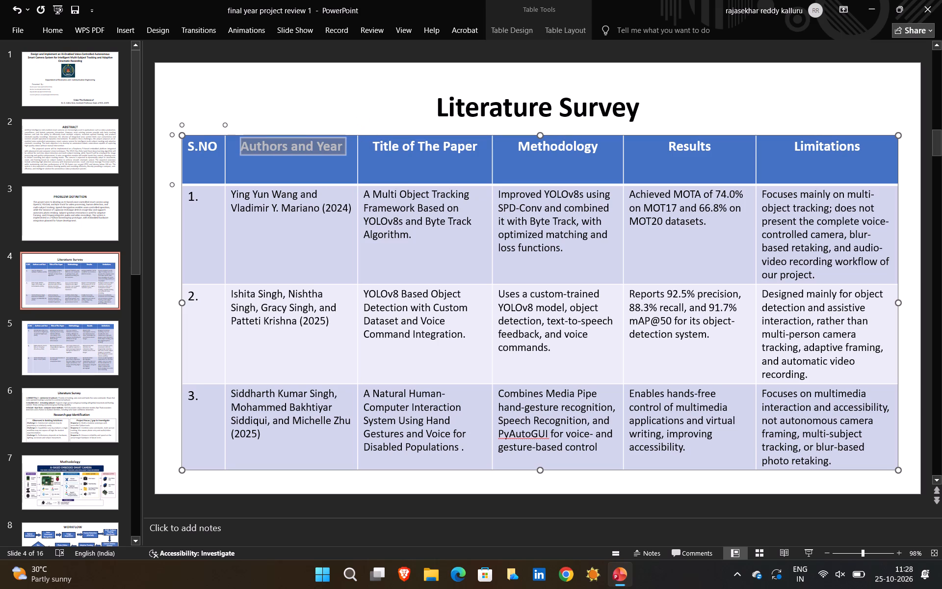
left_click_drag(196, 148, 231, 150)
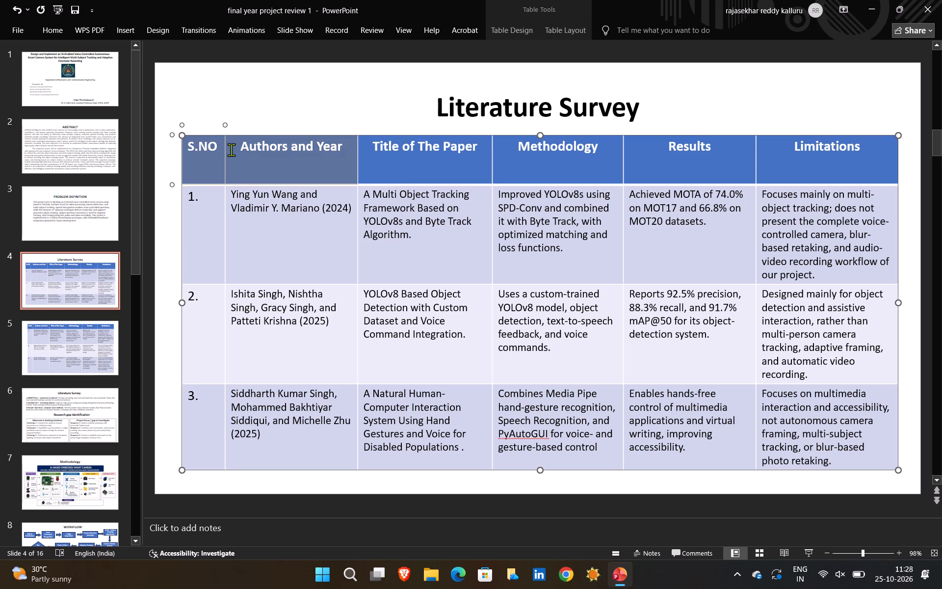
left_click_drag(231, 150, 211, 148)
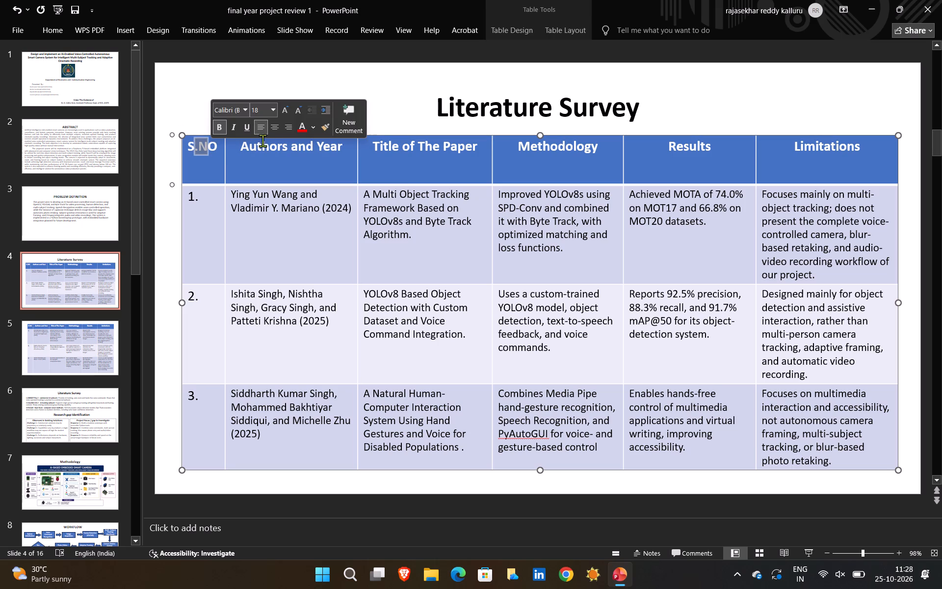
left_click(276, 129)
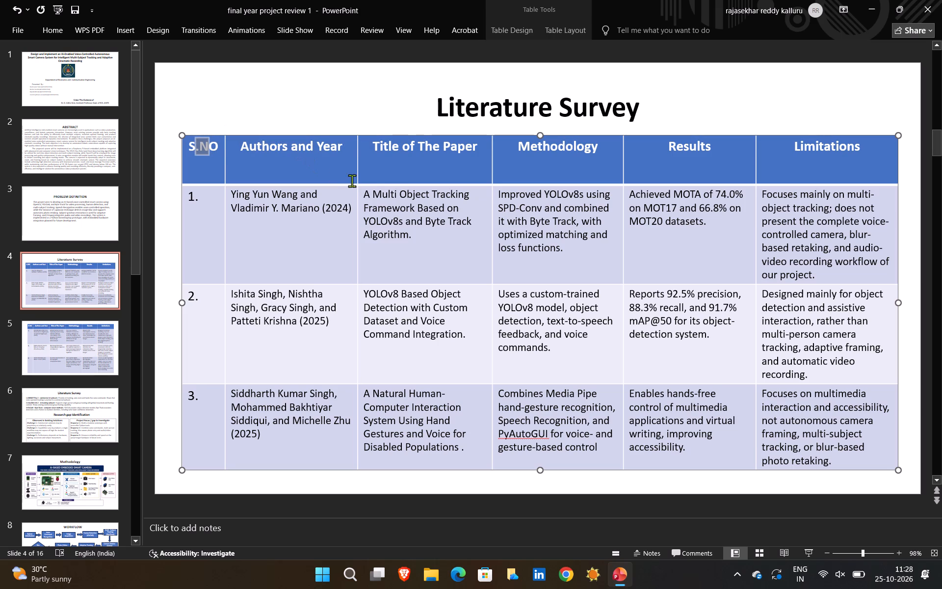
Center-align the "S.NO" heading in slide 5's table.
left_click(80, 356)
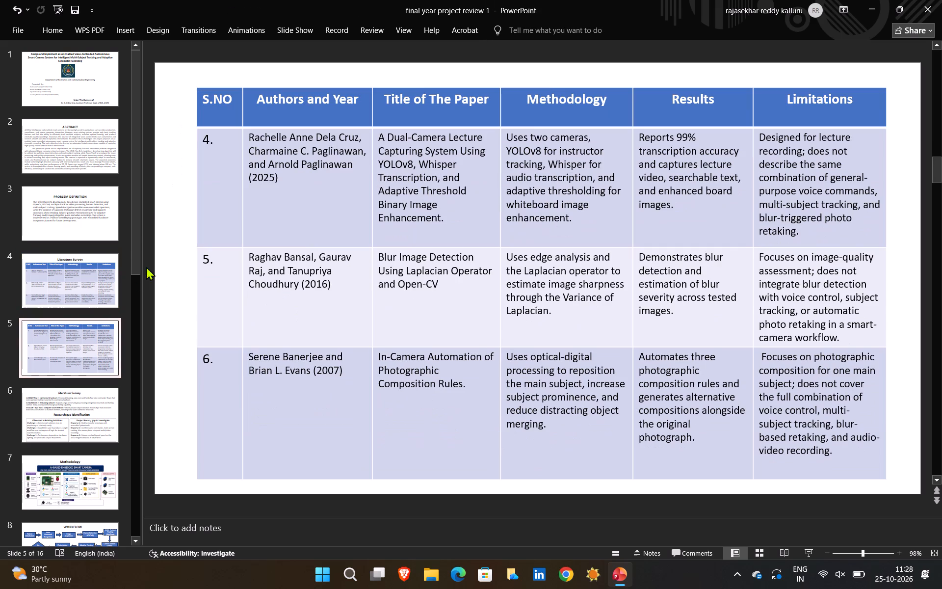
left_click_drag(209, 98, 223, 98)
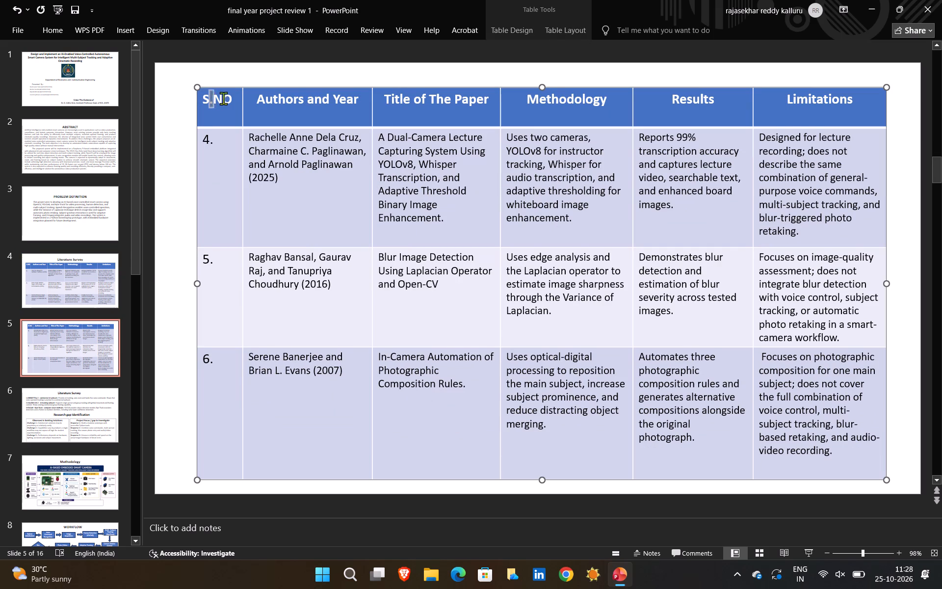
left_click_drag(223, 98, 230, 98)
left_click(291, 77)
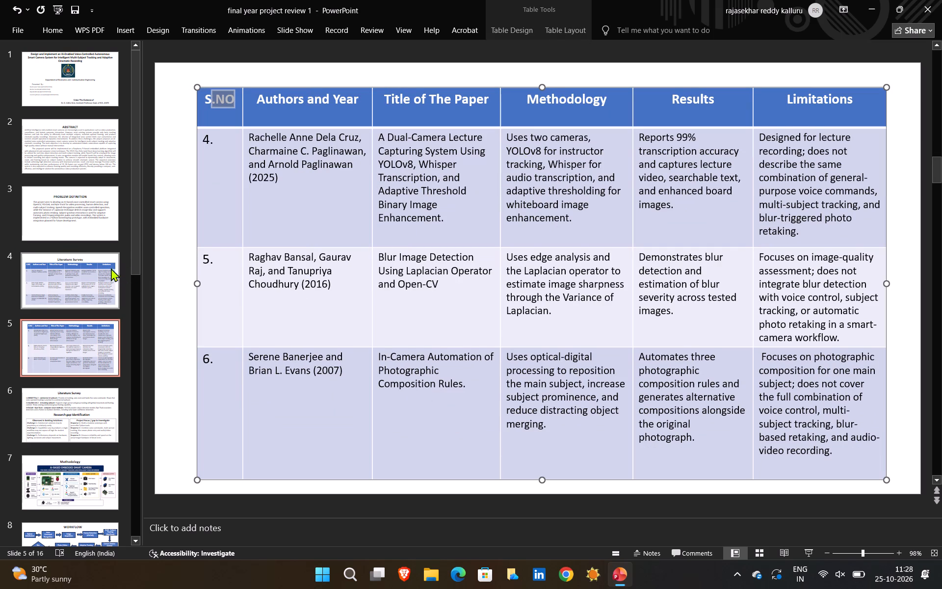
Shorten the header row of slide 4's Literature Survey table by raising its lower border.
left_click(94, 271)
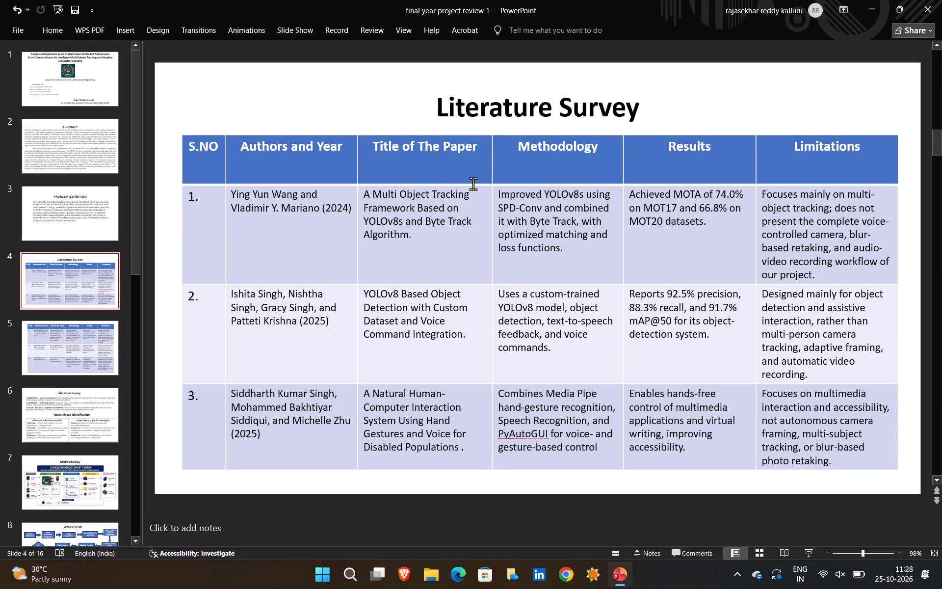
left_click_drag(465, 185, 464, 179)
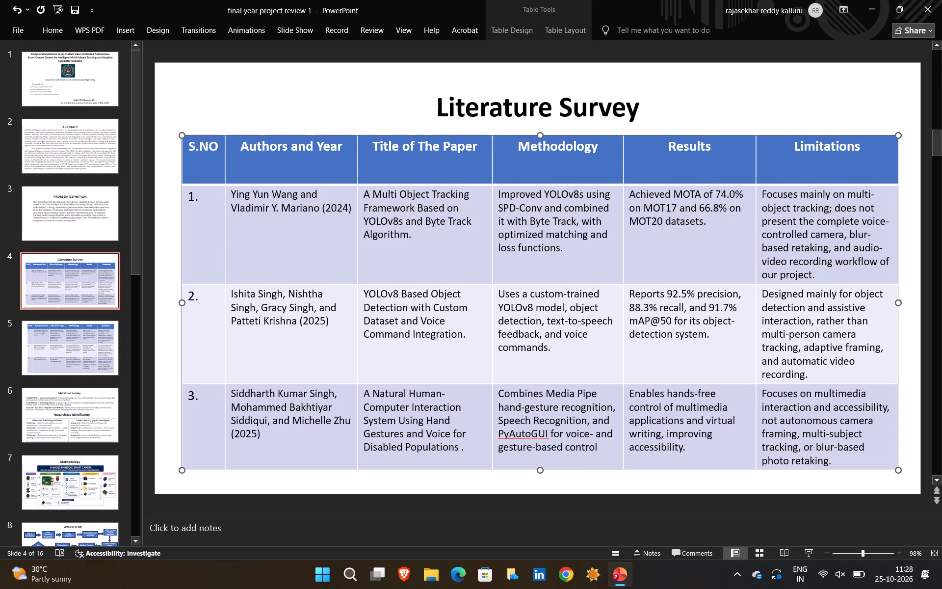
left_click_drag(464, 179, 463, 170)
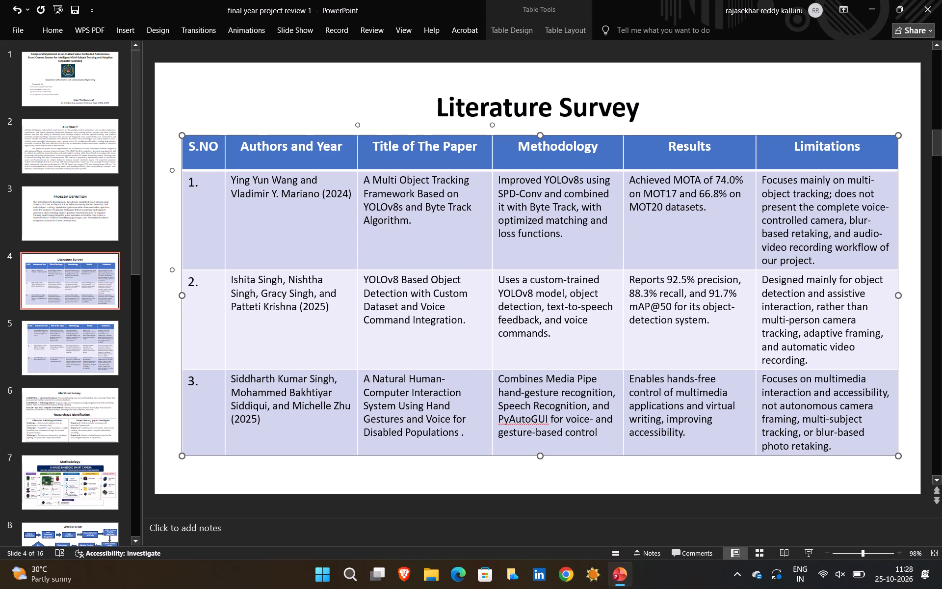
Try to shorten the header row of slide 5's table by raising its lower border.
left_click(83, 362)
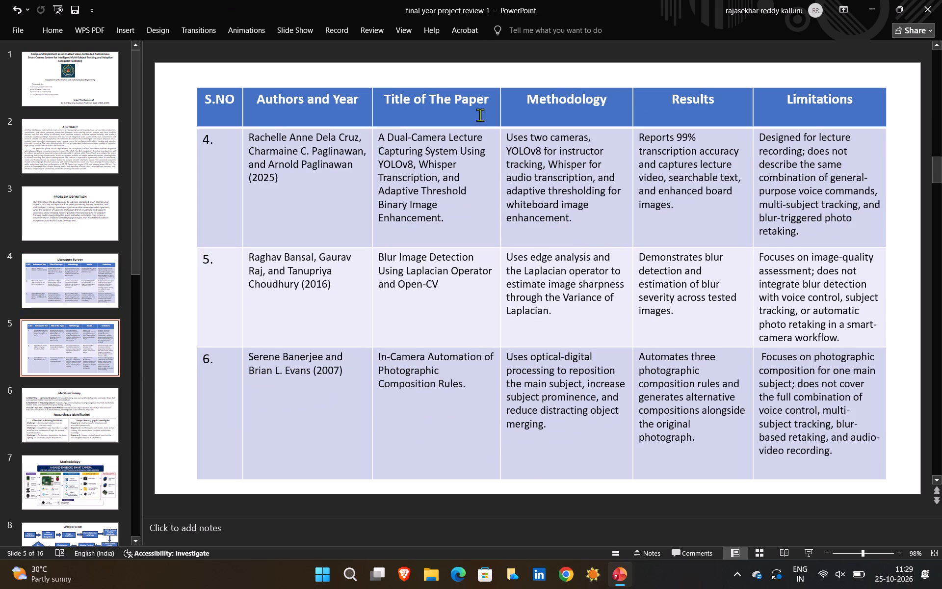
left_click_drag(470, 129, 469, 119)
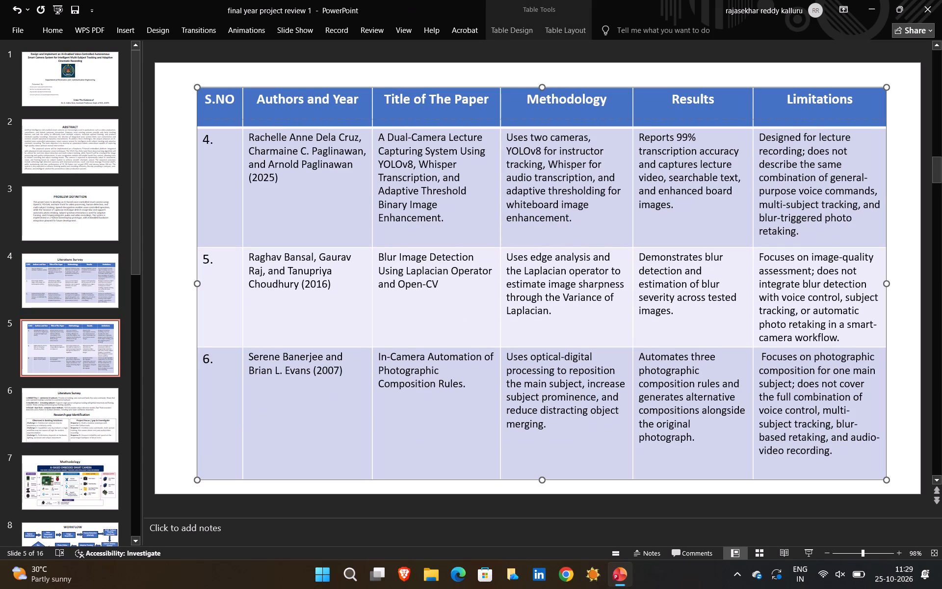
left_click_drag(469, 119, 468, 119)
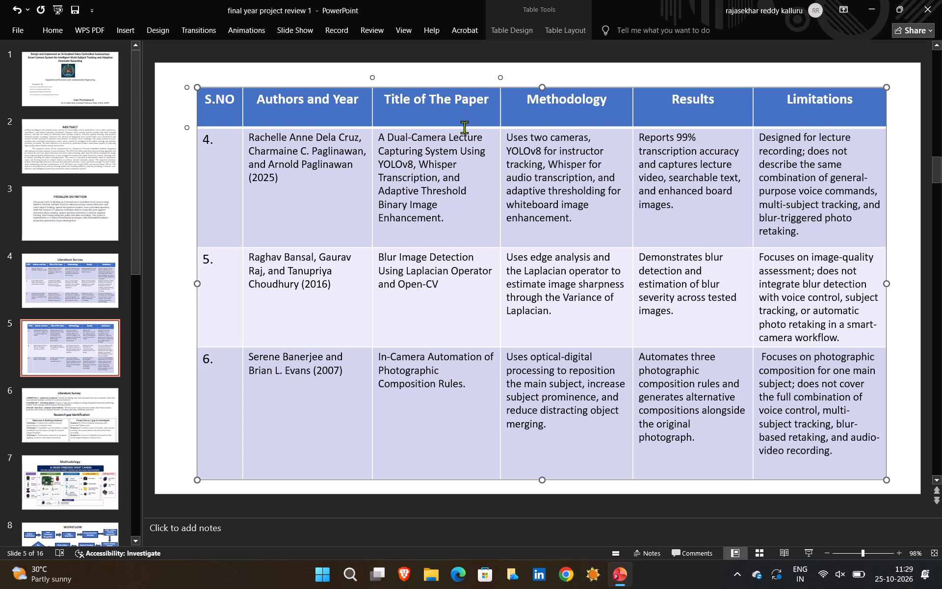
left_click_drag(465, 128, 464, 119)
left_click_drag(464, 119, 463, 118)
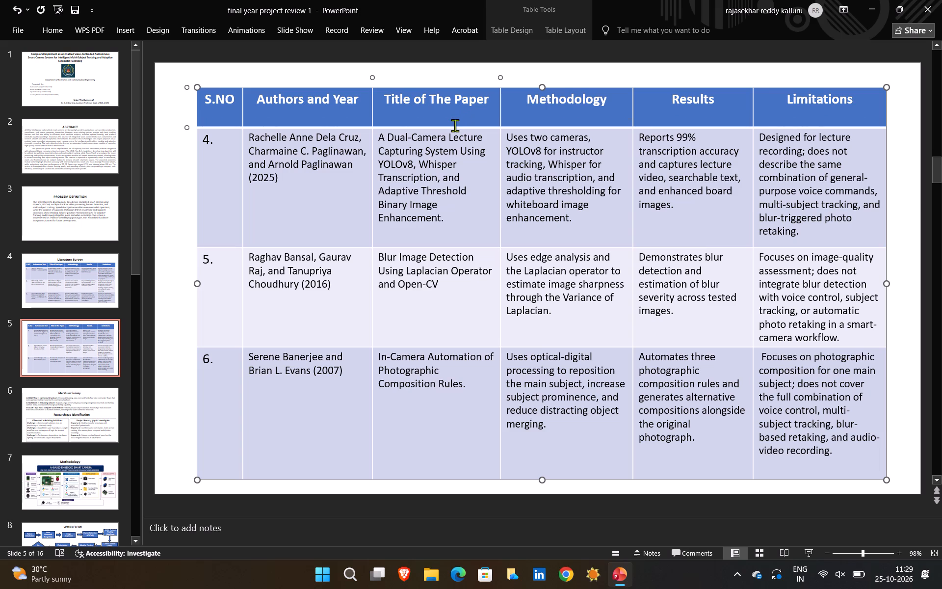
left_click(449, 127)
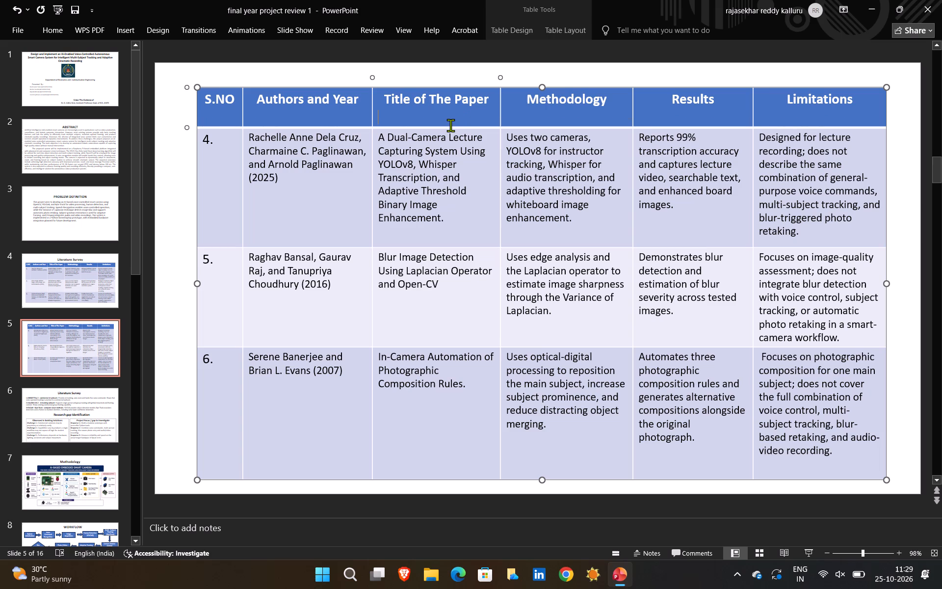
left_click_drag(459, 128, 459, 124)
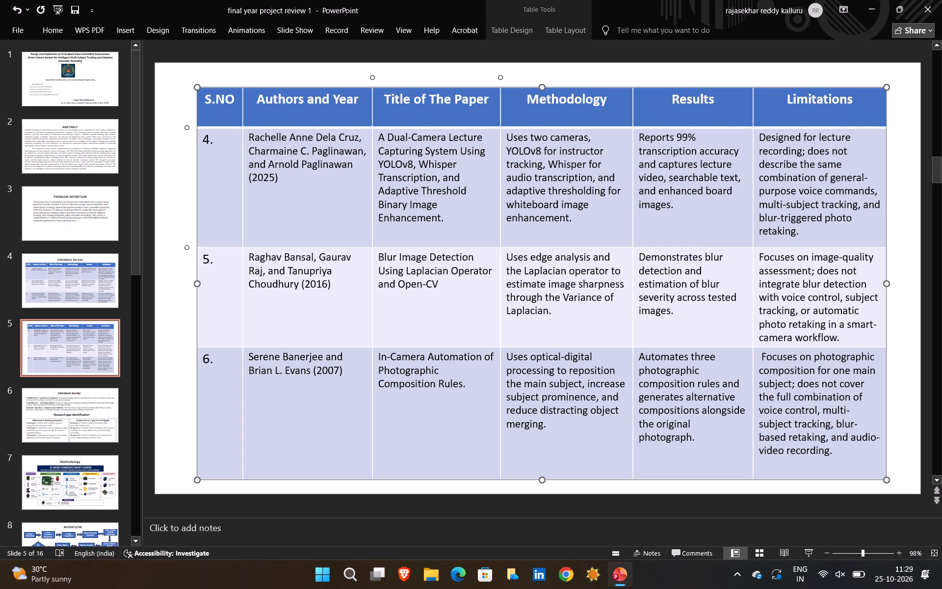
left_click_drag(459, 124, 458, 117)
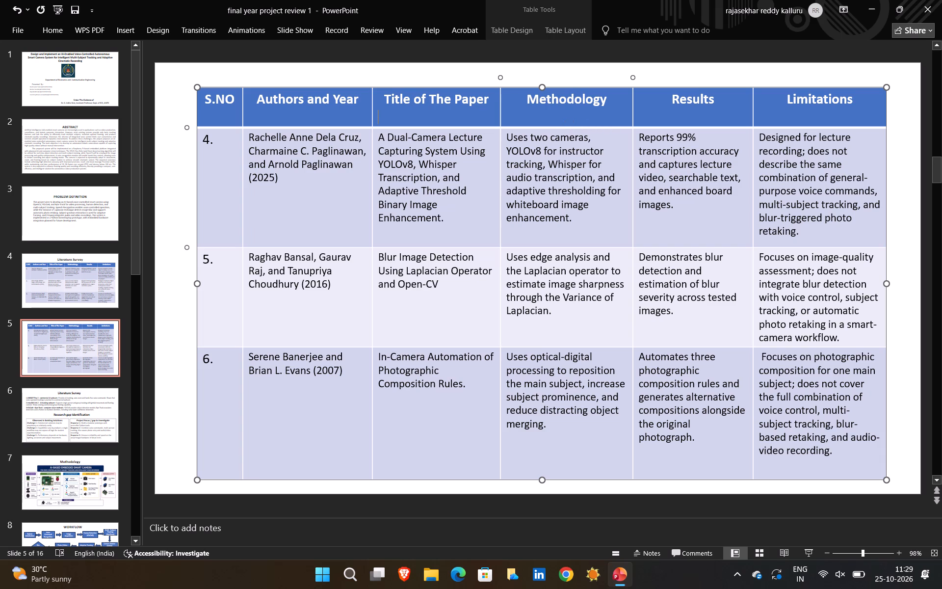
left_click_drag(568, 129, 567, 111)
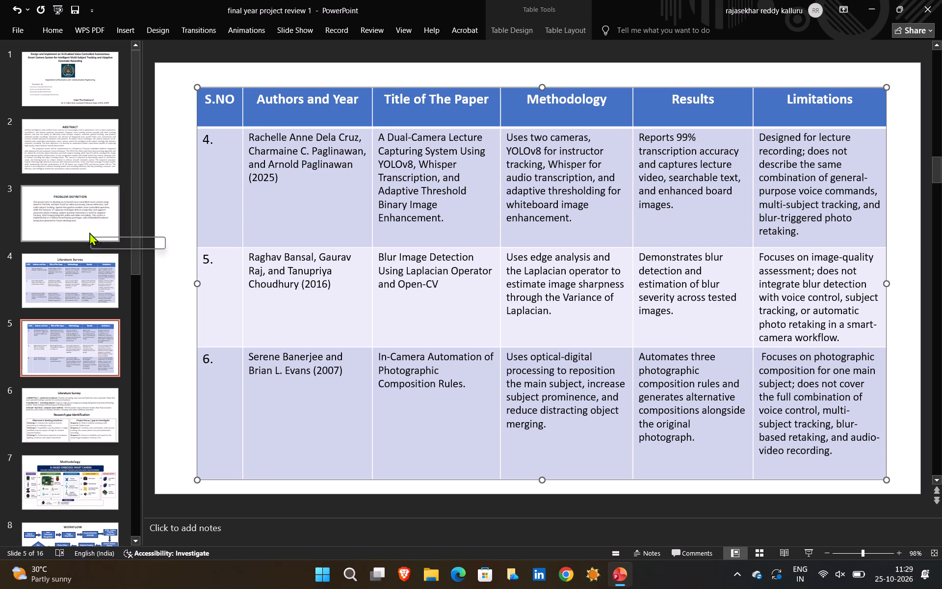
Resize slide 5's table against slide 4's by raising its bottom edge, lowering its top edge and extending its left edge slightly outward.
left_click(76, 265)
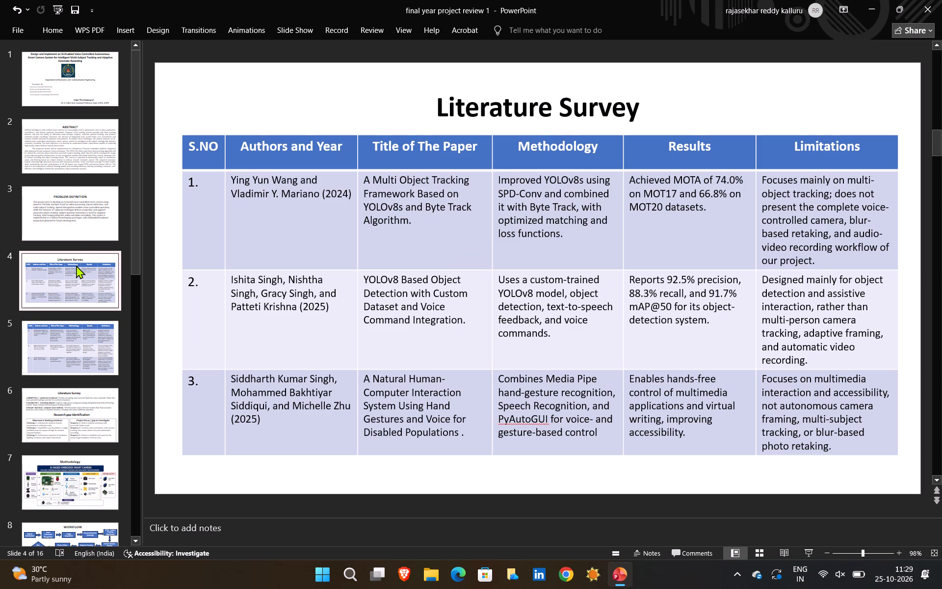
left_click(57, 347)
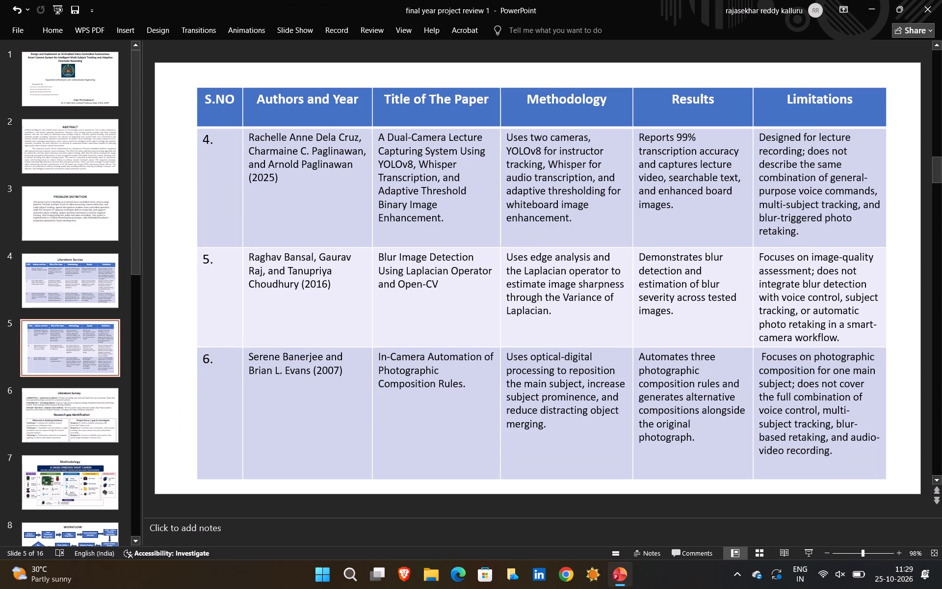
left_click_drag(511, 477, 513, 464)
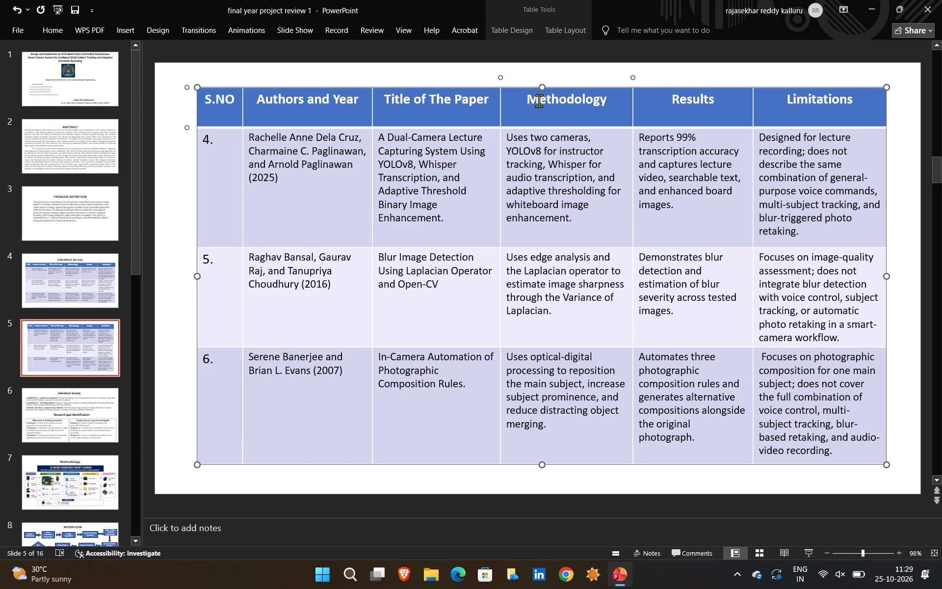
left_click_drag(542, 88, 543, 98)
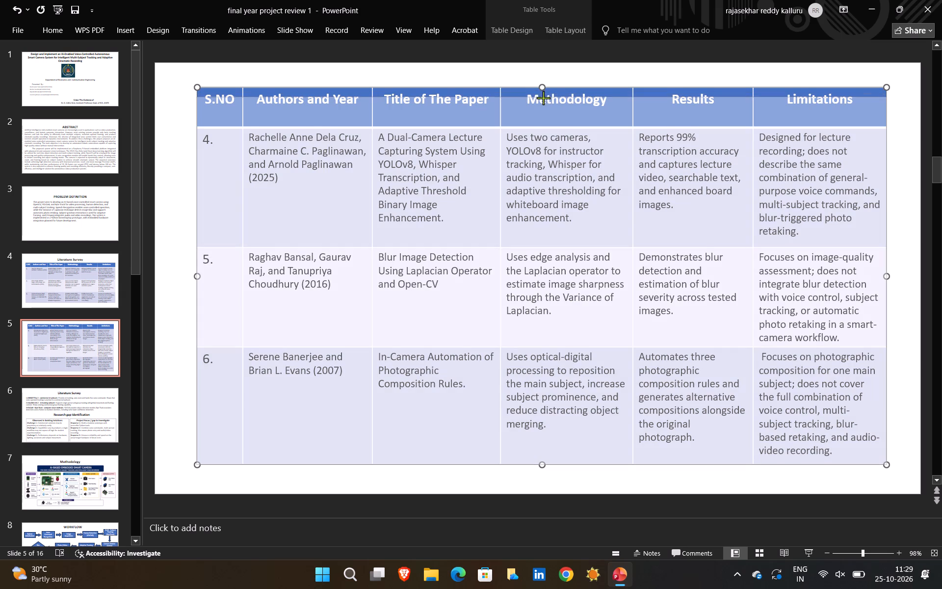
left_click_drag(543, 98, 544, 98)
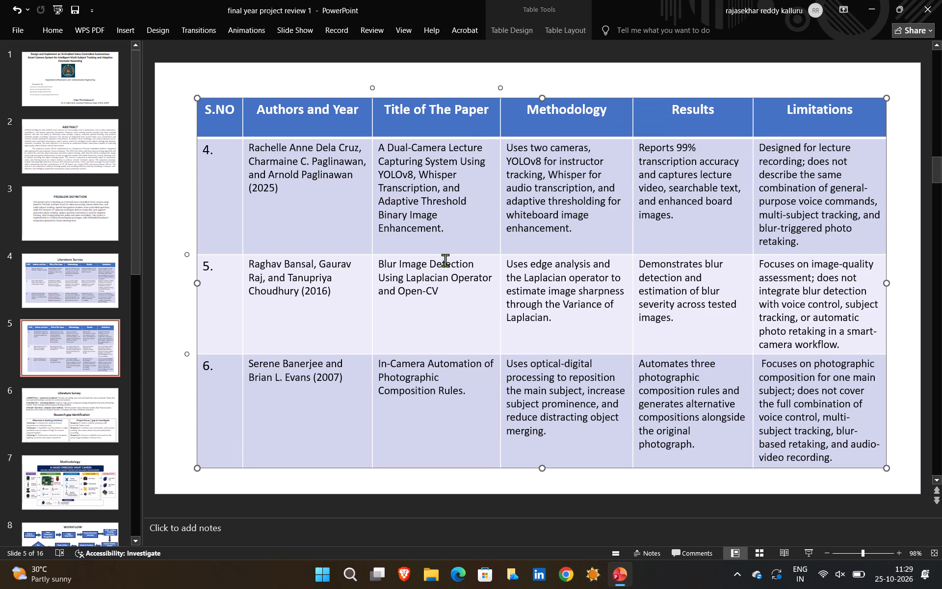
left_click_drag(198, 285, 192, 284)
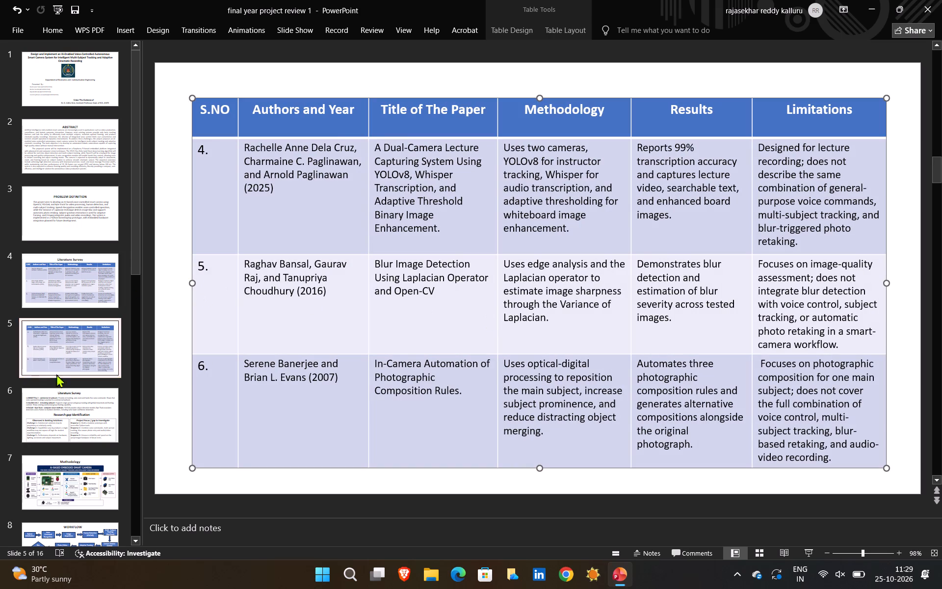
left_click(87, 266)
left_click(64, 345)
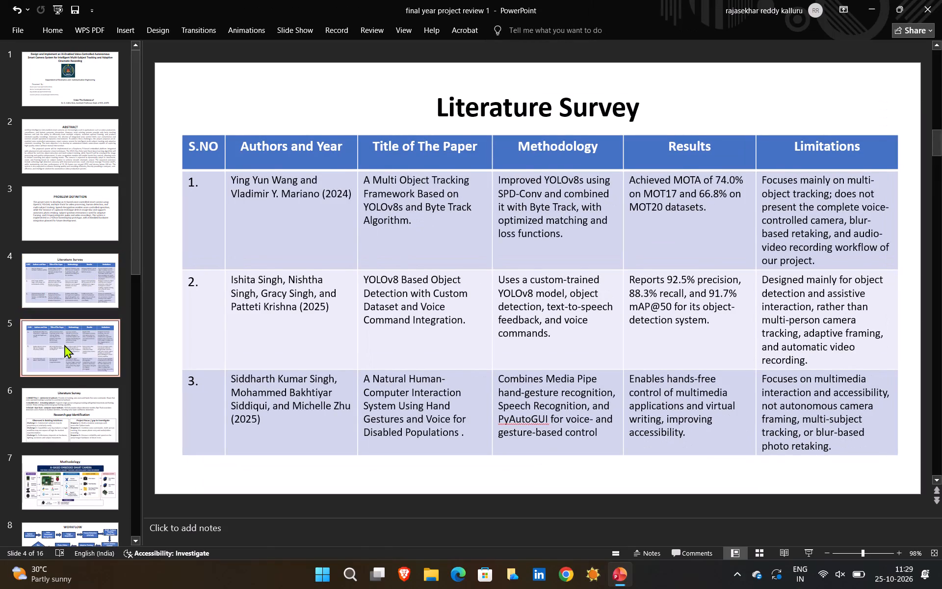
Clear and delete the bordered "Observed in Existing Solutions" table on slide 6.
left_click(67, 418)
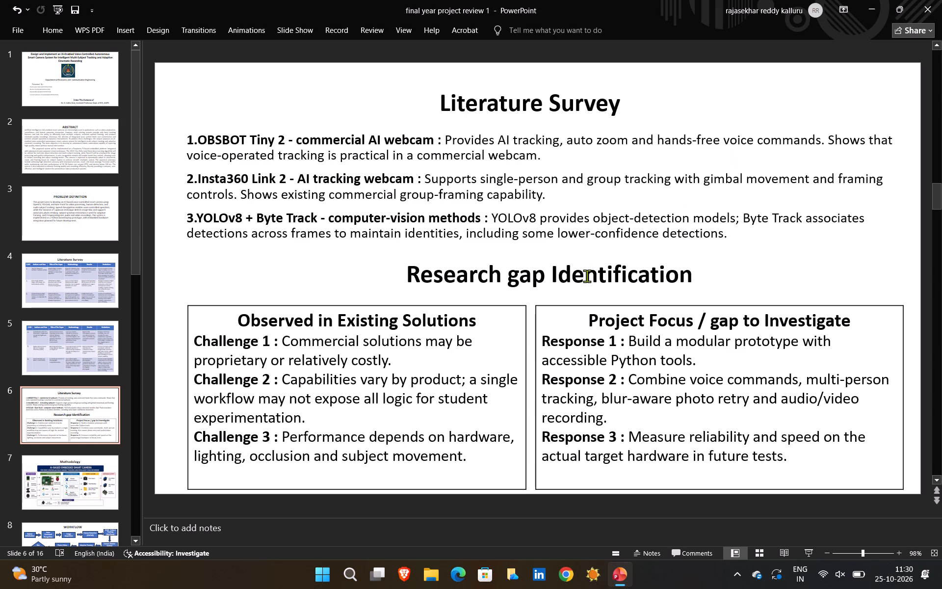
left_click(476, 331)
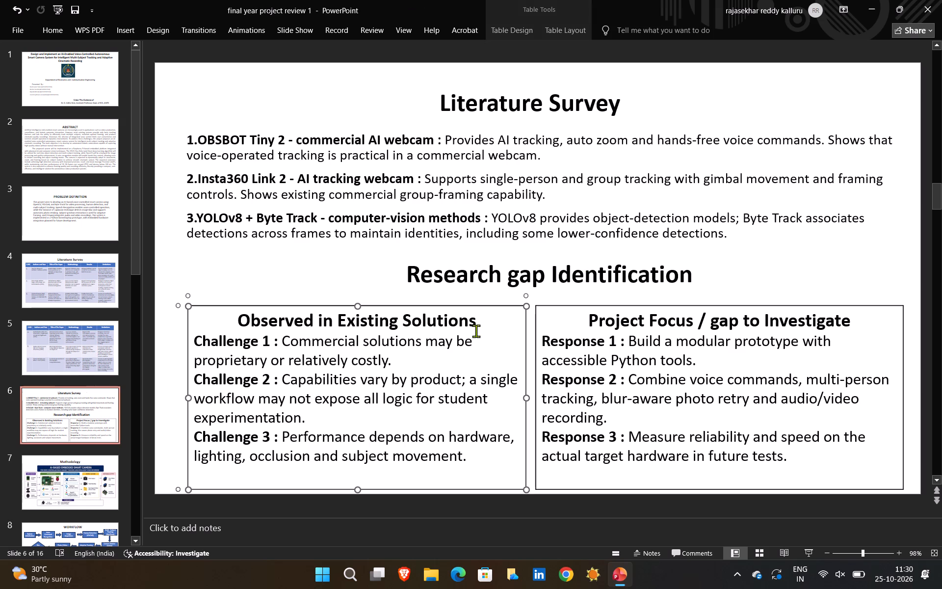
left_click(528, 281)
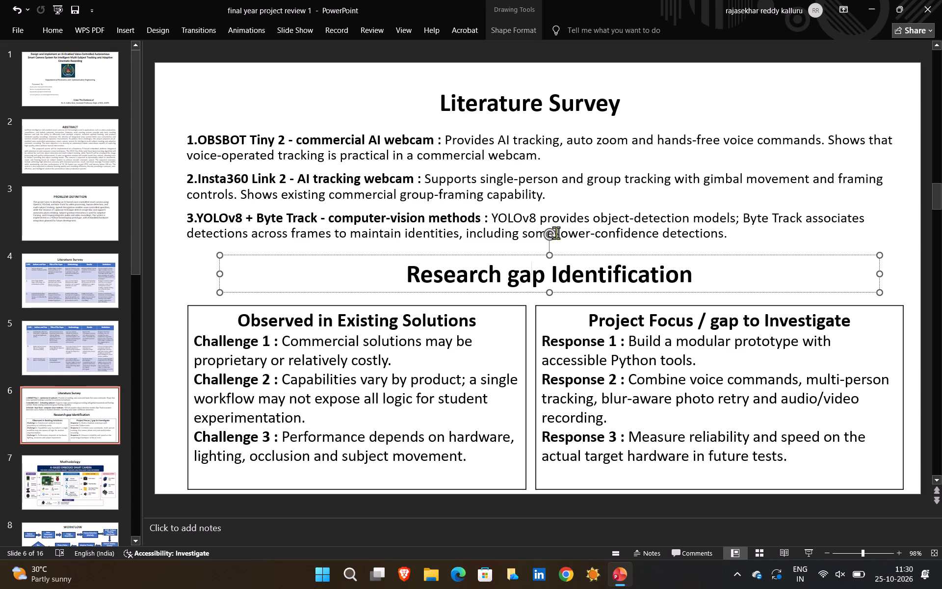
left_click(408, 378)
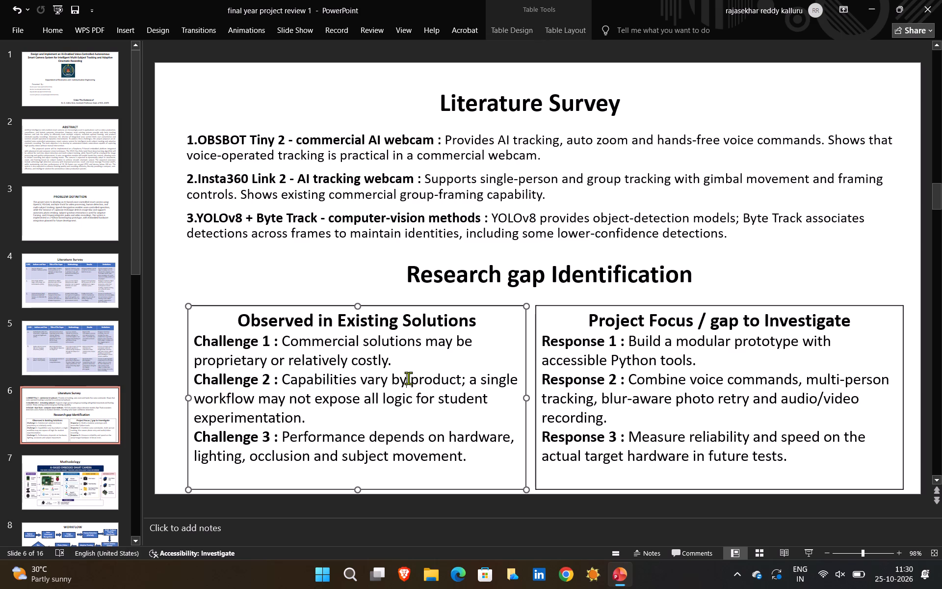
key("Delete")
key("Delete")
key("Delete")
key("Delete")
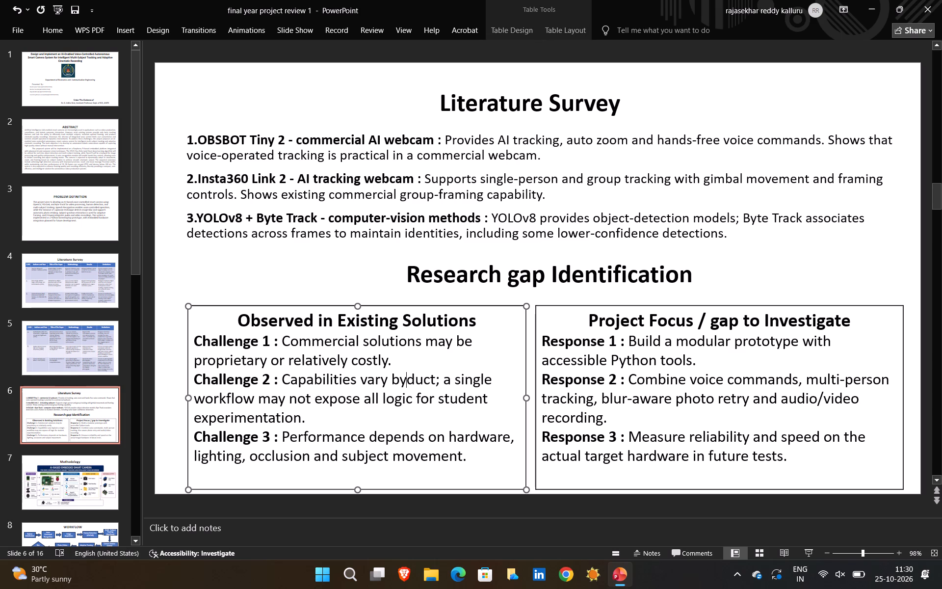
left_click_drag(238, 323, 471, 453)
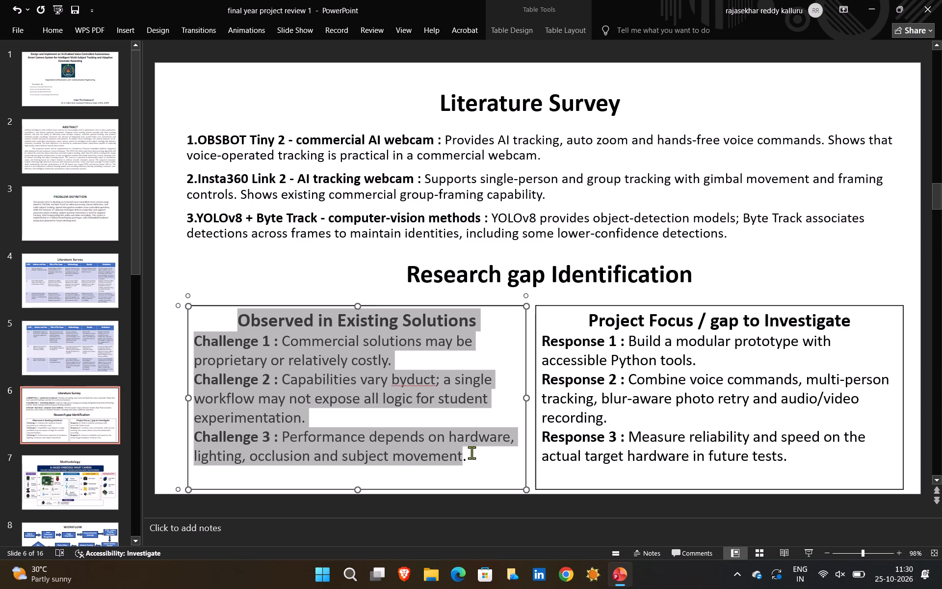
left_click_drag(471, 453, 489, 455)
key("Delete")
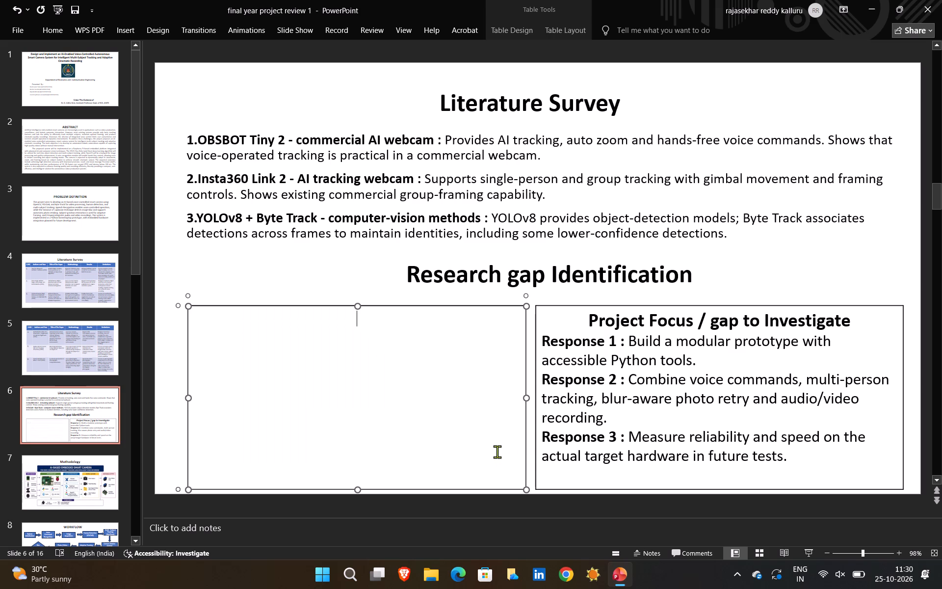
left_click(332, 305)
key("Delete")
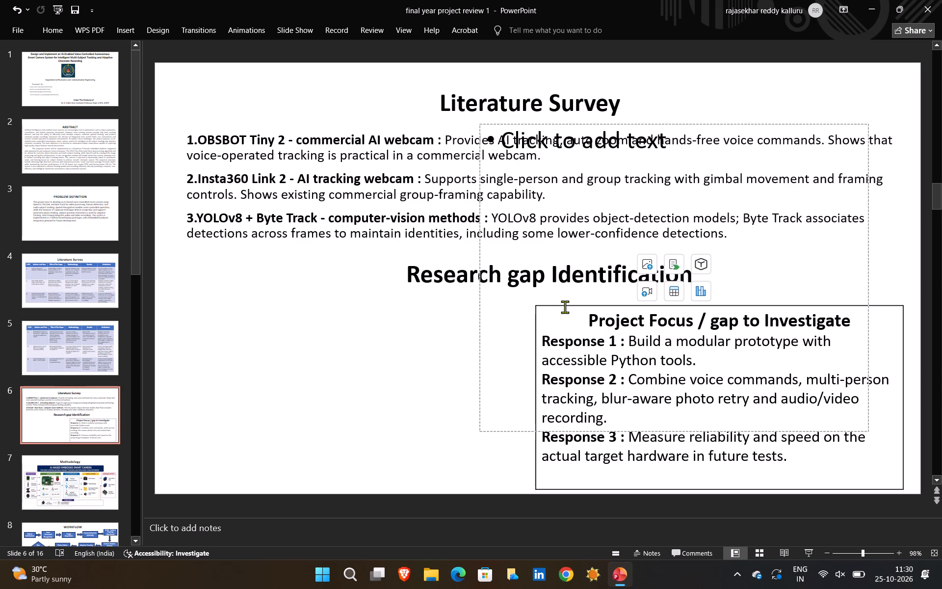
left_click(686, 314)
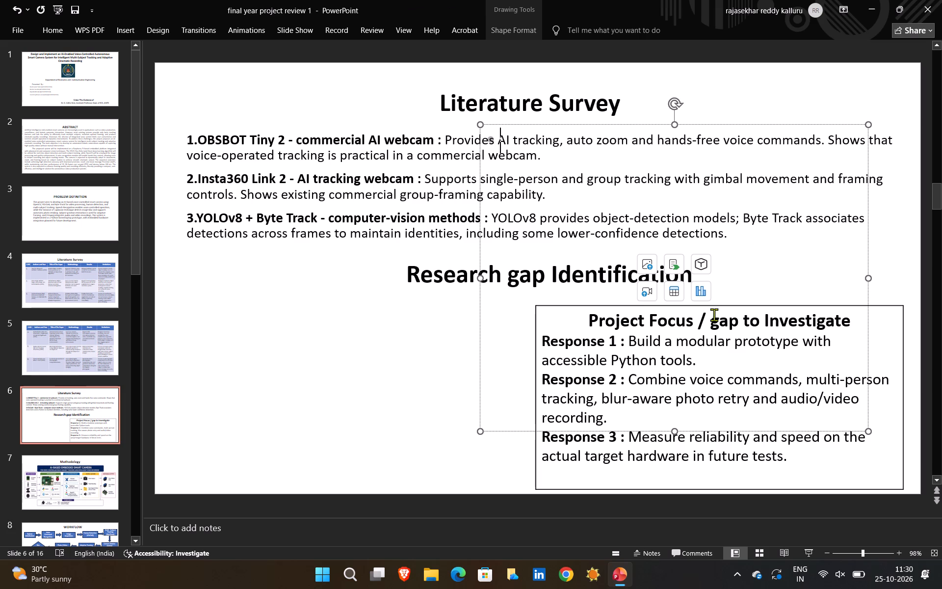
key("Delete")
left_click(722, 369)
Delete the three numbered Literature Survey entries on OBSBOT Tiny 2, Insta360 Link 2 and YOLOv8 + Byte Track from slide 6.
left_click_drag(187, 137, 649, 384)
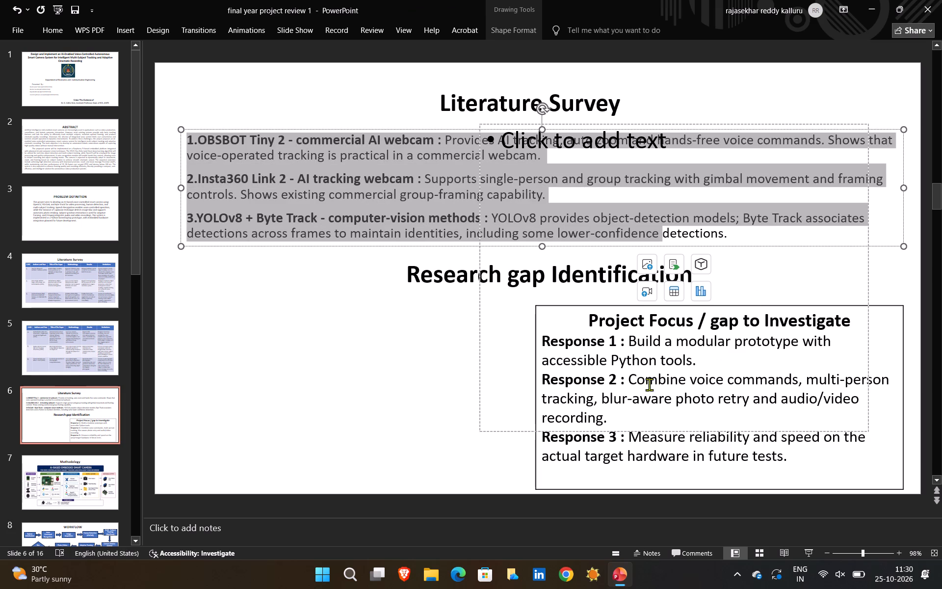
left_click_drag(649, 384, 862, 256)
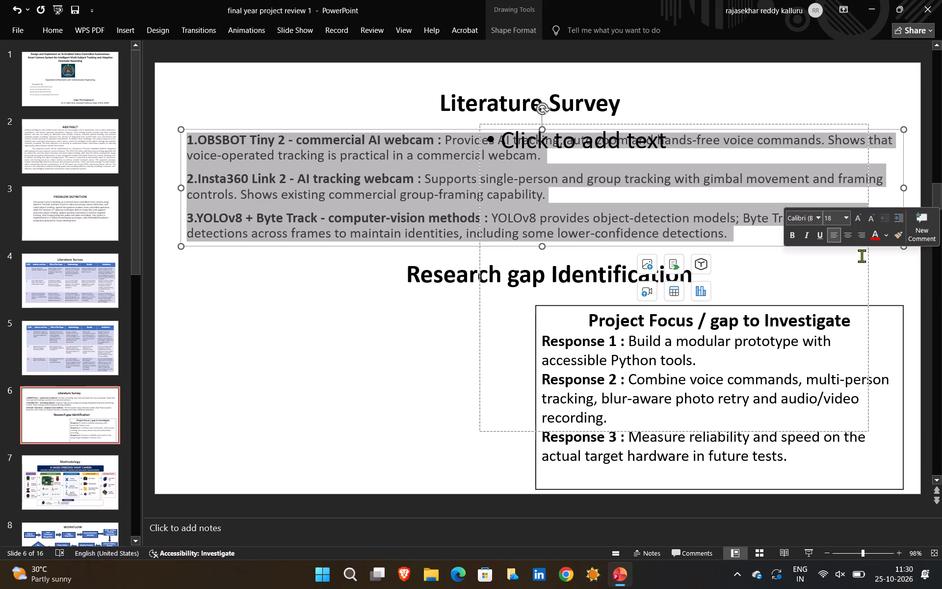
key("Delete")
Clear and delete the bordered "Project Focus / gap to Investigate" table on slide 6.
left_click(632, 340)
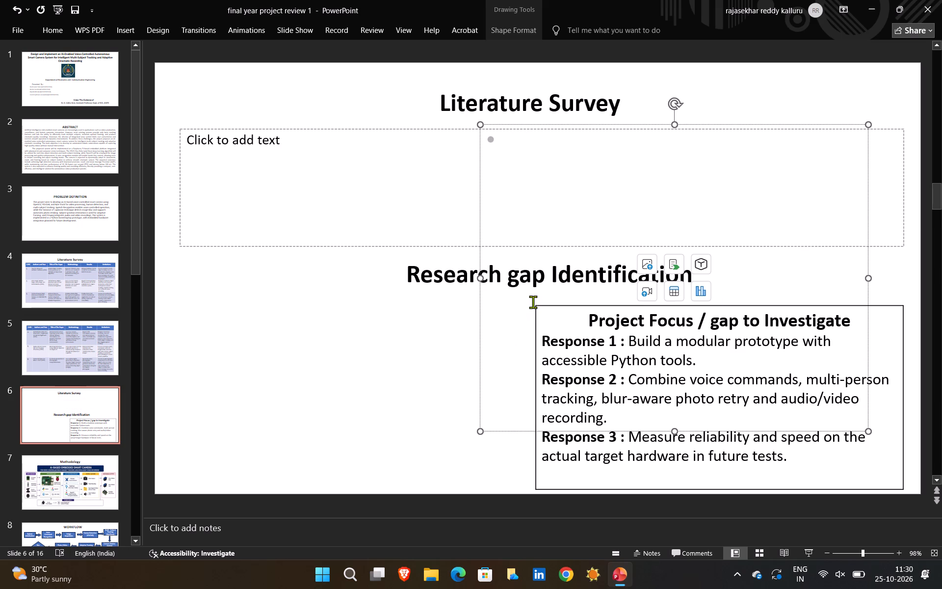
left_click_drag(533, 305, 691, 418)
left_click(691, 418)
left_click_drag(796, 459, 644, 315)
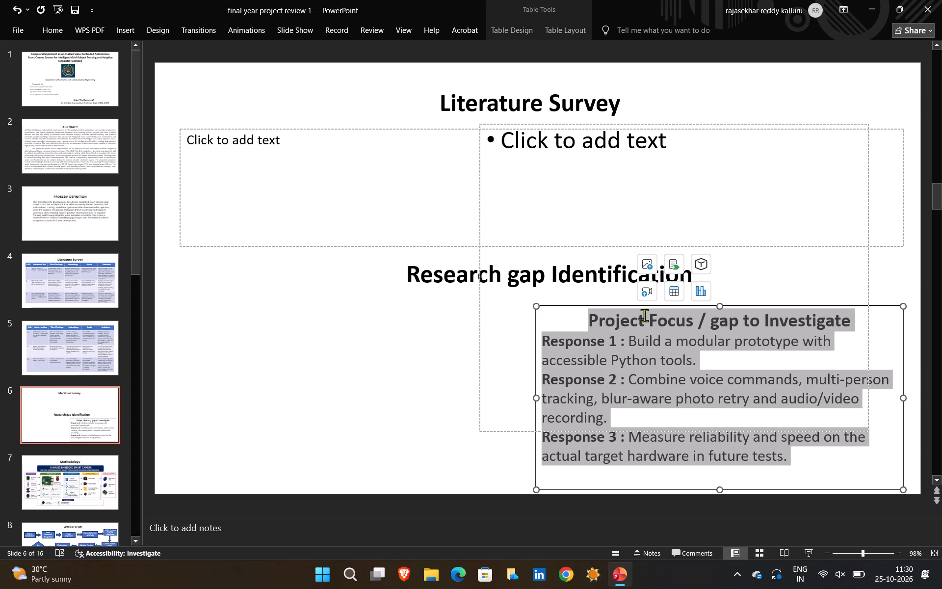
left_click_drag(644, 315, 607, 315)
key("Delete")
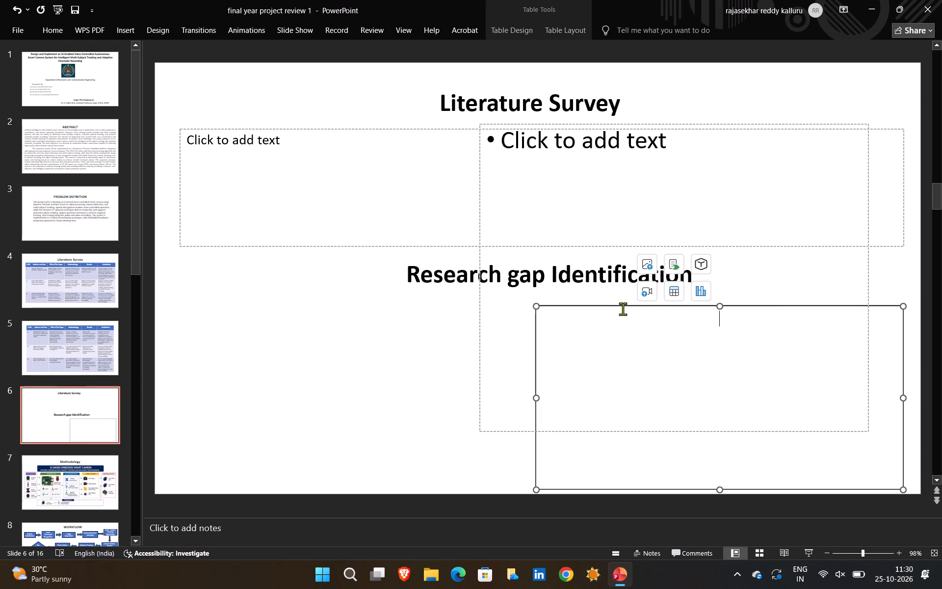
left_click(693, 306)
key("Delete")
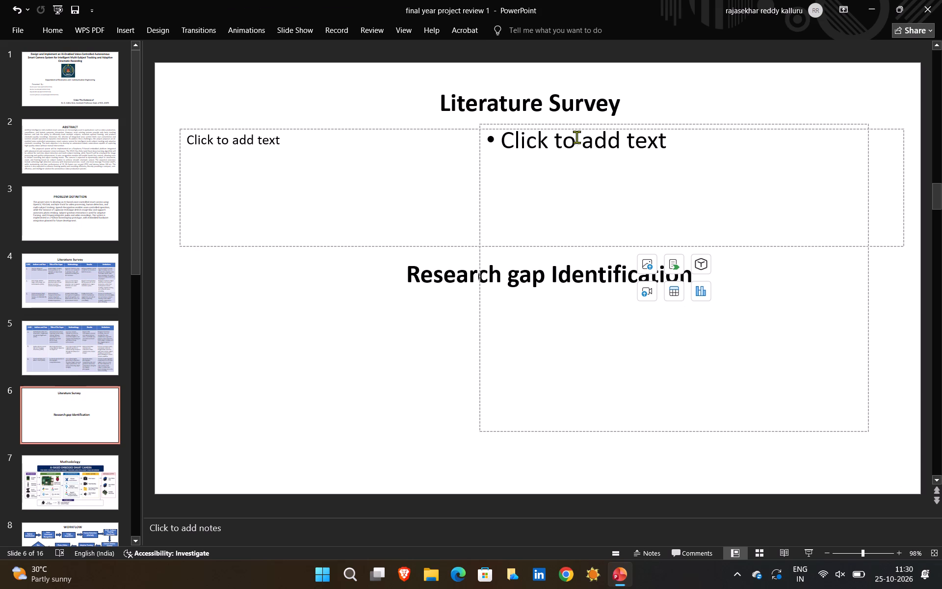
Remove the two empty overlapping text placeholders from slide 6.
left_click(556, 124)
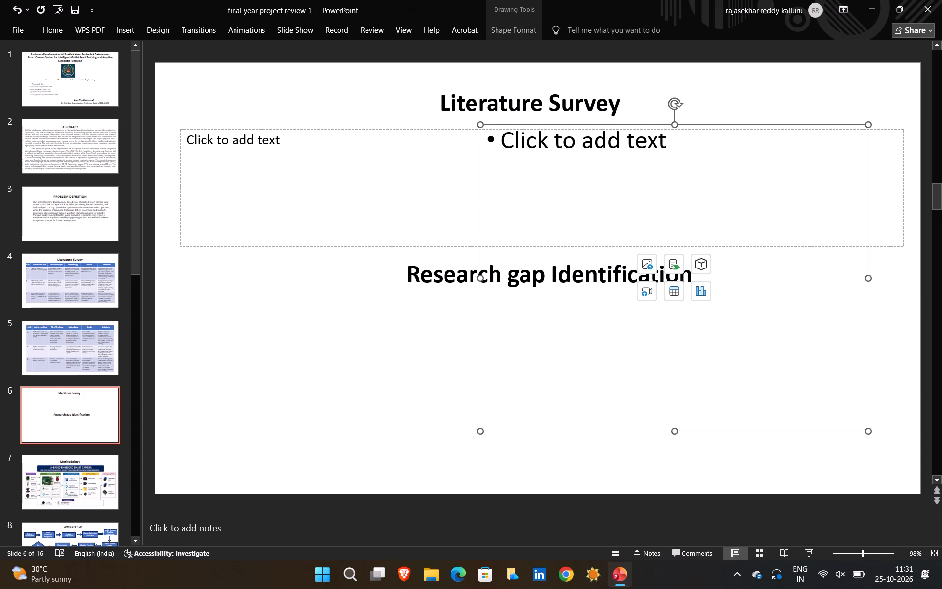
key("Delete")
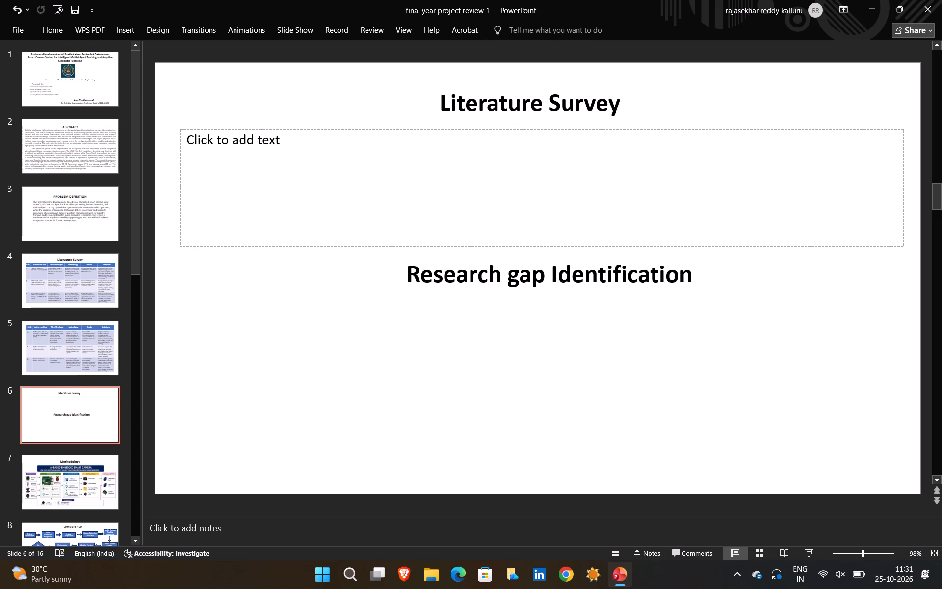
left_click(516, 129)
key("Delete")
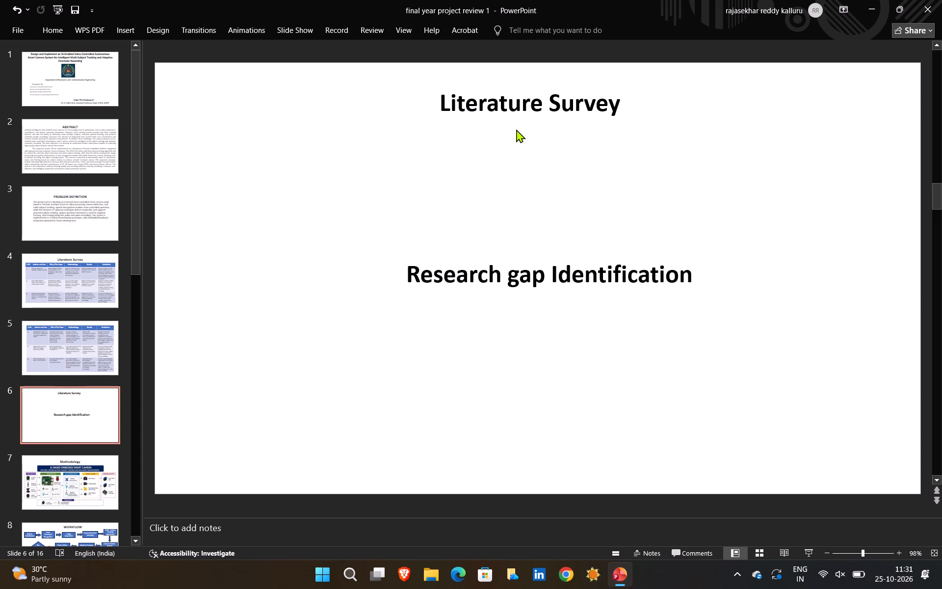
Delete the "Literature Survey" title from slide 6 along with its empty title placeholder.
left_click(525, 106)
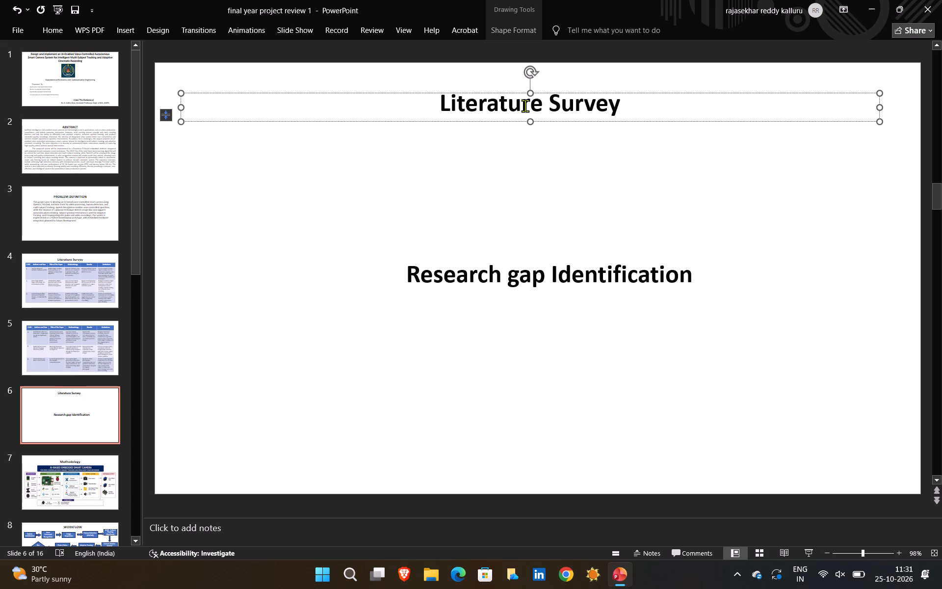
key("Delete")
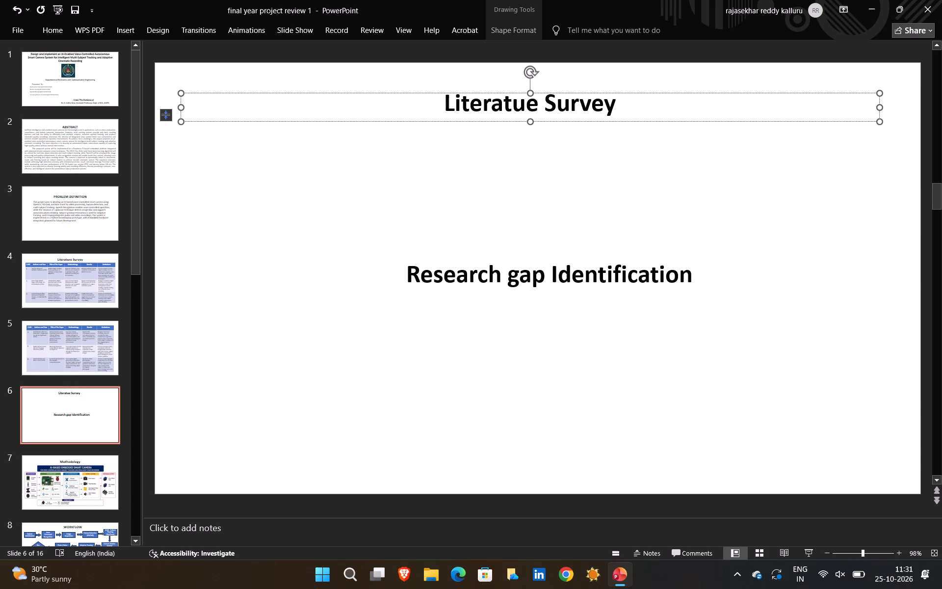
double_click(447, 92)
key("Delete")
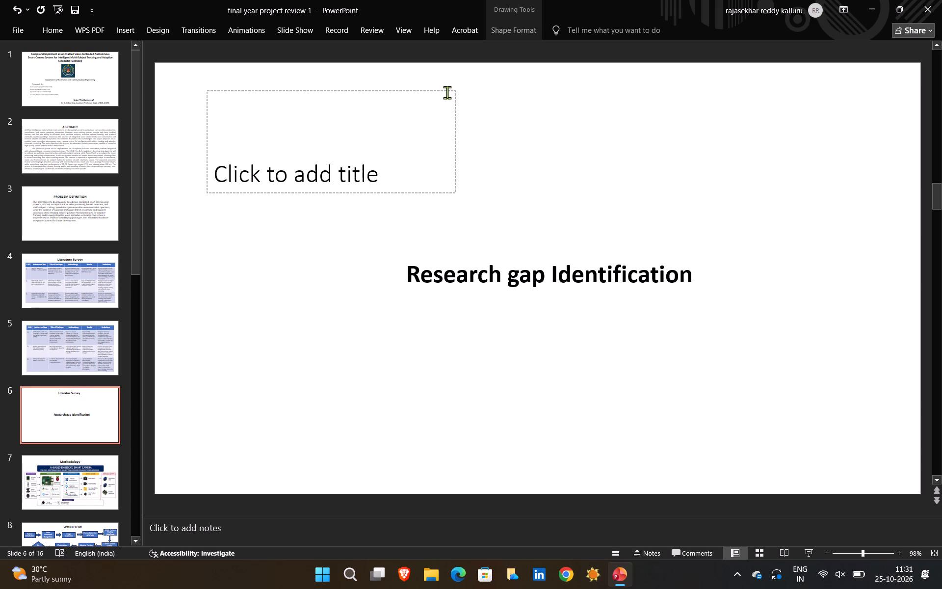
left_click(422, 90)
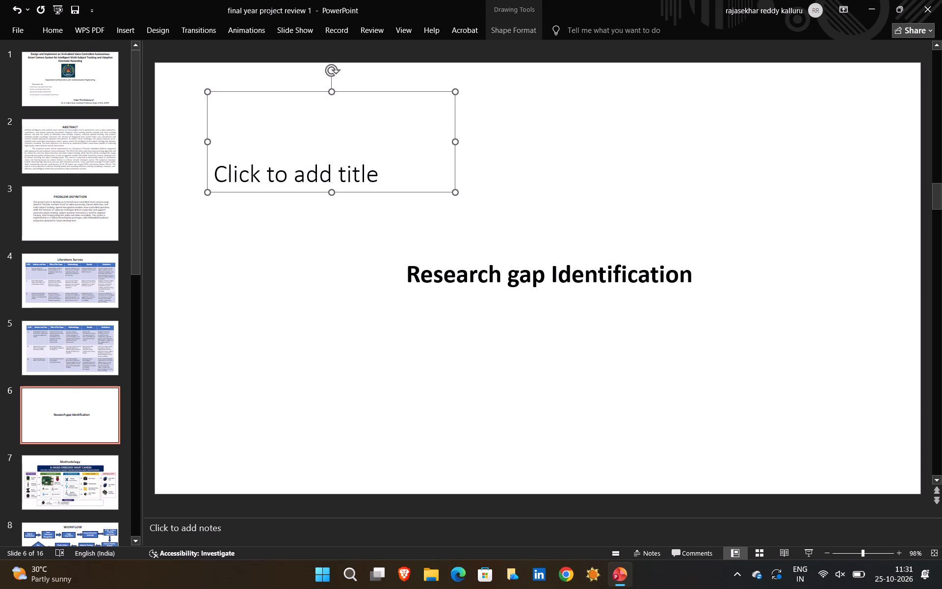
key("Delete")
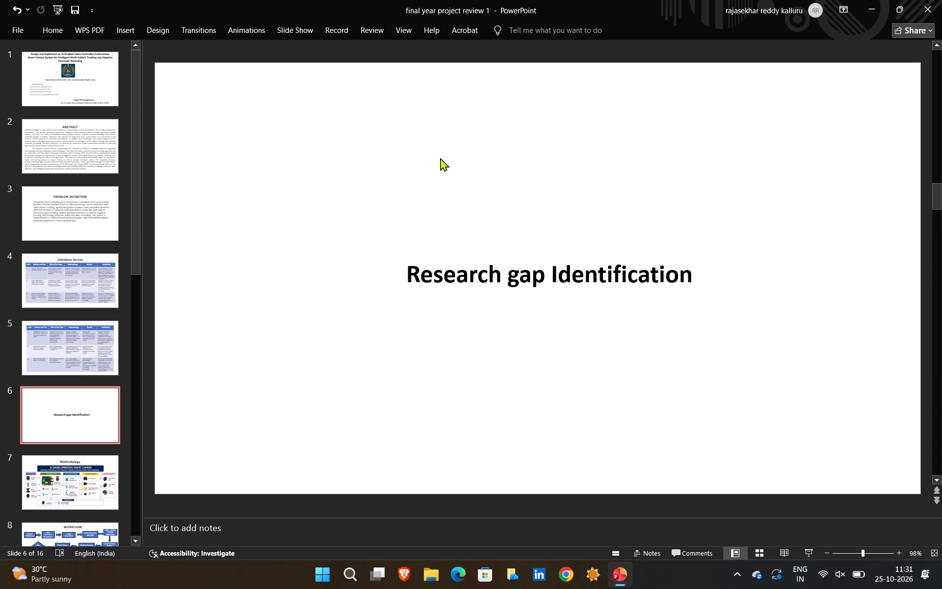
Move the "Research gap Identification" heading up to the top of slide 6.
left_click(471, 274)
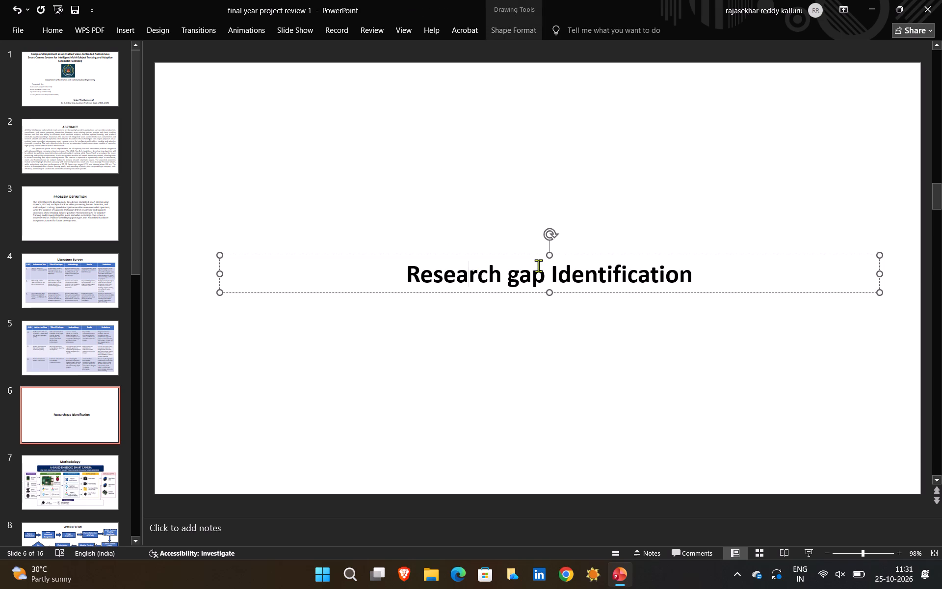
left_click_drag(534, 256, 526, 209)
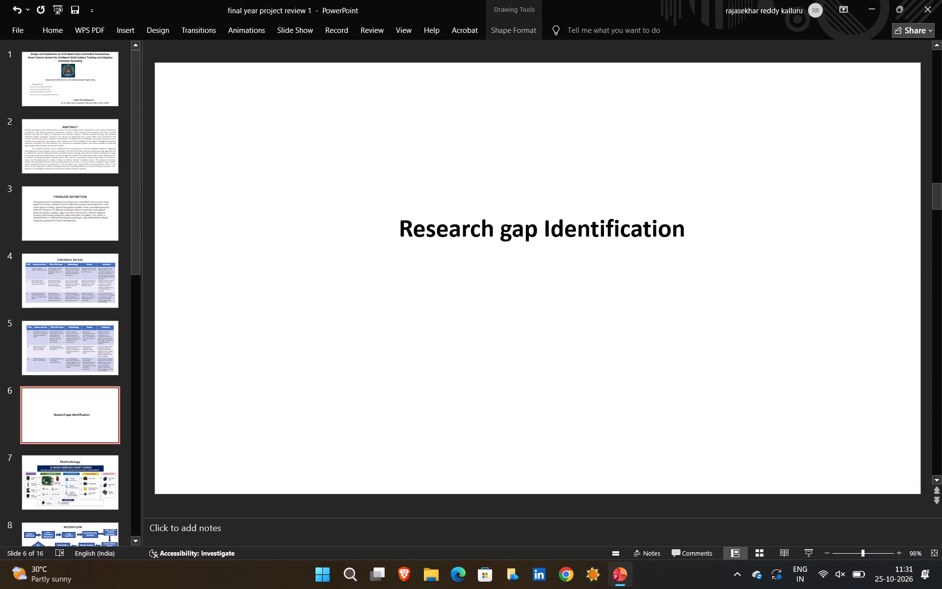
left_click_drag(526, 209, 527, 92)
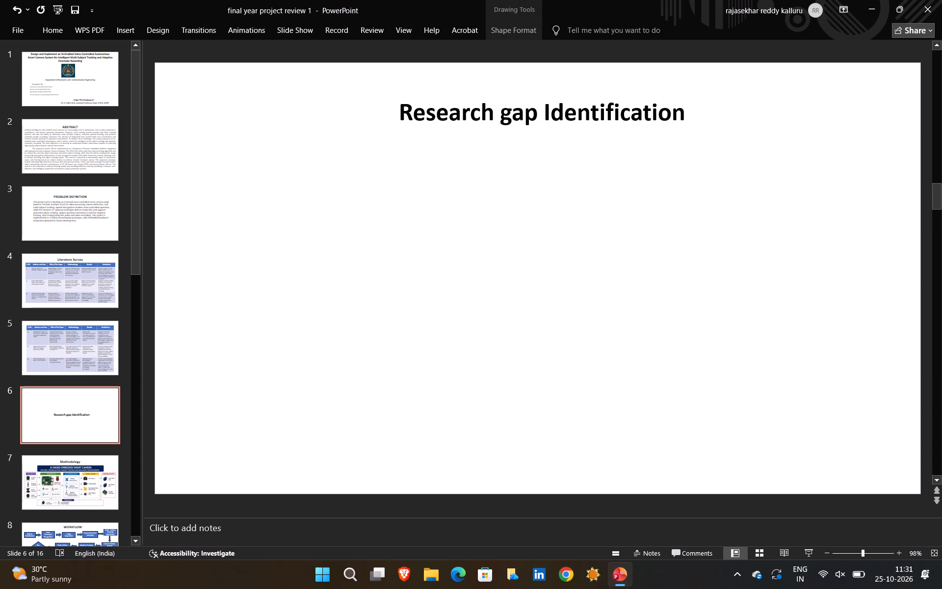
left_click_drag(527, 92, 528, 73)
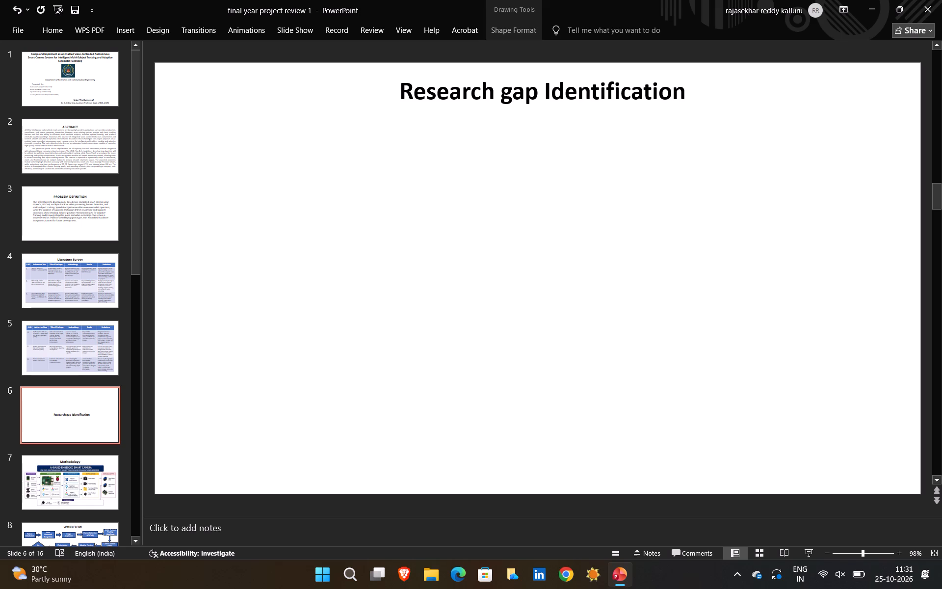
left_click_drag(528, 73, 528, 73)
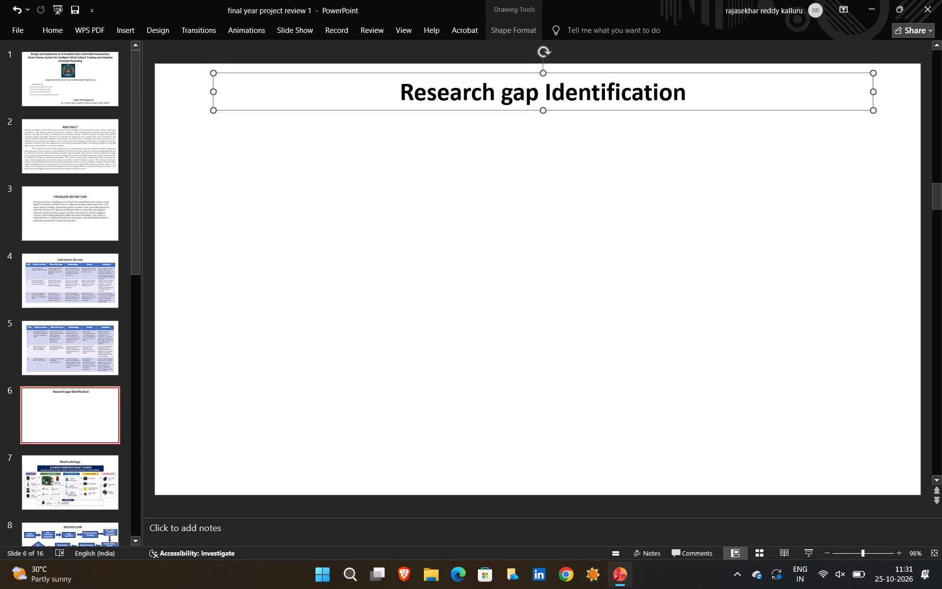
Set the font size of the "Research gap Identification" heading on slide 6 to 36.
left_click(404, 87)
left_click(404, 87)
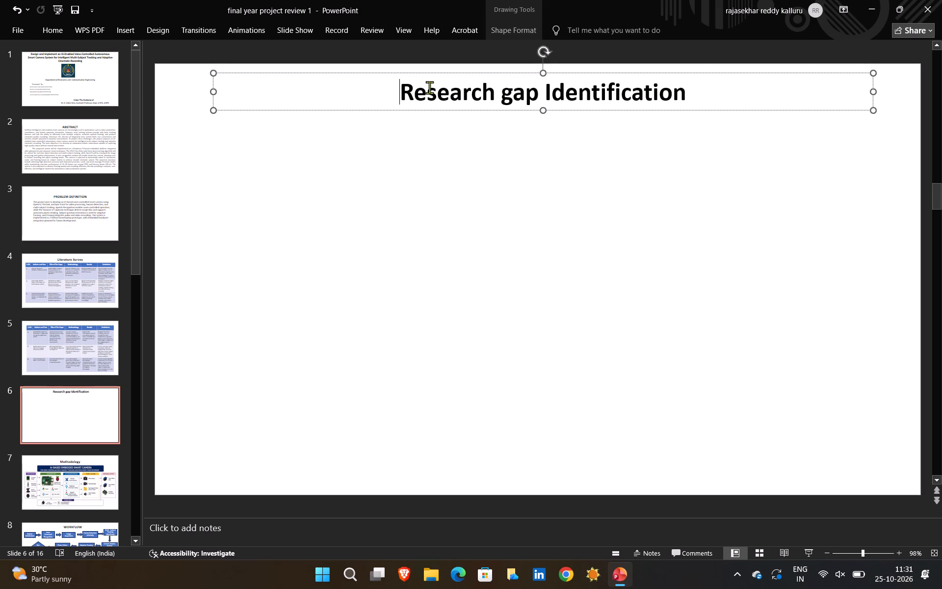
left_click(398, 87)
left_click_drag(402, 90, 614, 102)
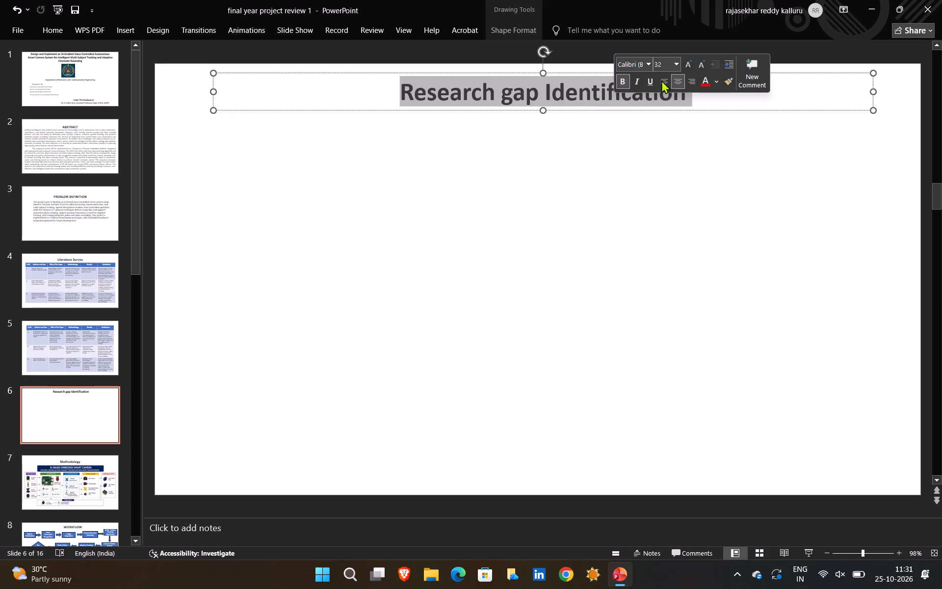
left_click(680, 77)
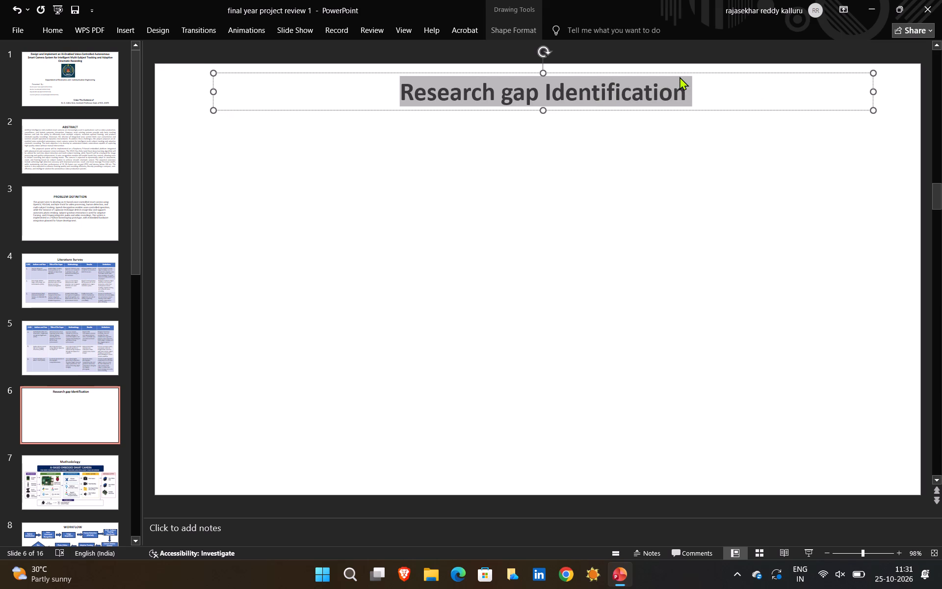
left_click(712, 94)
left_click_drag(403, 92, 624, 109)
left_click(687, 71)
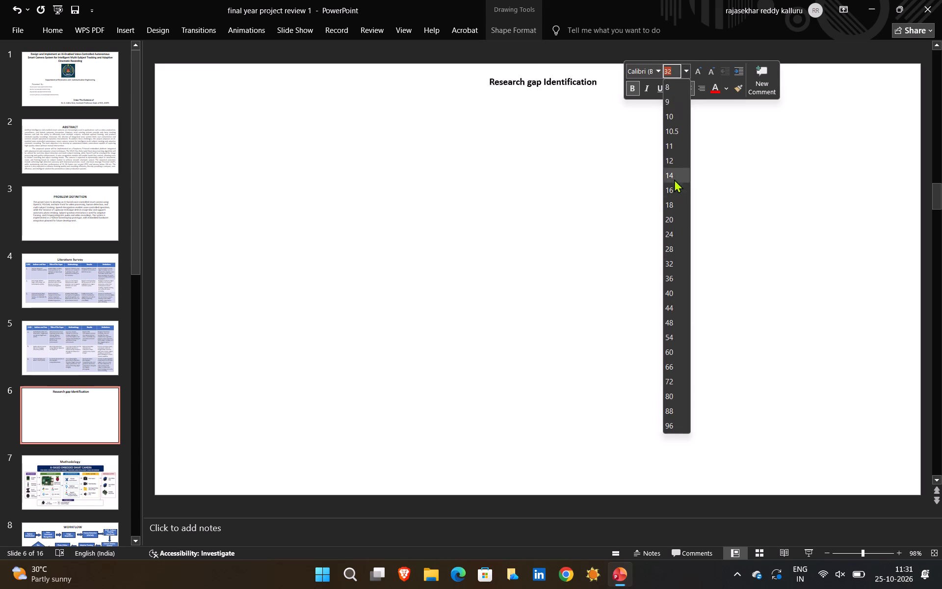
left_click(674, 273)
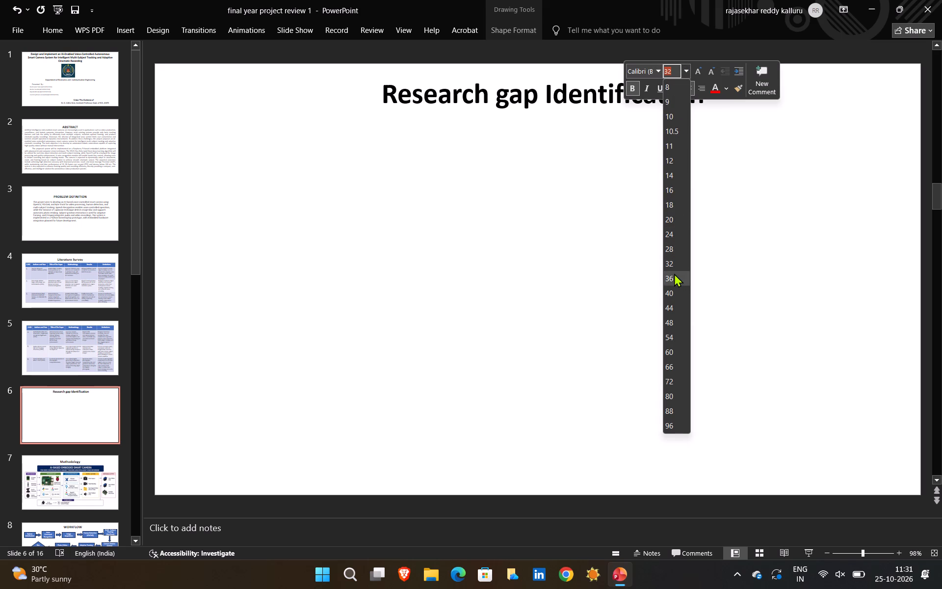
Compare the font formatting of the "Literature Survey" title on slide 4 with the "Research gap Identification" heading on slide 6.
left_click(46, 303)
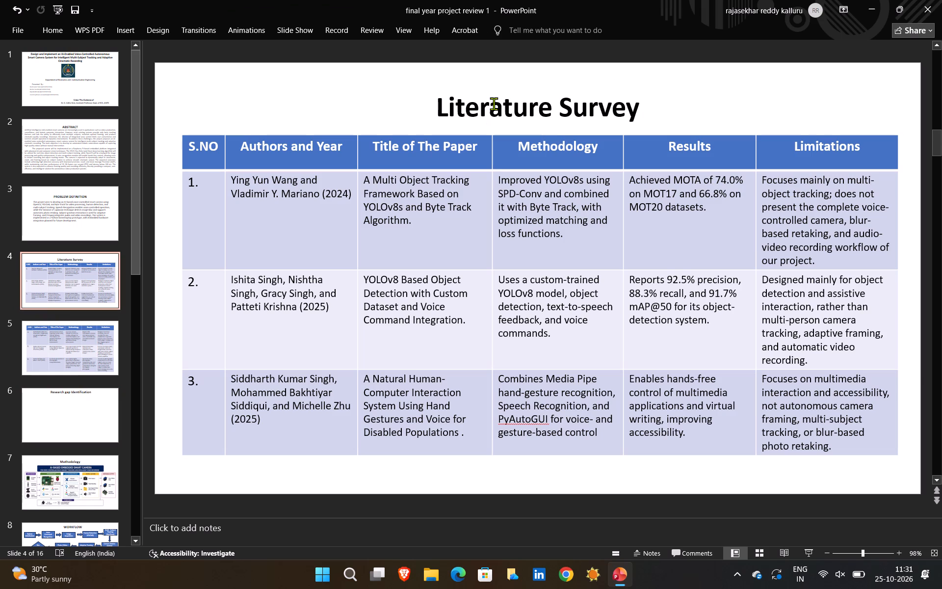
left_click(494, 104)
left_click_drag(439, 104, 654, 112)
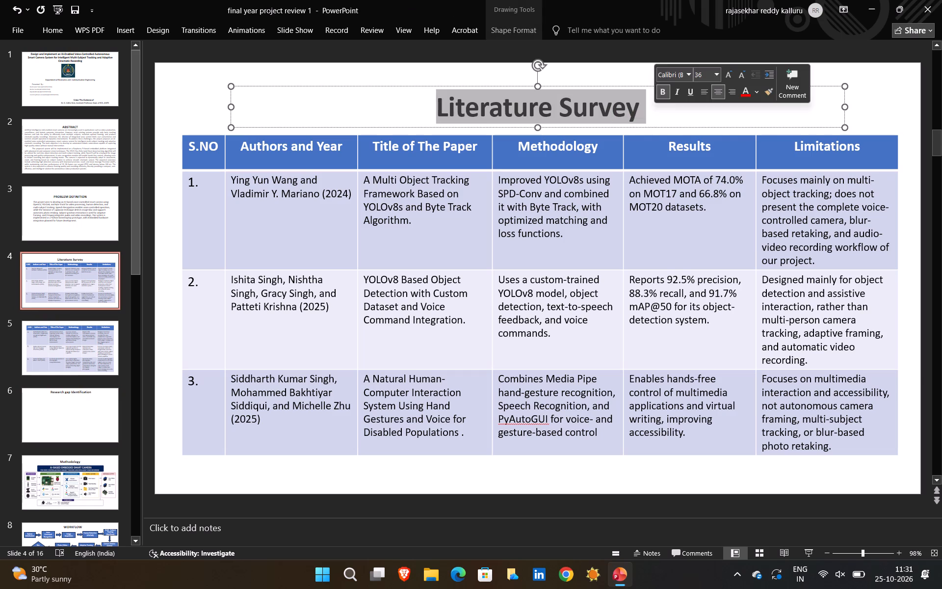
left_click(93, 331)
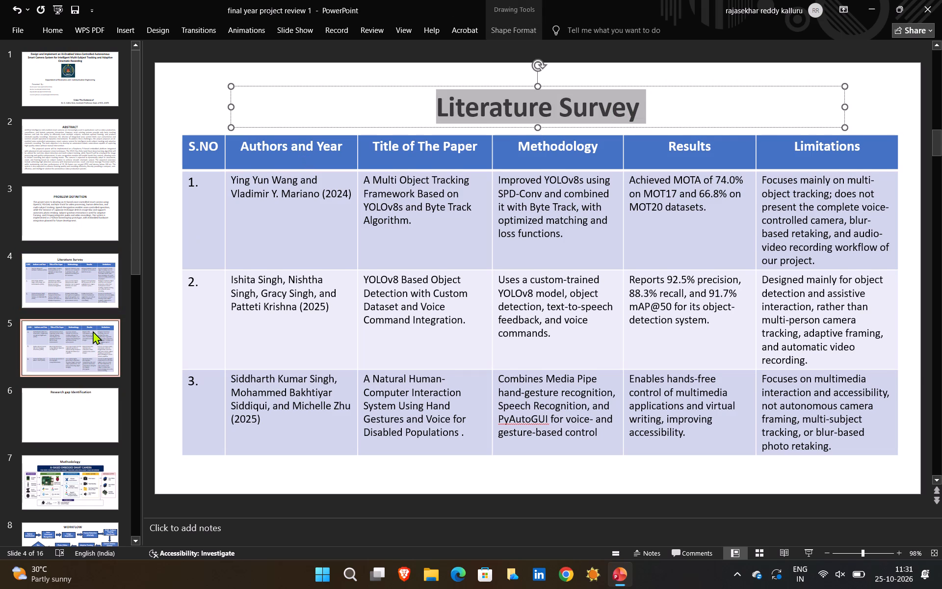
left_click(69, 413)
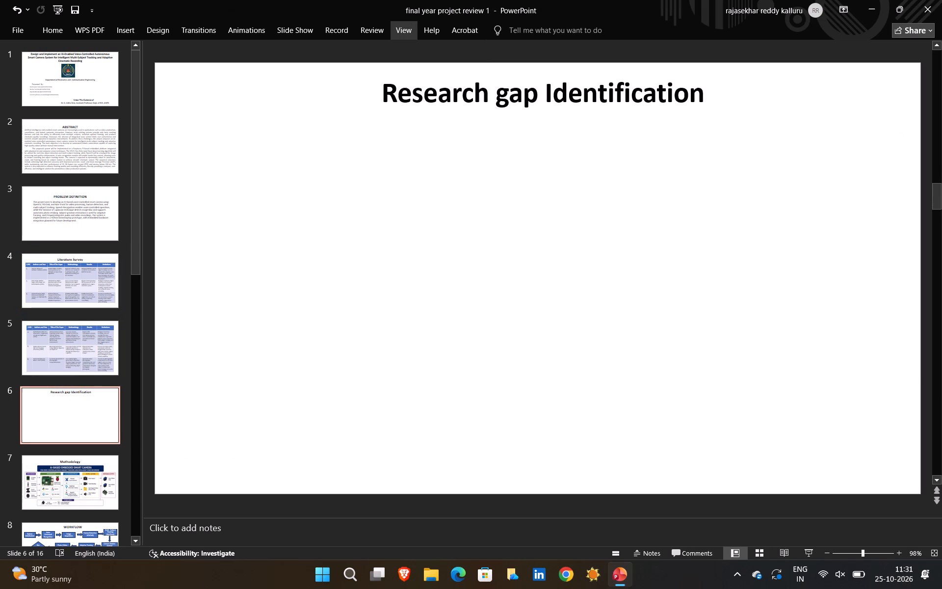
left_click(386, 90)
left_click_drag(386, 90, 633, 112)
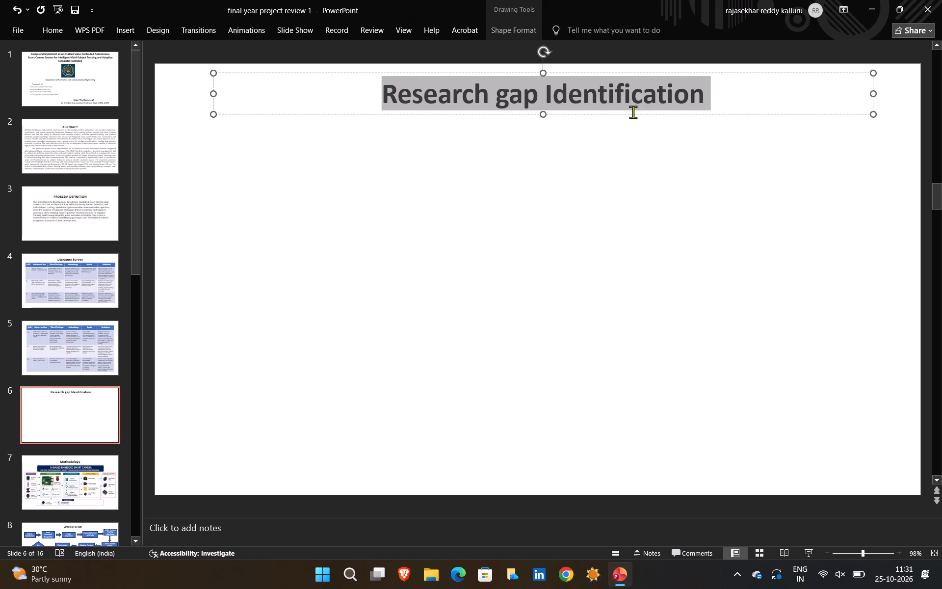
left_click_drag(633, 112, 641, 111)
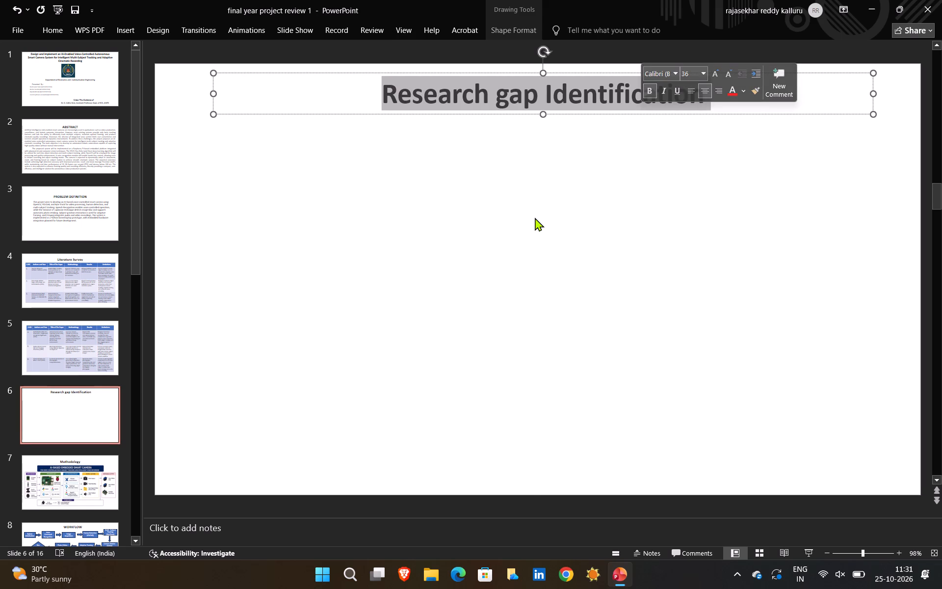
left_click(535, 217)
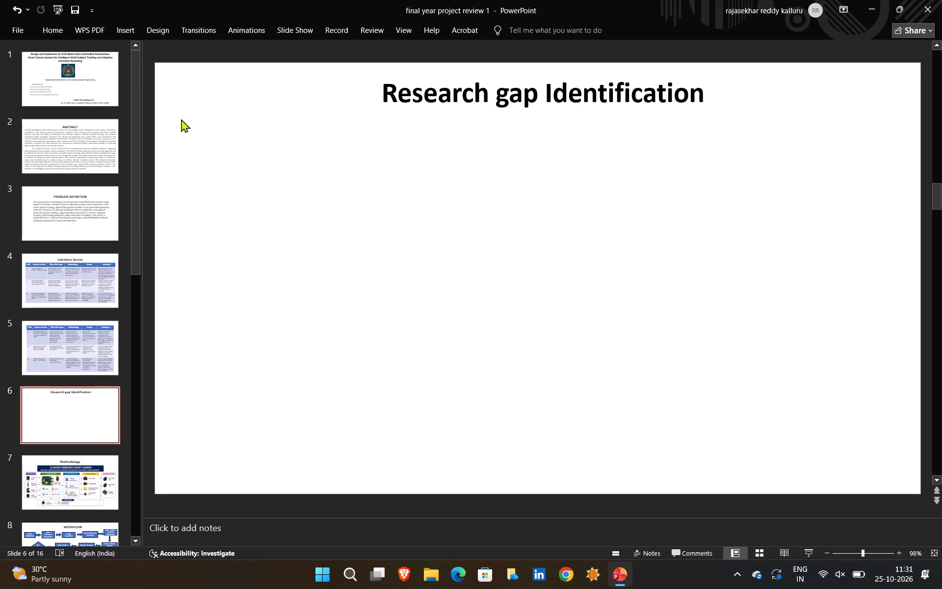
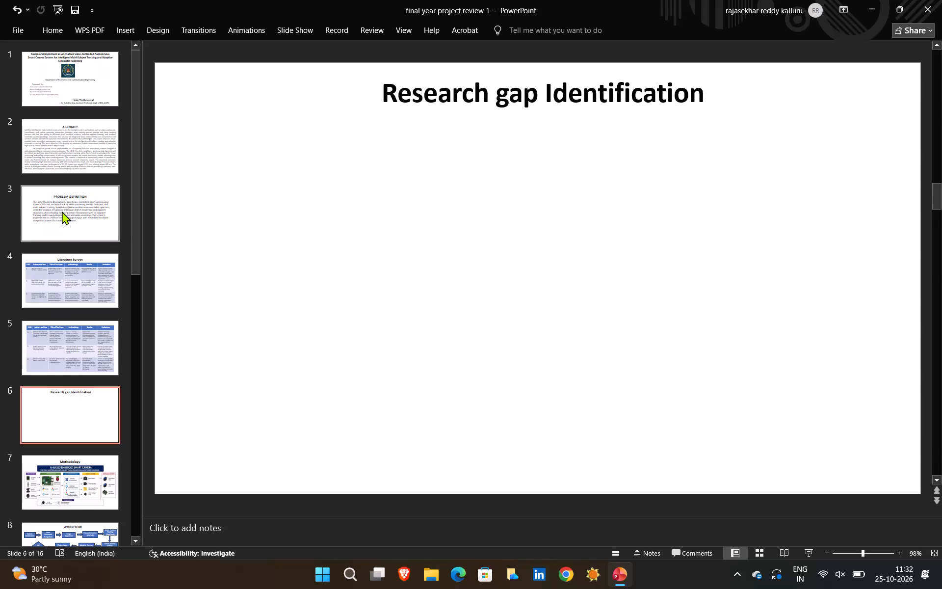
Widen the PROBLEM DEFINITION body text box on slide 3 toward both side edges of the slide.
left_click(62, 211)
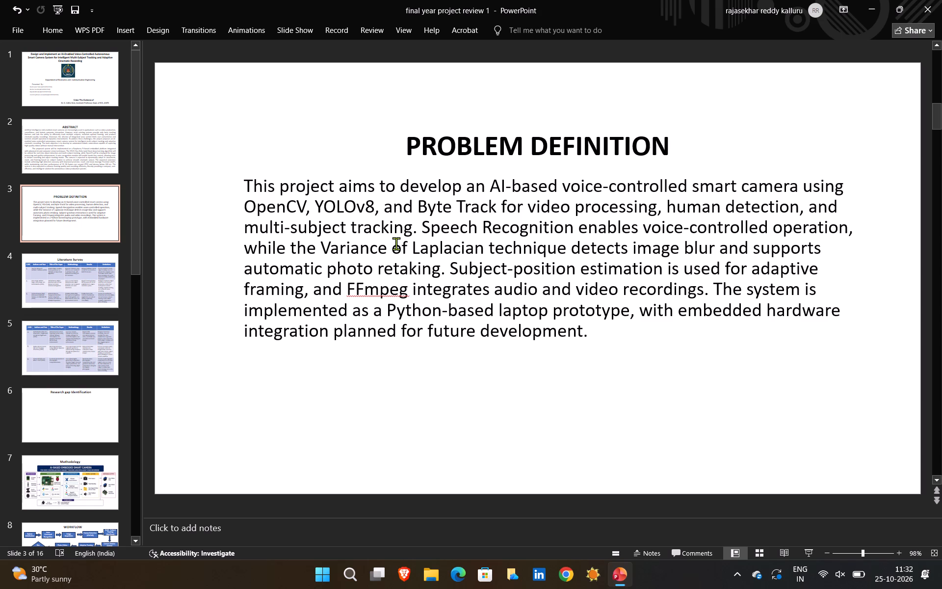
left_click(91, 154)
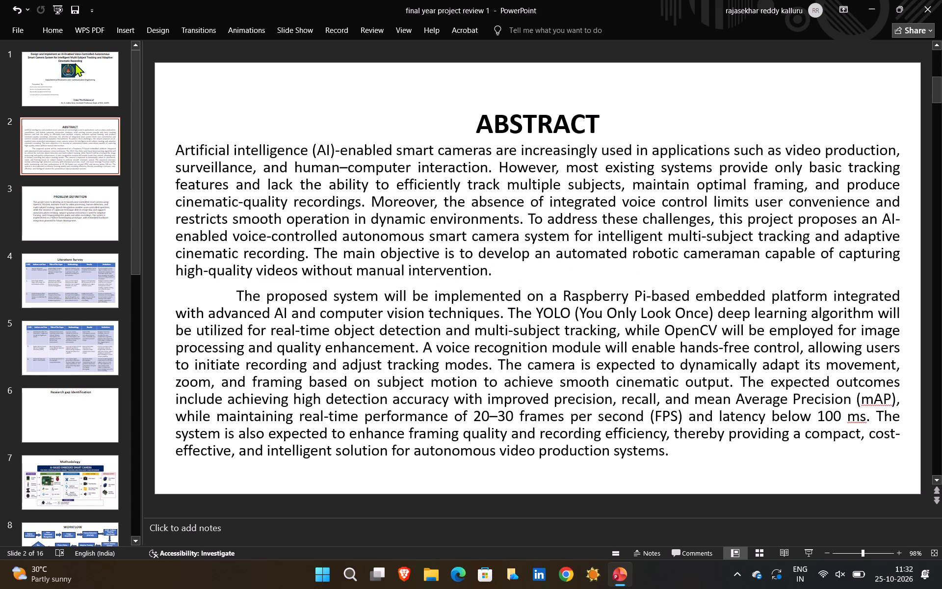
left_click(75, 63)
left_click(70, 142)
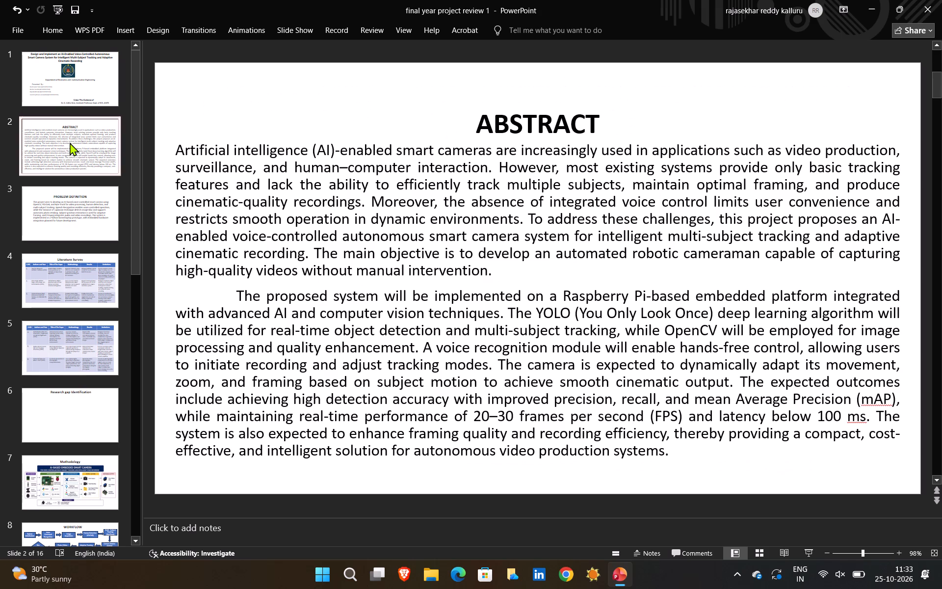
left_click(76, 212)
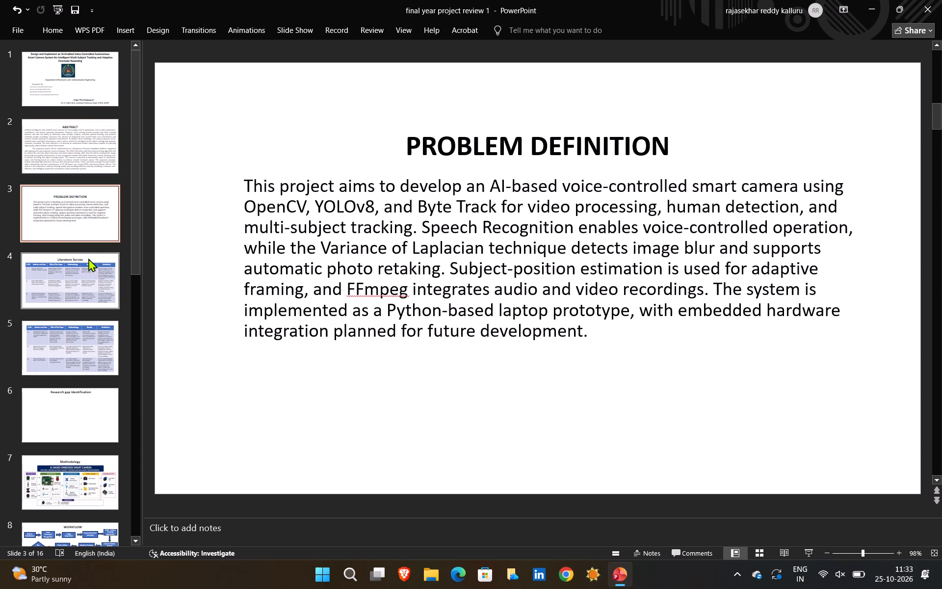
left_click(256, 198)
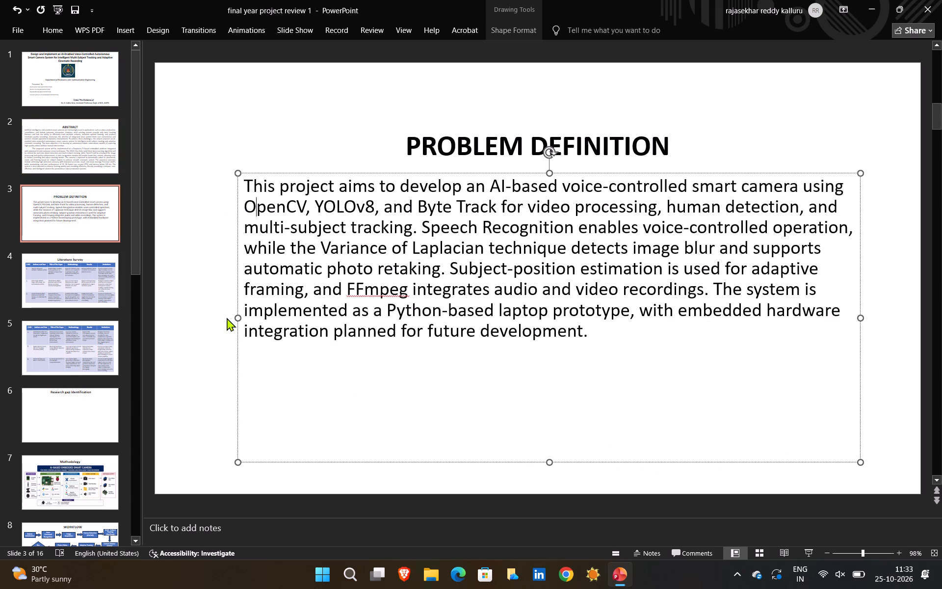
left_click_drag(236, 316, 219, 310)
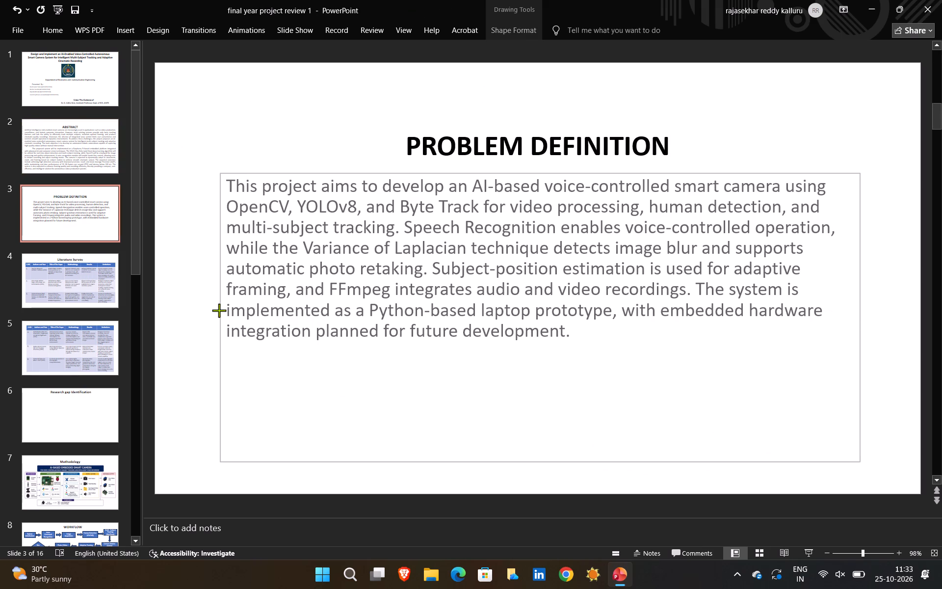
left_click_drag(219, 310, 217, 310)
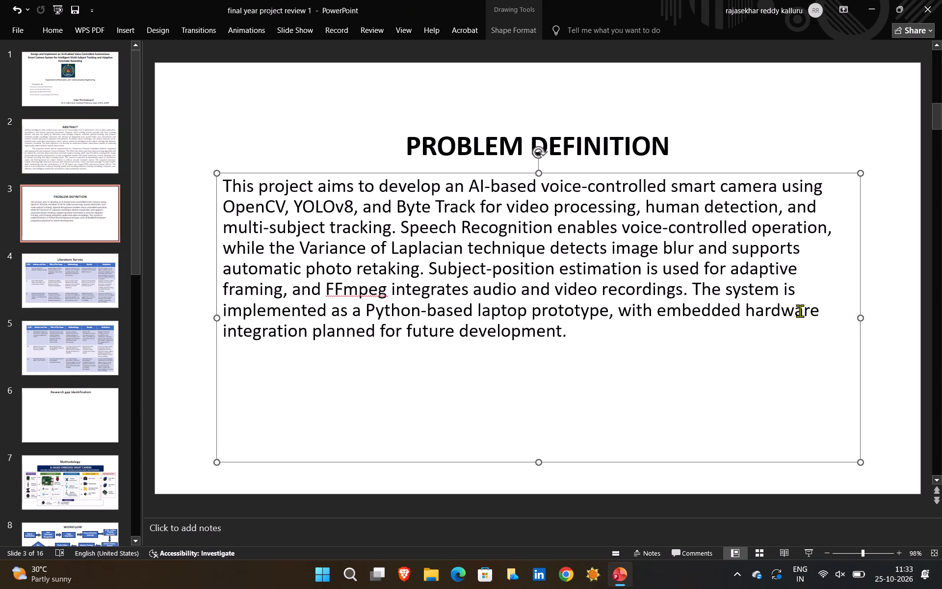
left_click_drag(862, 316, 884, 313)
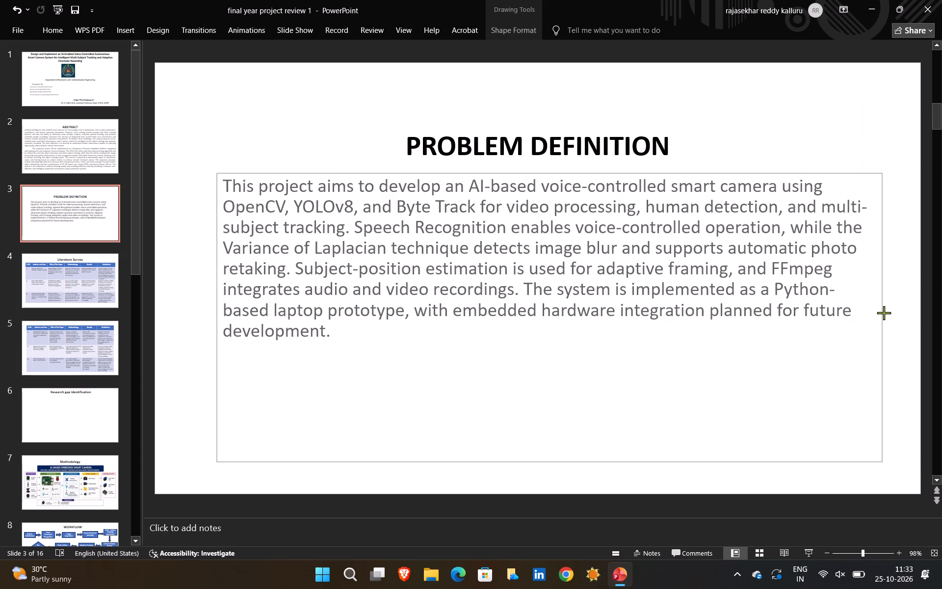
left_click_drag(884, 313, 891, 311)
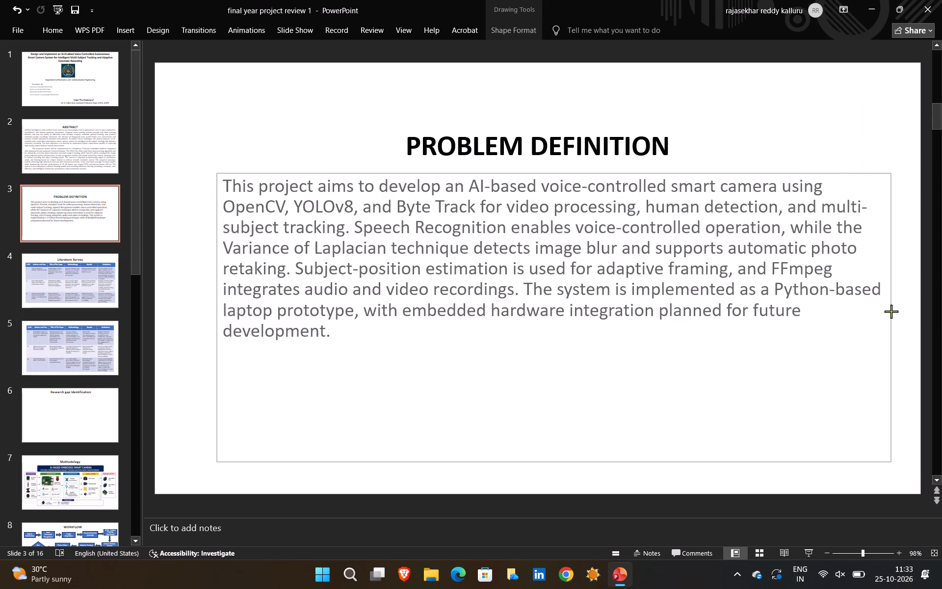
left_click_drag(891, 311, 902, 312)
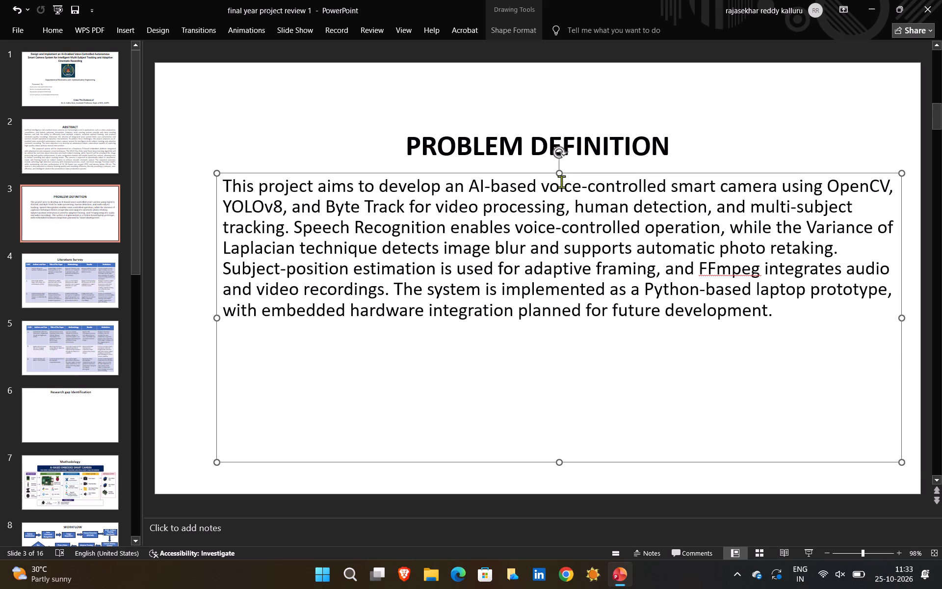
Shift the PROBLEM DEFINITION body text box on slide 3 slightly down and to the left, leaving more space under the title.
left_click_drag(552, 175, 546, 175)
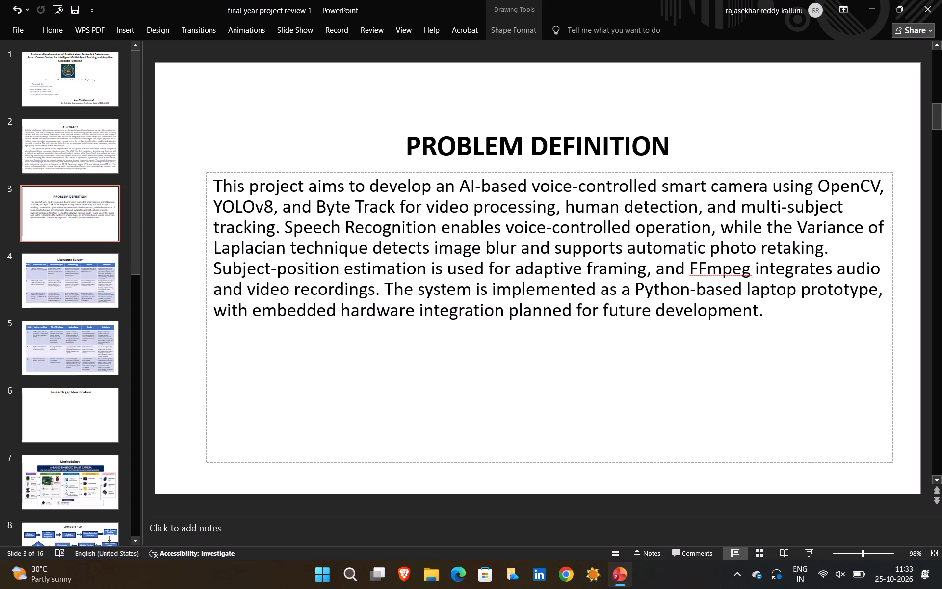
left_click_drag(546, 175, 542, 184)
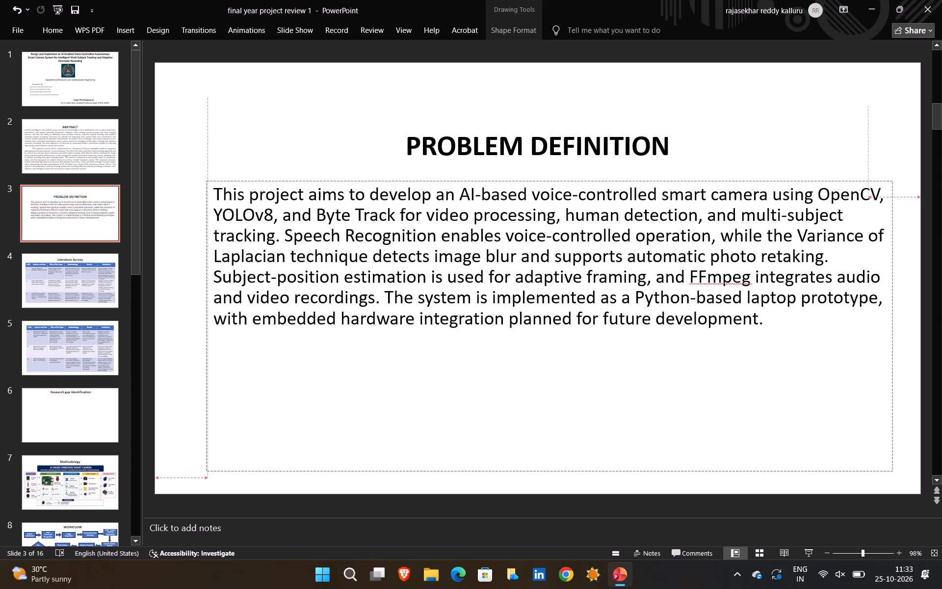
left_click_drag(542, 184, 542, 183)
left_click(743, 134)
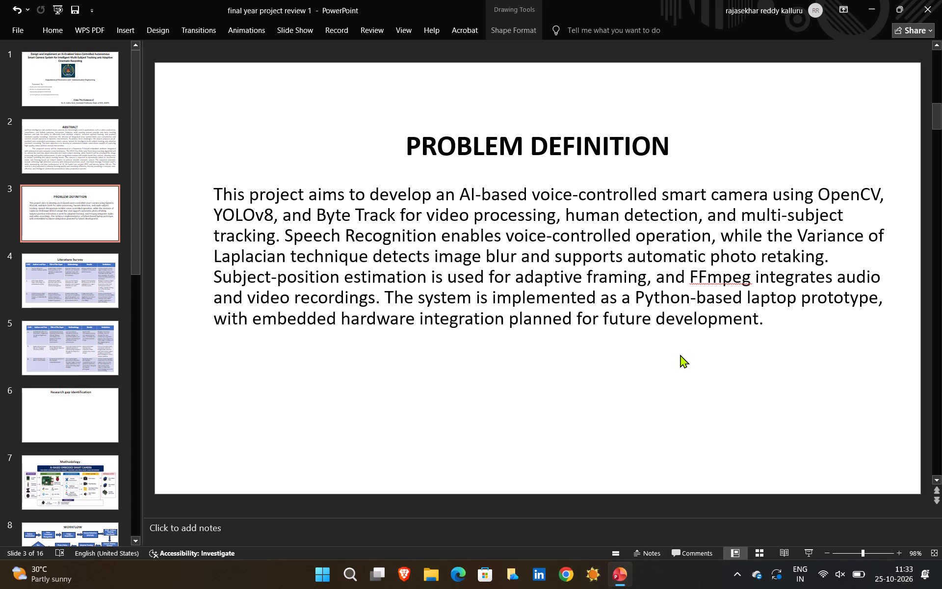
Insert a table with five columns and six rows on the Research gap Identification slide.
left_click(76, 291)
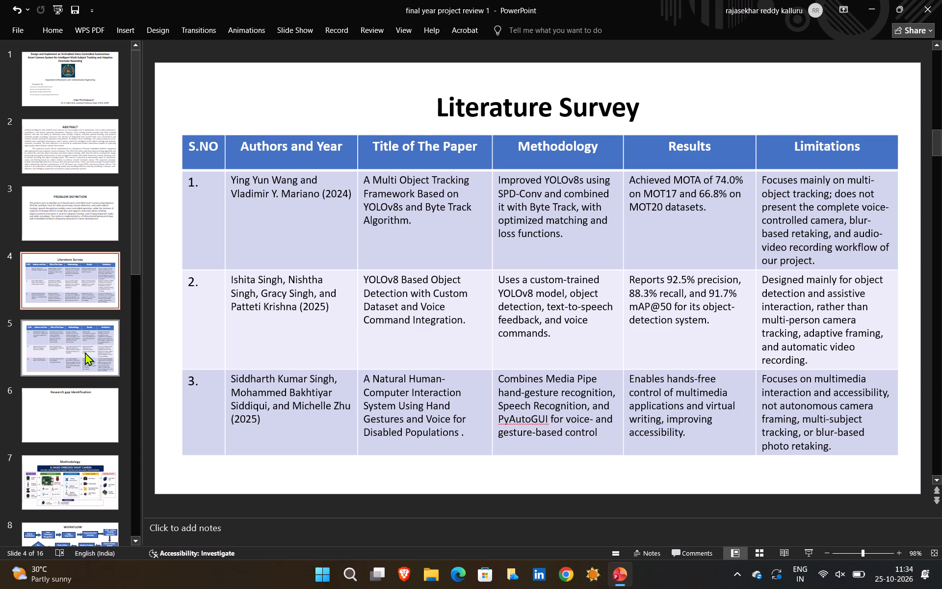
left_click(75, 406)
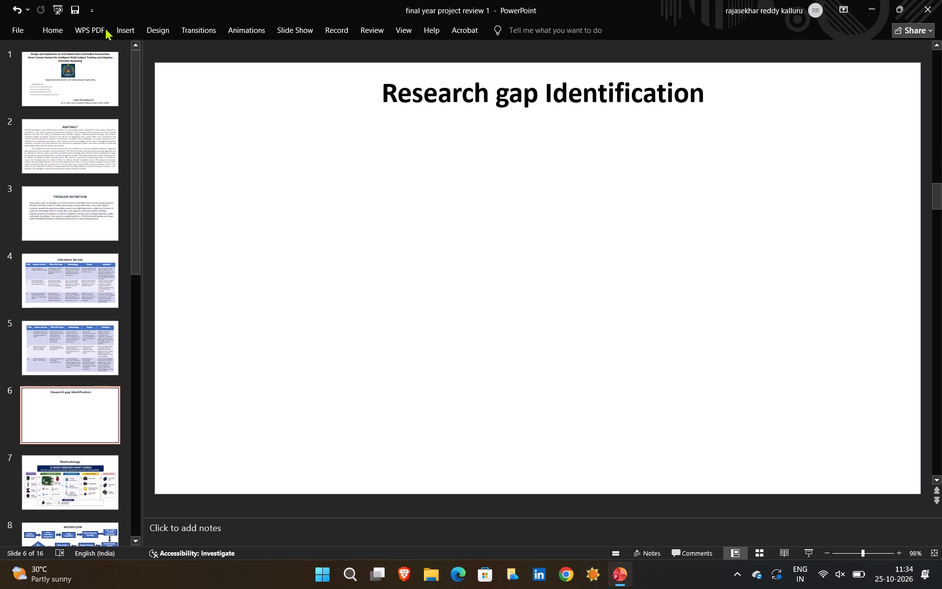
left_click(130, 27)
left_click(48, 75)
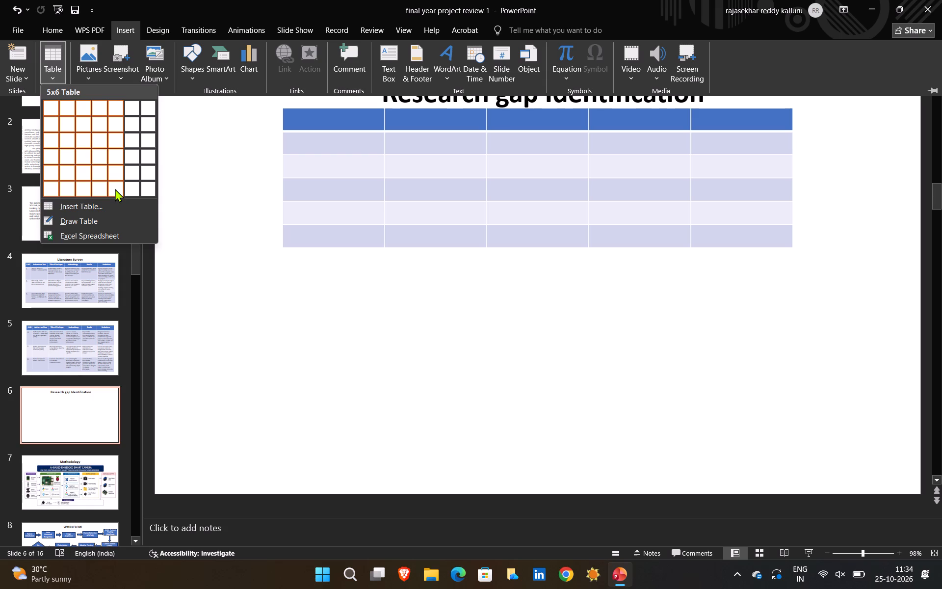
left_click(115, 188)
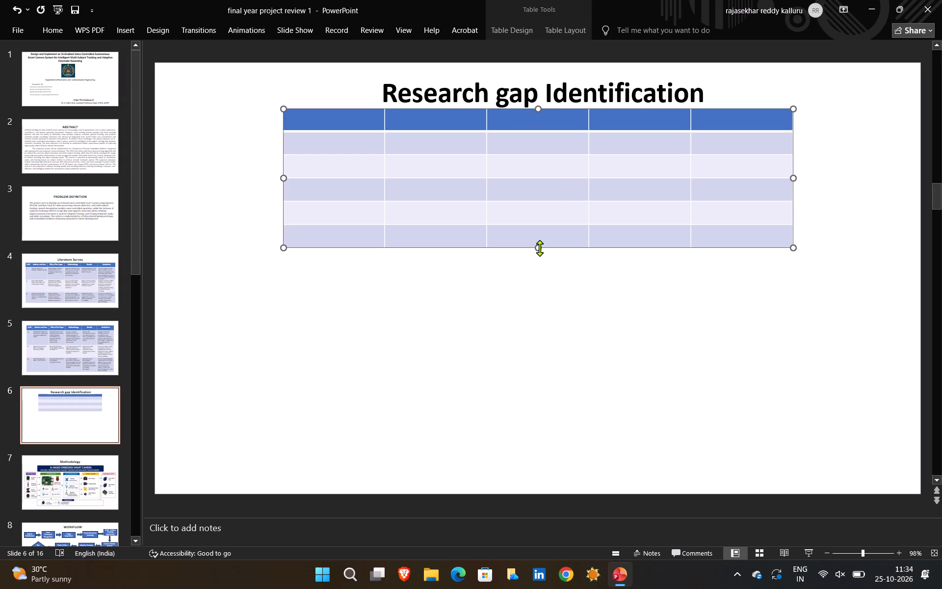
Enlarge the new table on slide 6 downward and to both sides so it fills the area below the heading.
left_click_drag(538, 248, 553, 340)
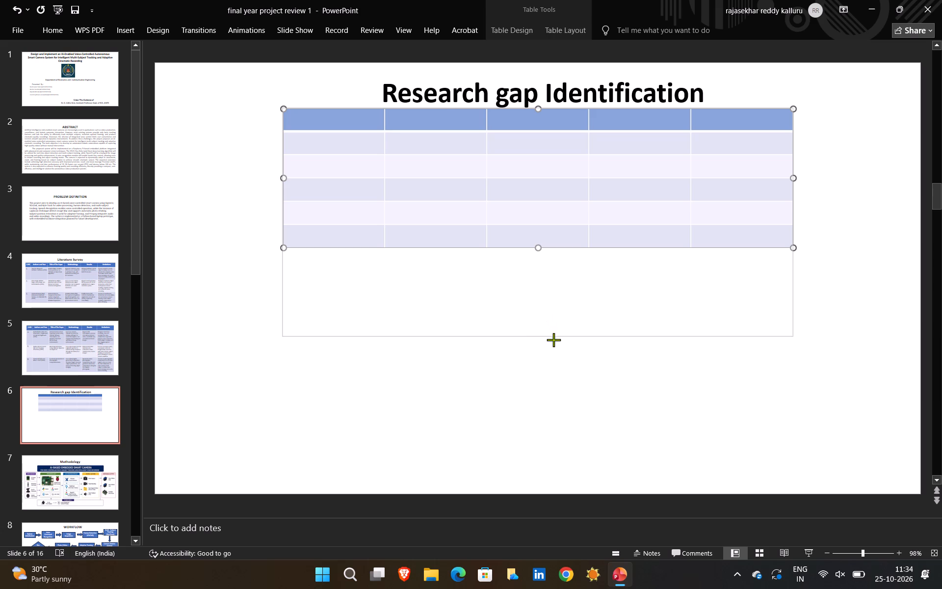
left_click_drag(553, 340, 550, 470)
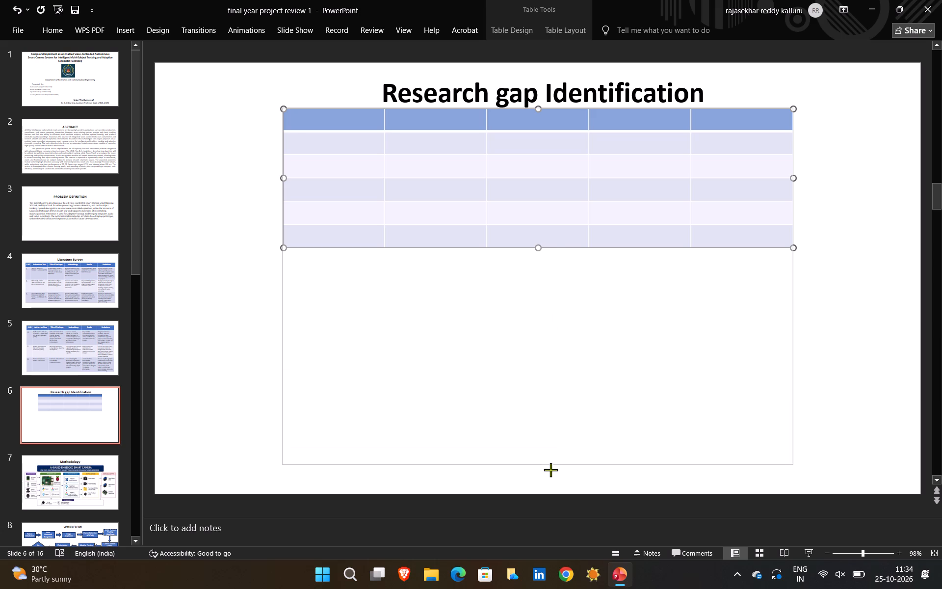
left_click_drag(550, 470, 548, 487)
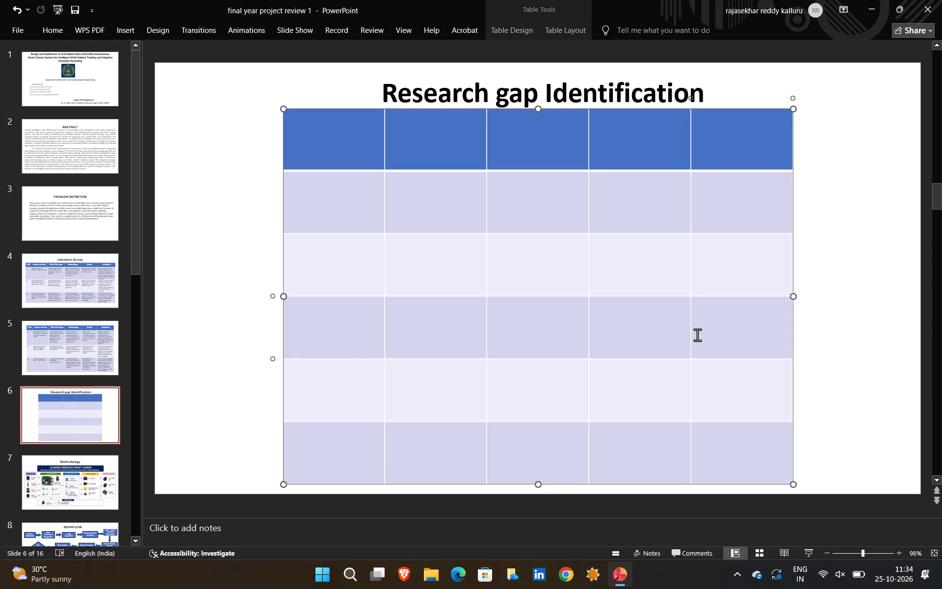
left_click_drag(794, 297, 815, 296)
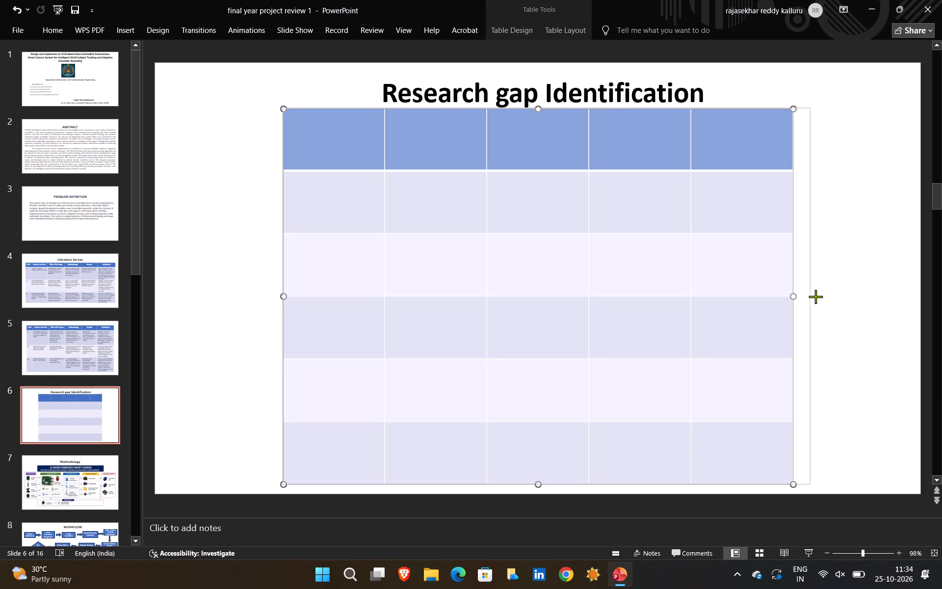
left_click_drag(815, 296, 908, 292)
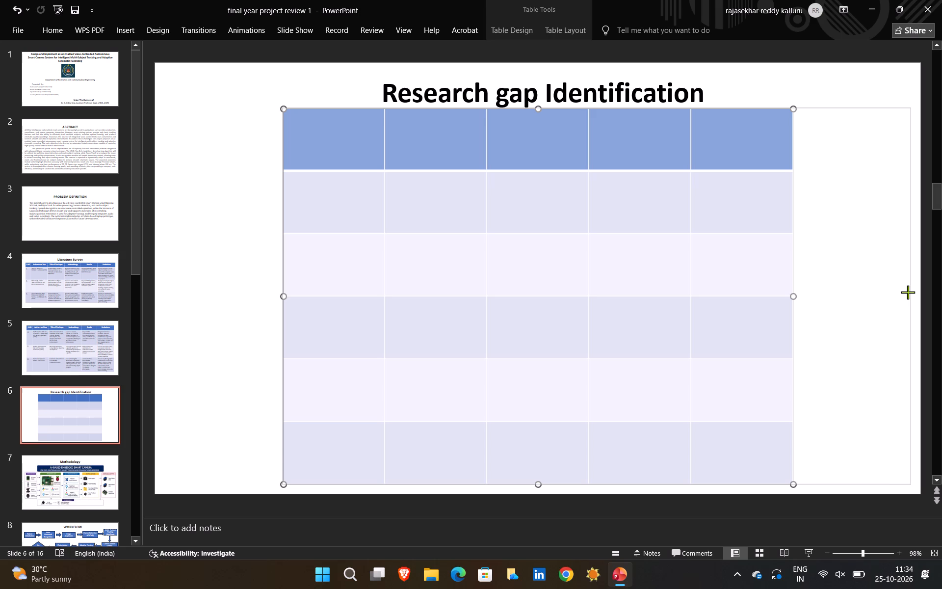
left_click_drag(908, 292, 896, 292)
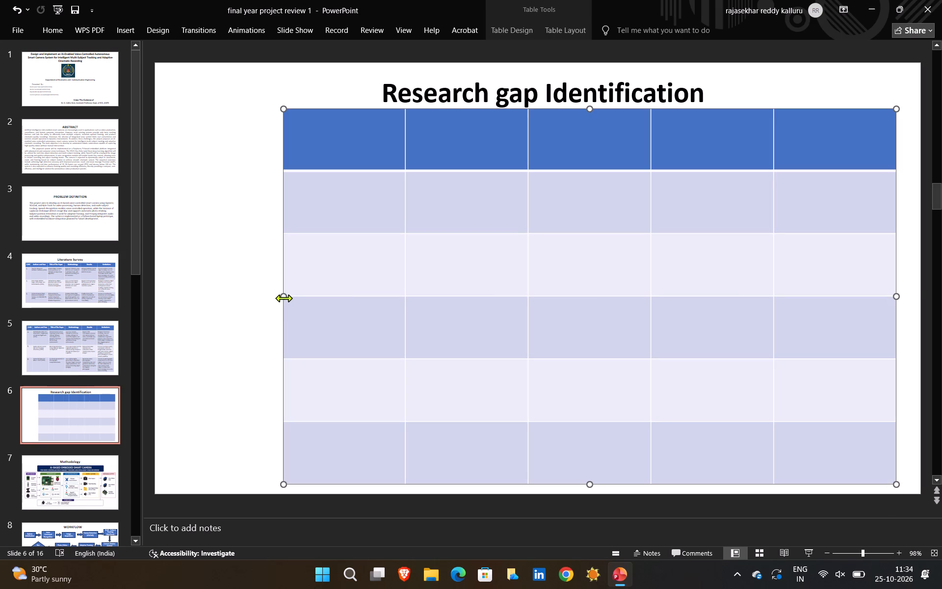
left_click_drag(284, 298, 184, 294)
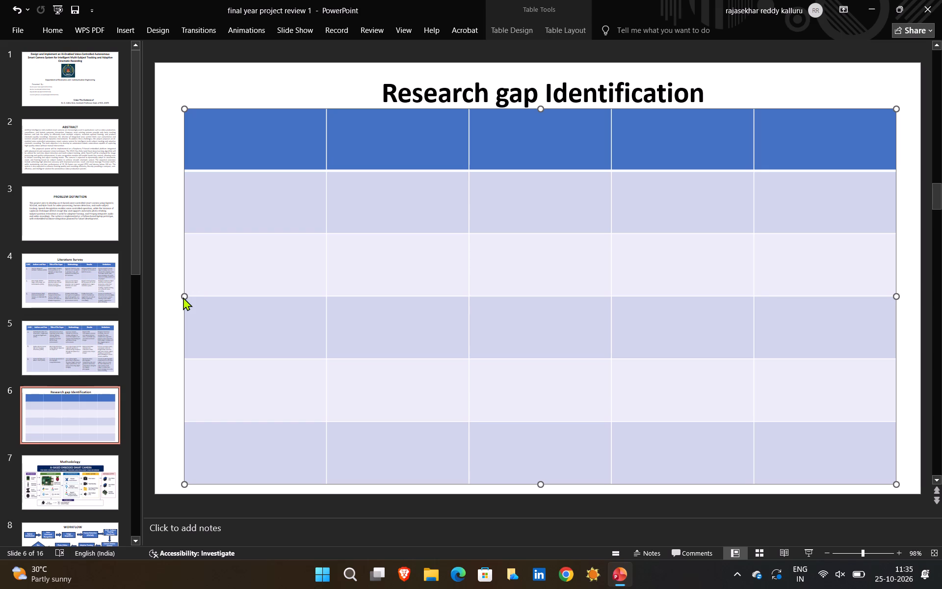
Delete the last column of the table on slide 6, leaving four columns.
left_click(787, 276)
left_click_drag(768, 124, 823, 295)
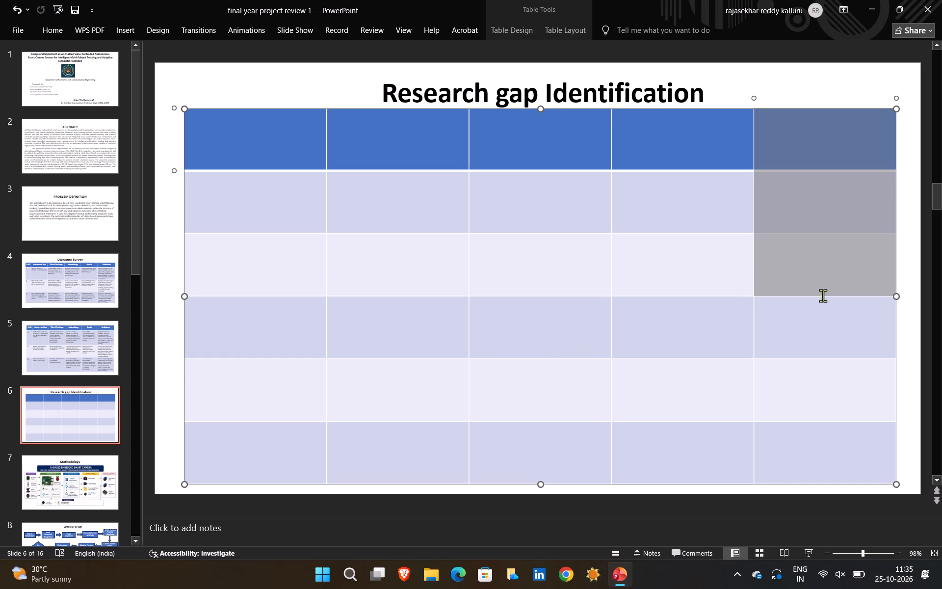
left_click_drag(823, 295, 829, 464)
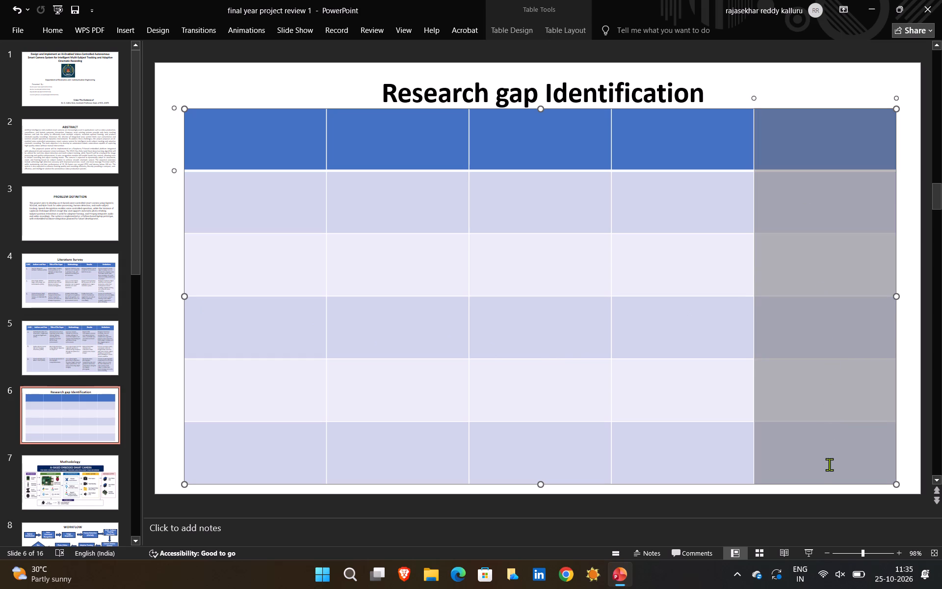
key("BackSpace")
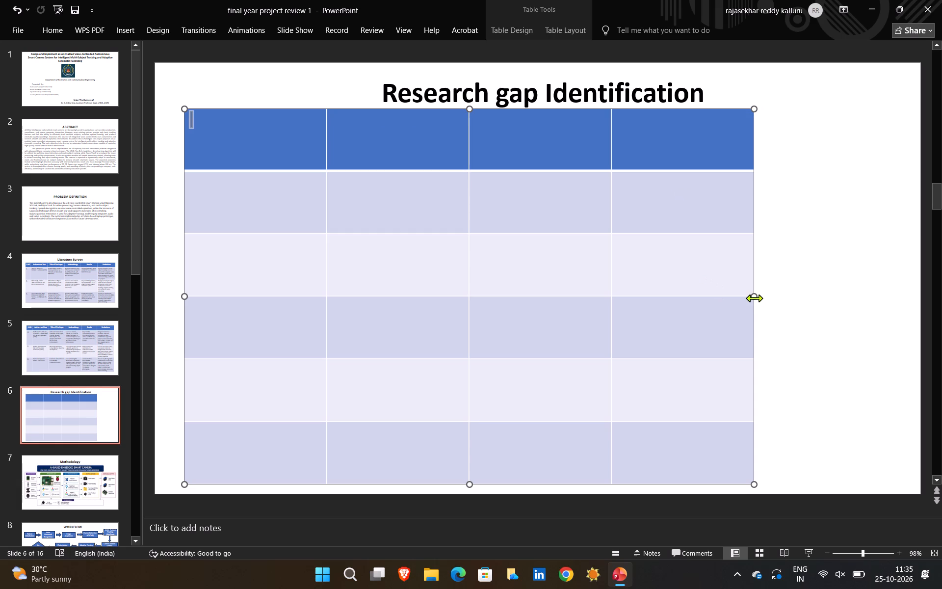
Stretch the four-column table on slide 6 across the slide, leaving roughly equal side margins.
left_click_drag(754, 298, 877, 305)
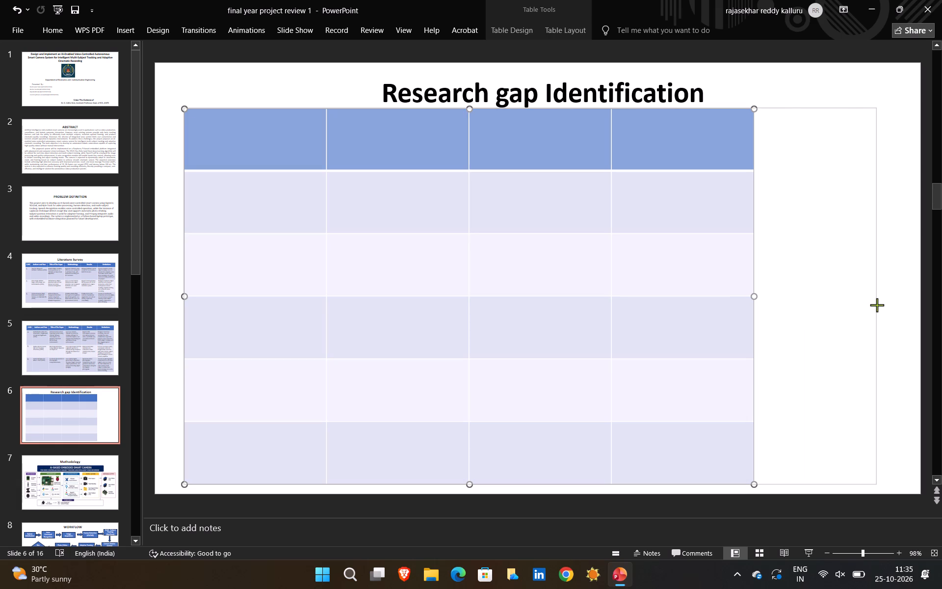
left_click_drag(877, 305, 916, 307)
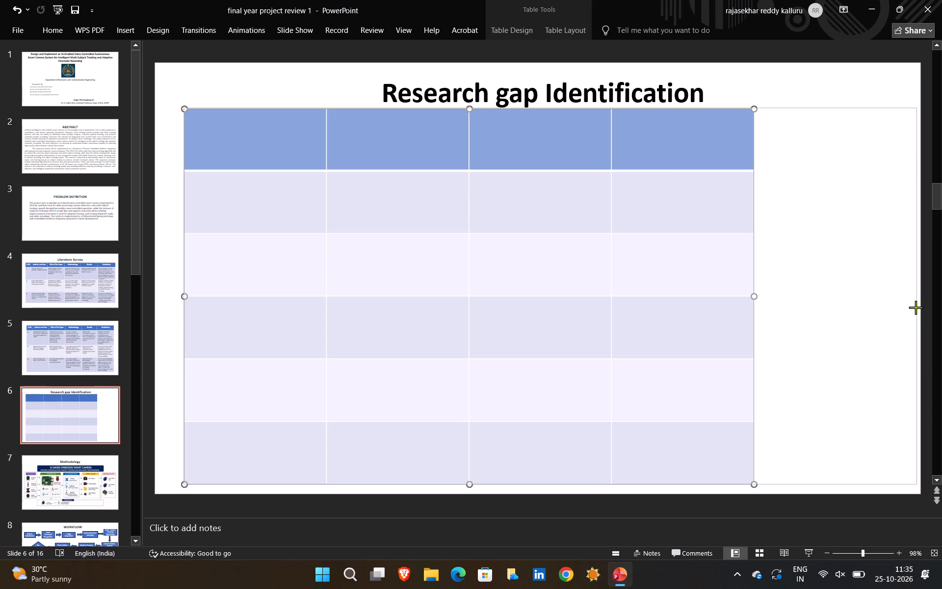
left_click_drag(916, 307, 896, 309)
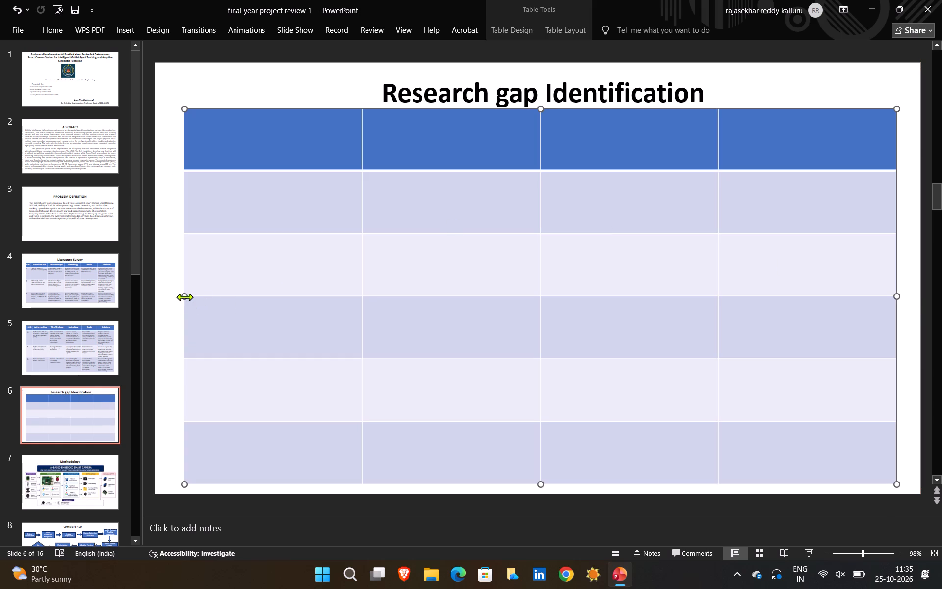
left_click_drag(183, 297, 188, 297)
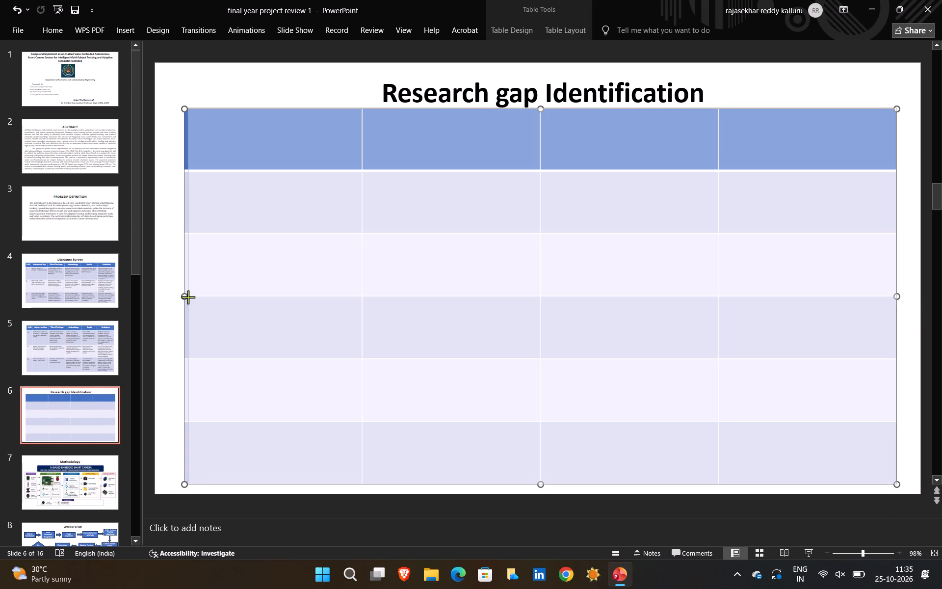
left_click_drag(188, 297, 188, 298)
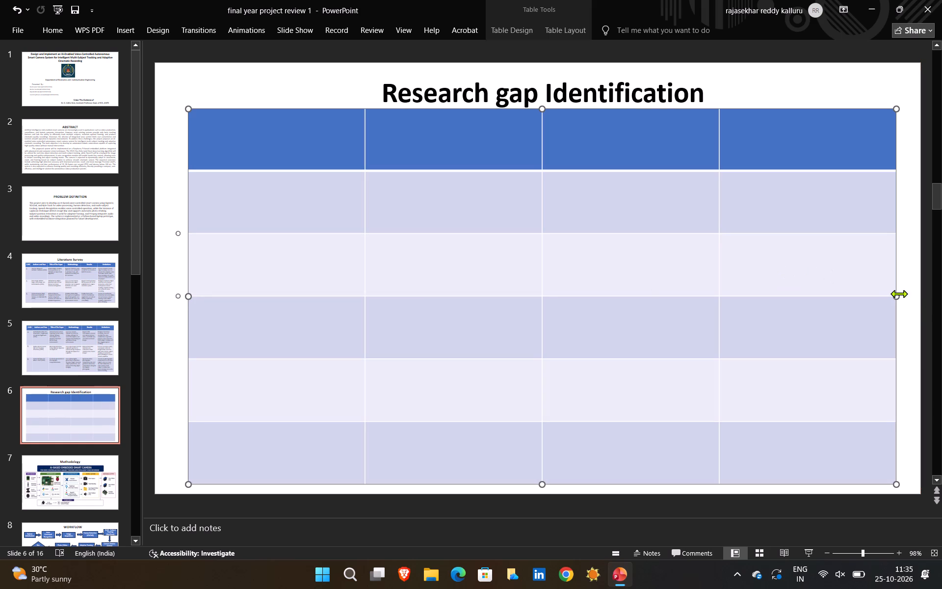
left_click_drag(895, 294, 890, 295)
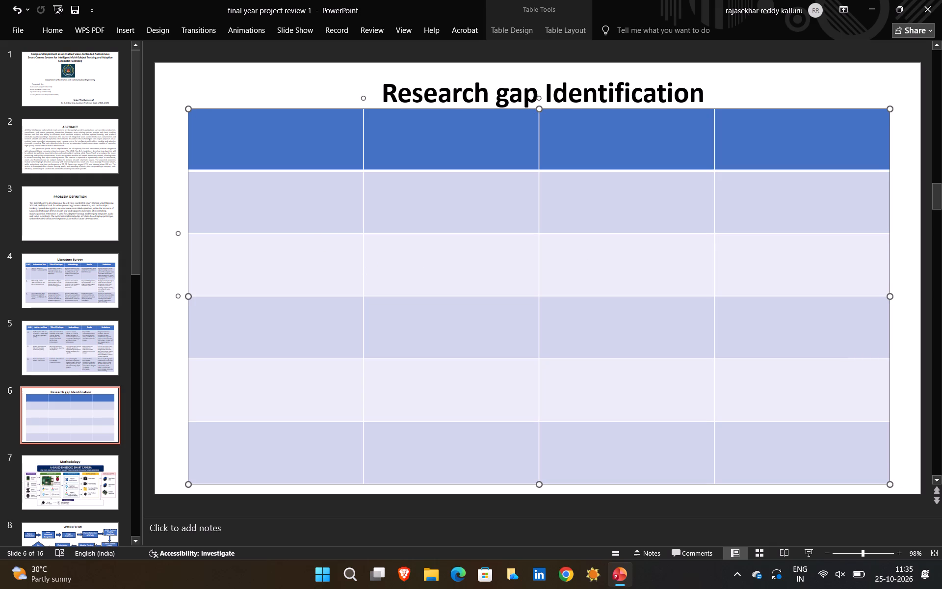
Narrow the first column of the table on slide 6 to about a quarter of its width.
left_click_drag(361, 276, 287, 276)
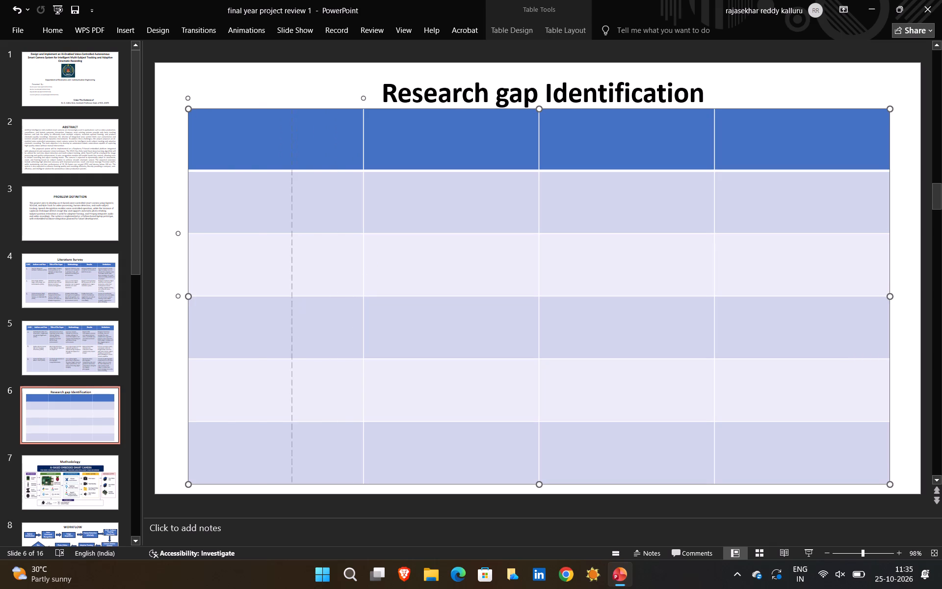
left_click_drag(287, 276, 221, 273)
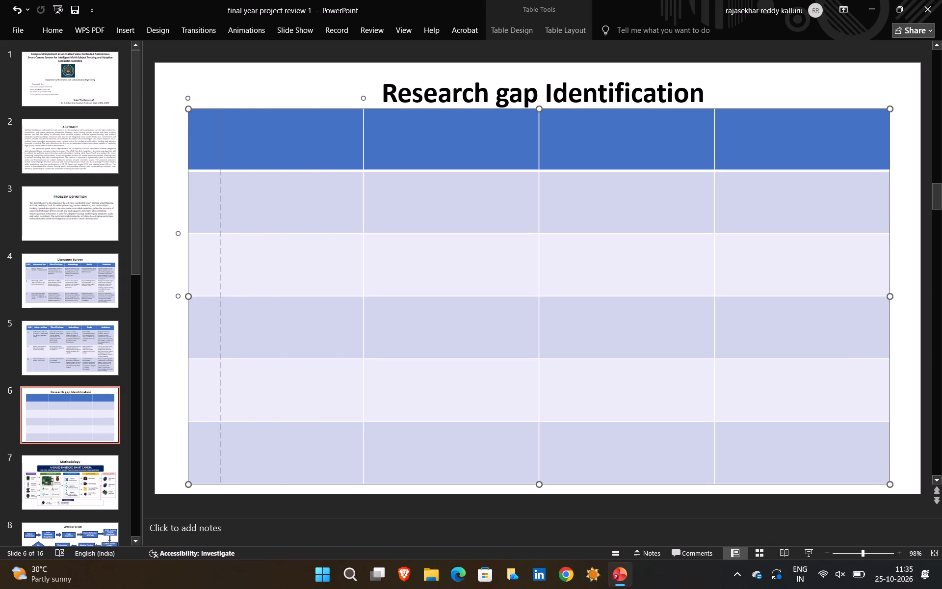
left_click_drag(221, 273, 232, 276)
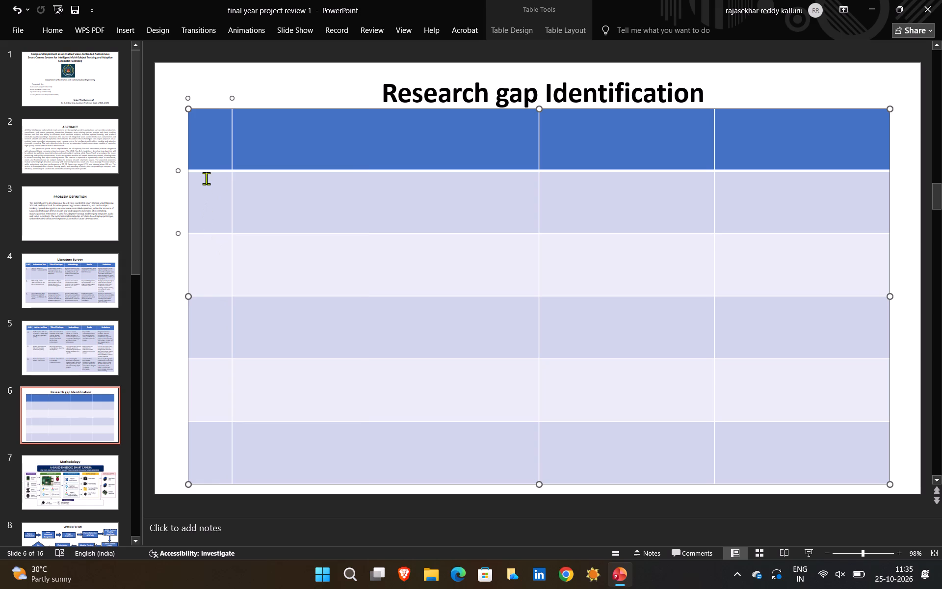
Enter the headings S.NO and IEEE Paper in the first two cells of the table's header row.
left_click(206, 144)
key("s")
type(".NO")
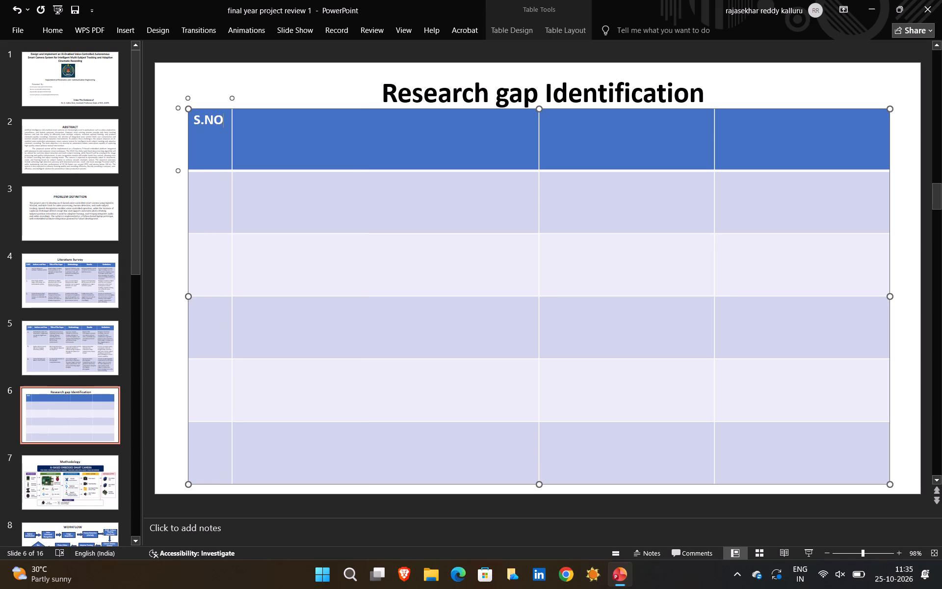
key("period")
key("BackSpace")
left_click(283, 126)
key("i")
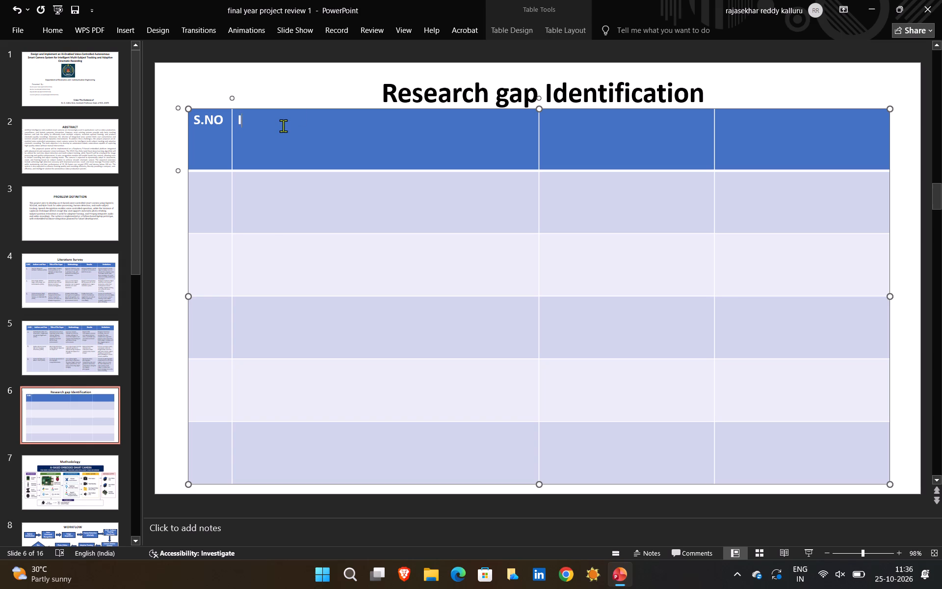
type("EE")
key("e")
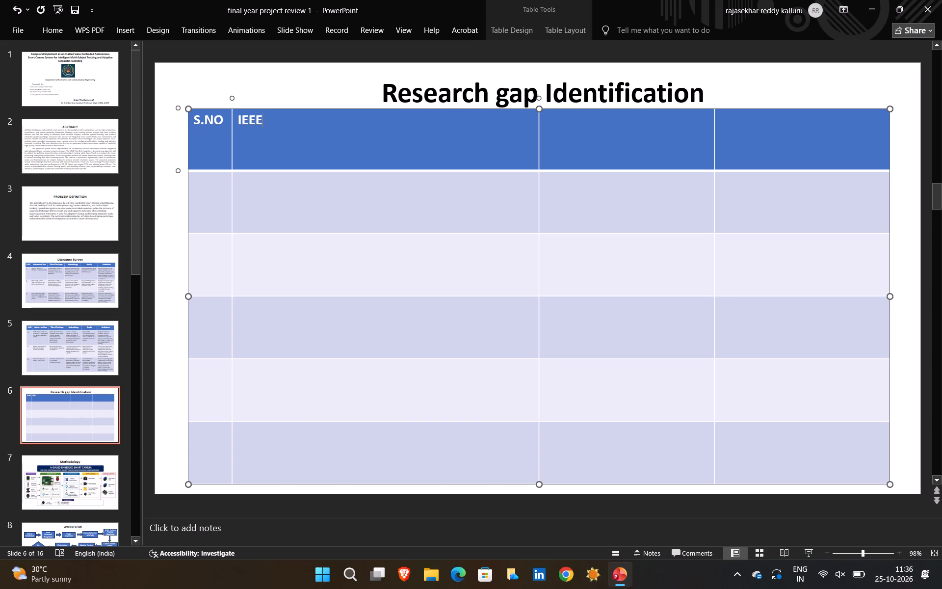
key("space")
type("aper")
Enter the headings Research gap and Our Project Response in the third and fourth header cells.
left_click(563, 127)
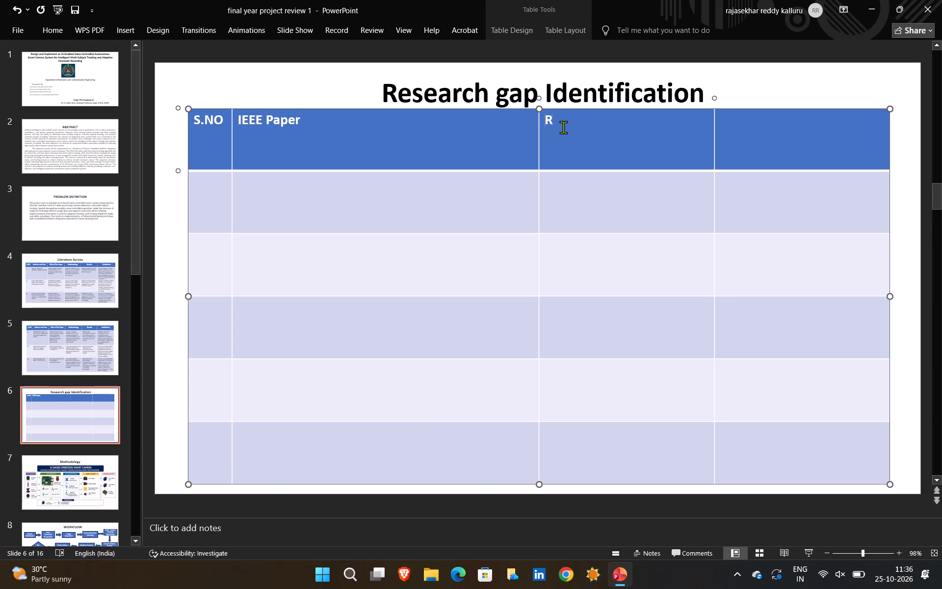
type("esea")
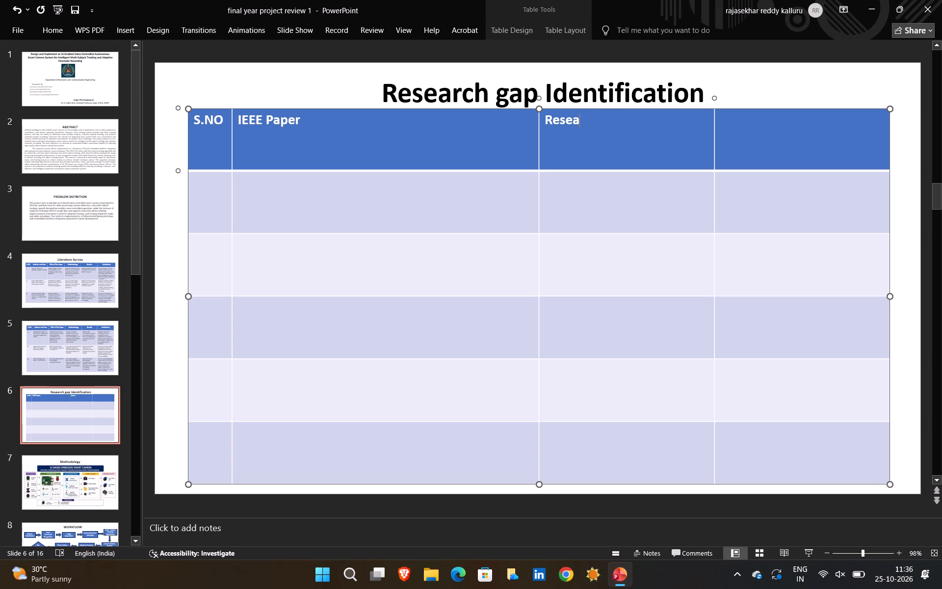
type("rc")
type("h")
key("space")
type("gap")
left_click(812, 126)
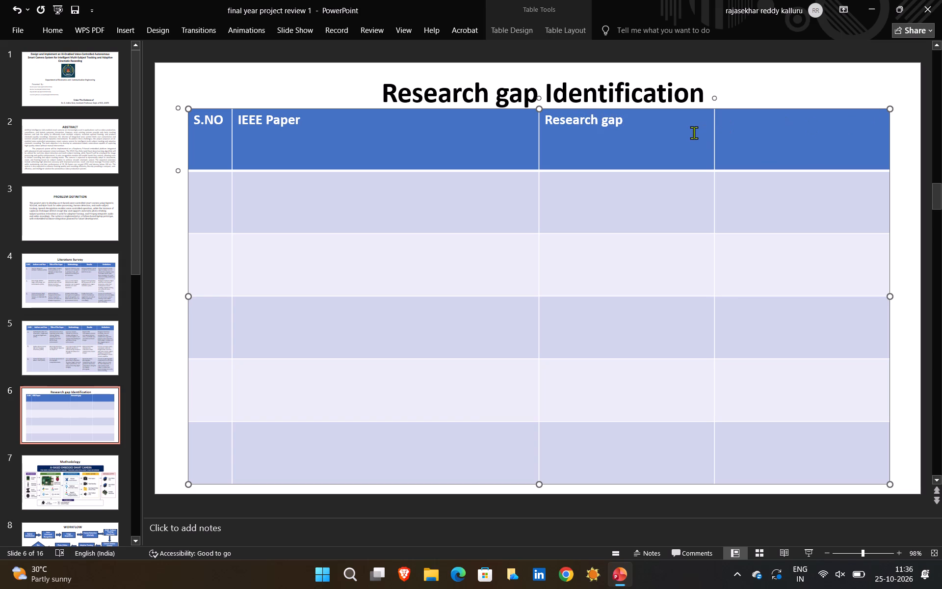
key("p")
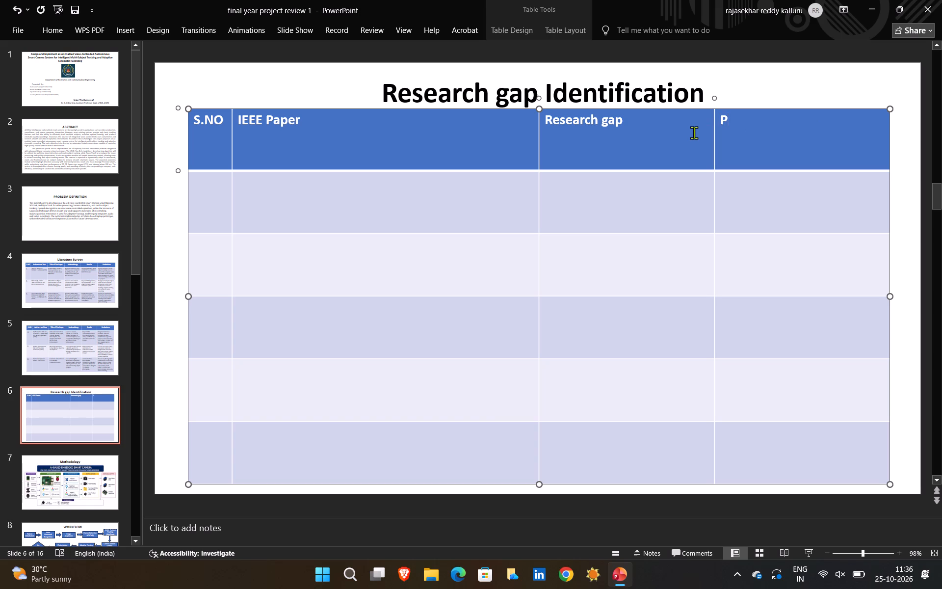
type("roject")
key("space")
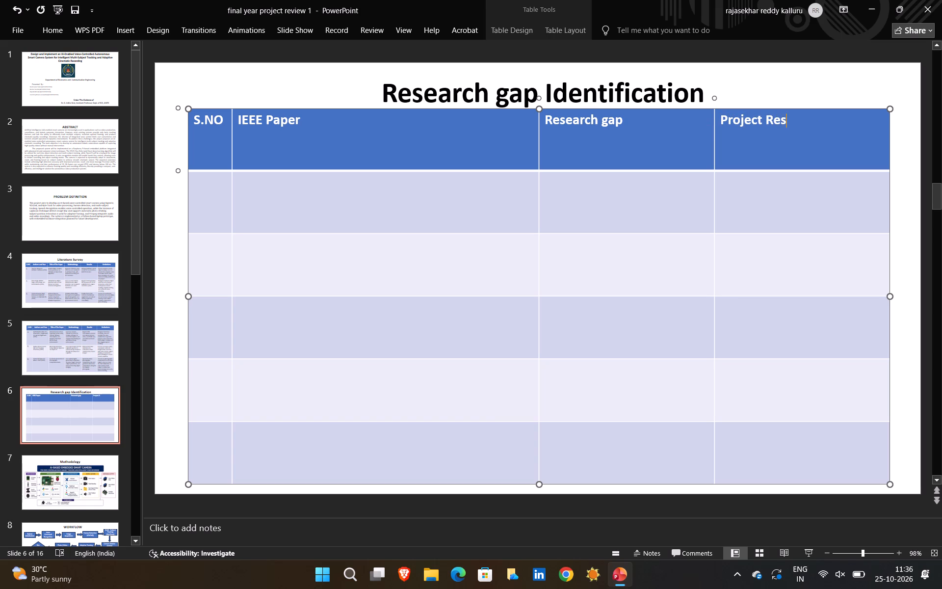
type("ponse")
left_click(722, 118)
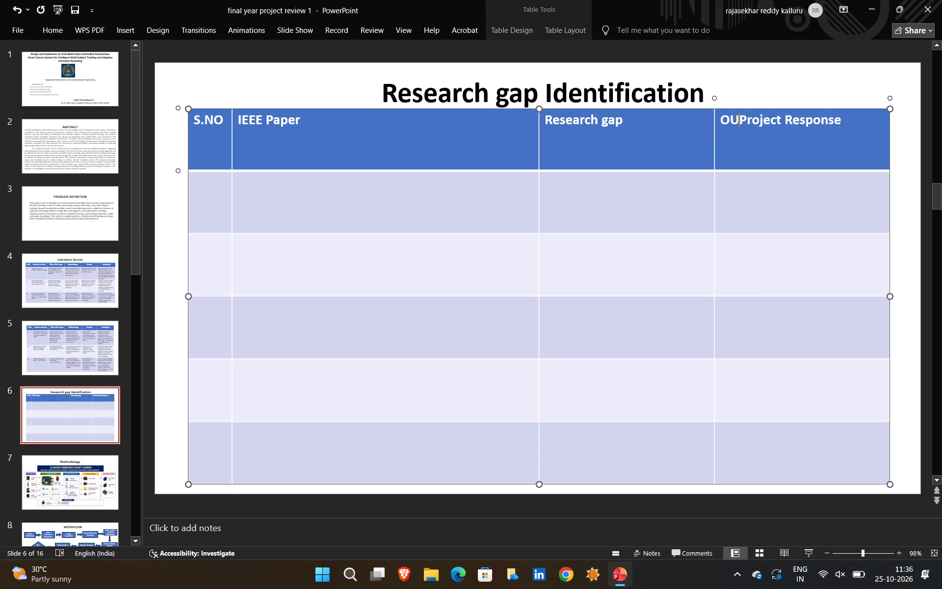
type("ur")
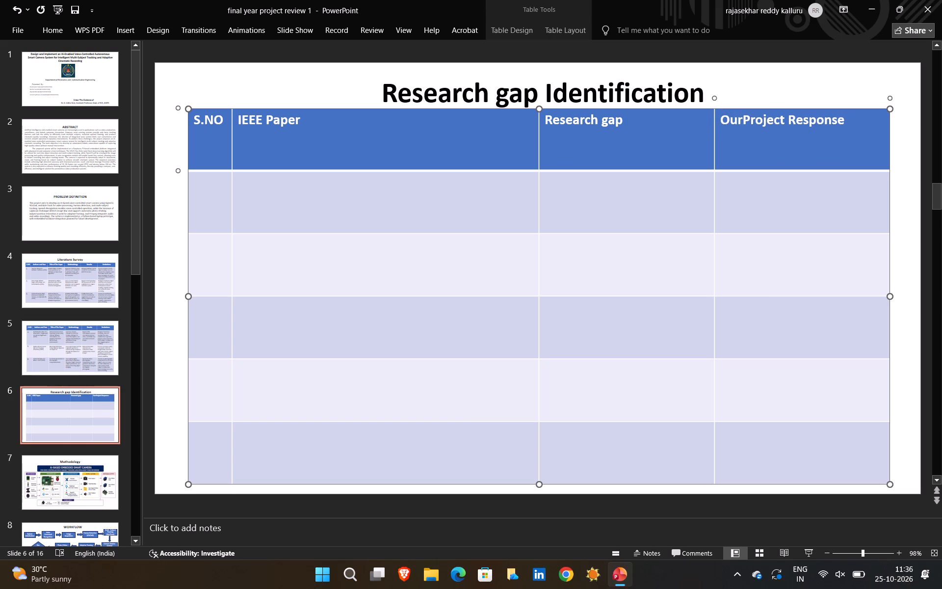
key("space")
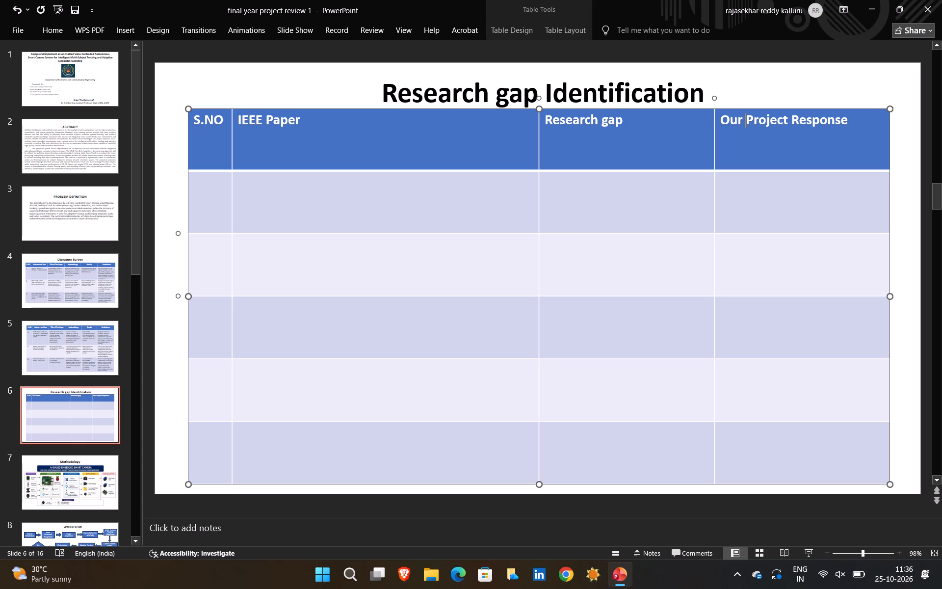
Adjust the borders between the last three columns, narrowing IEEE Paper and widening Research gap and Our Project Response to similar widths.
left_click_drag(537, 250, 459, 258)
left_click_drag(459, 258, 442, 257)
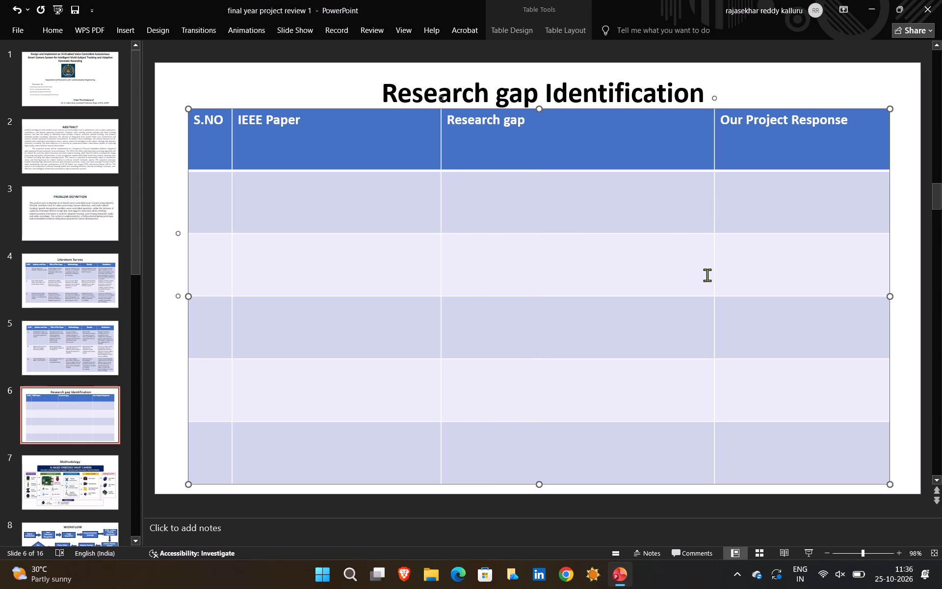
left_click_drag(713, 281, 664, 284)
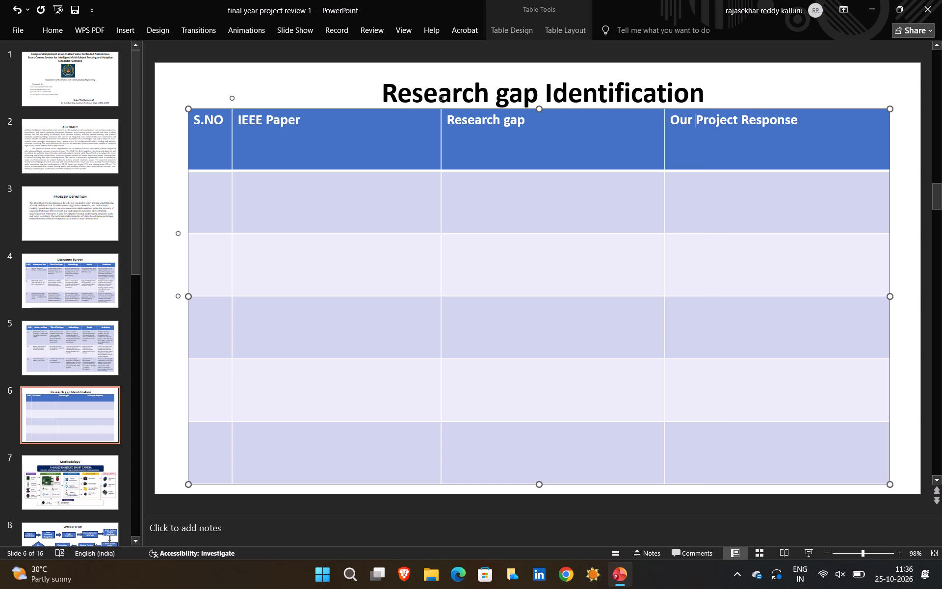
left_click_drag(438, 280, 422, 279)
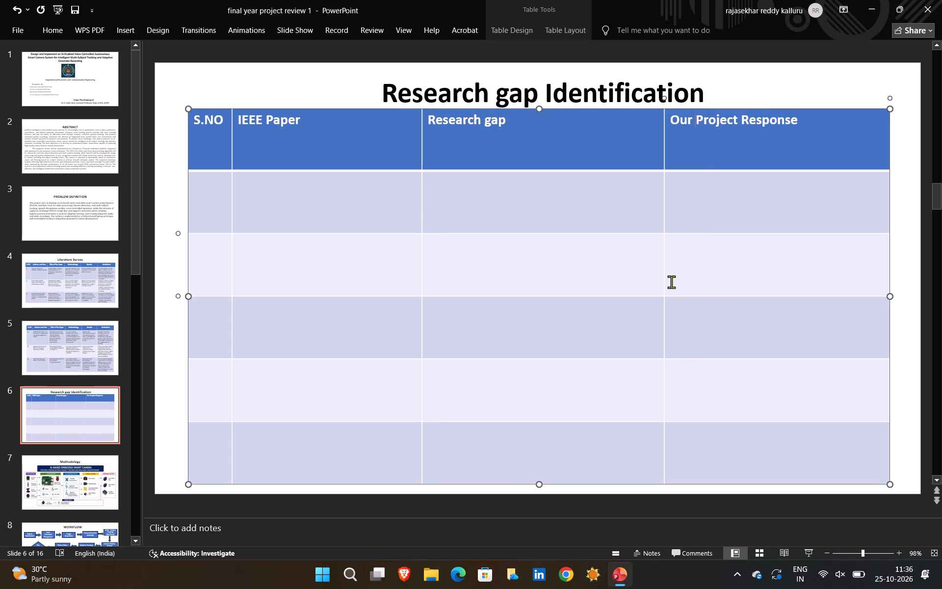
left_click_drag(661, 281, 654, 281)
left_click_drag(654, 281, 651, 280)
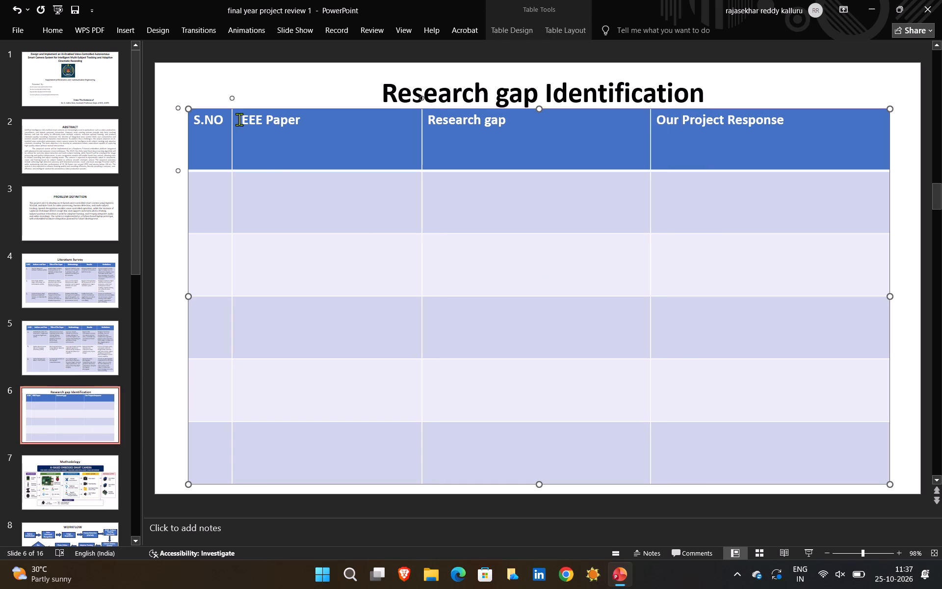
Centre all four column headings horizontally within their header cells: IEEE Paper, Research gap, Our Project Response and S.NO.
left_click_drag(239, 120, 335, 121)
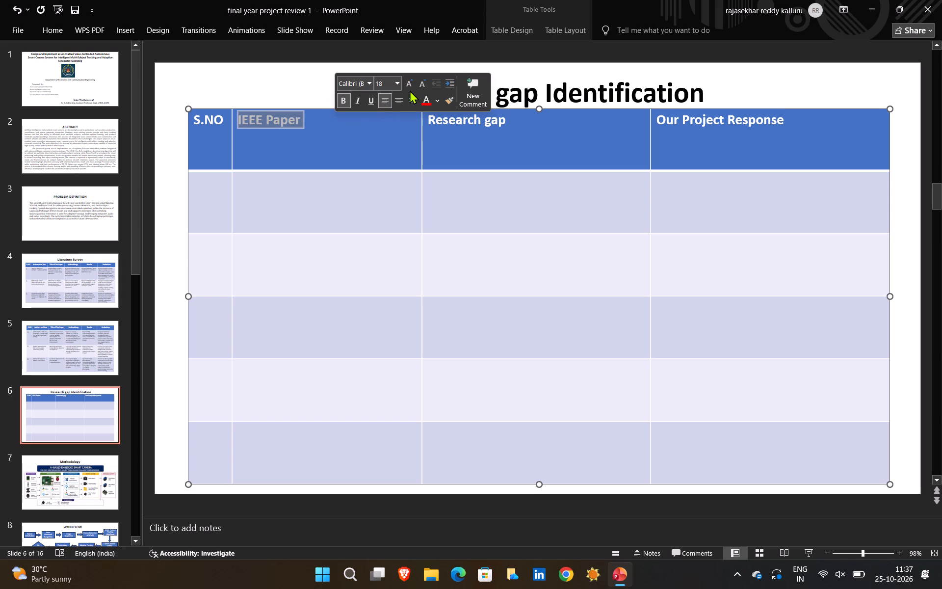
left_click(400, 98)
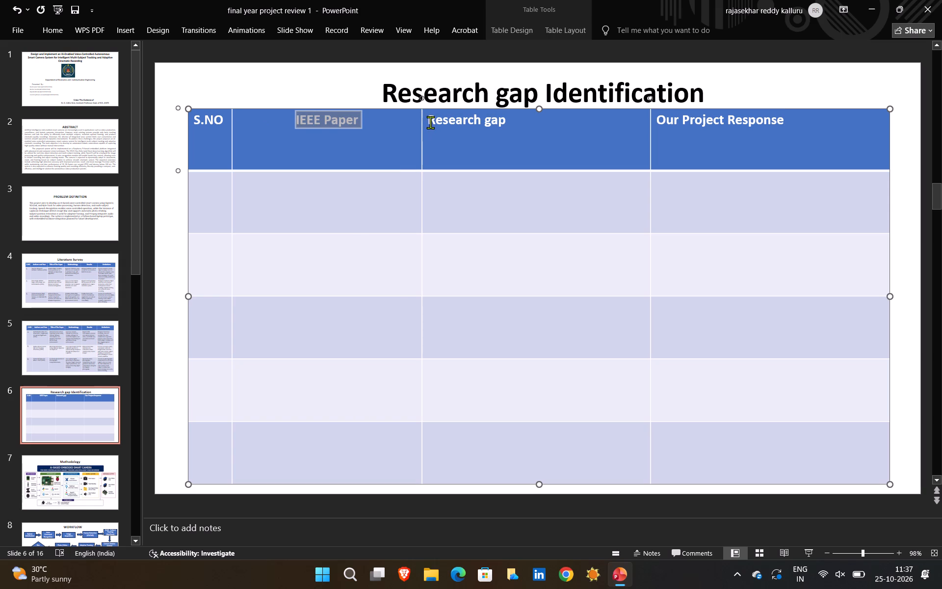
left_click_drag(430, 122, 521, 119)
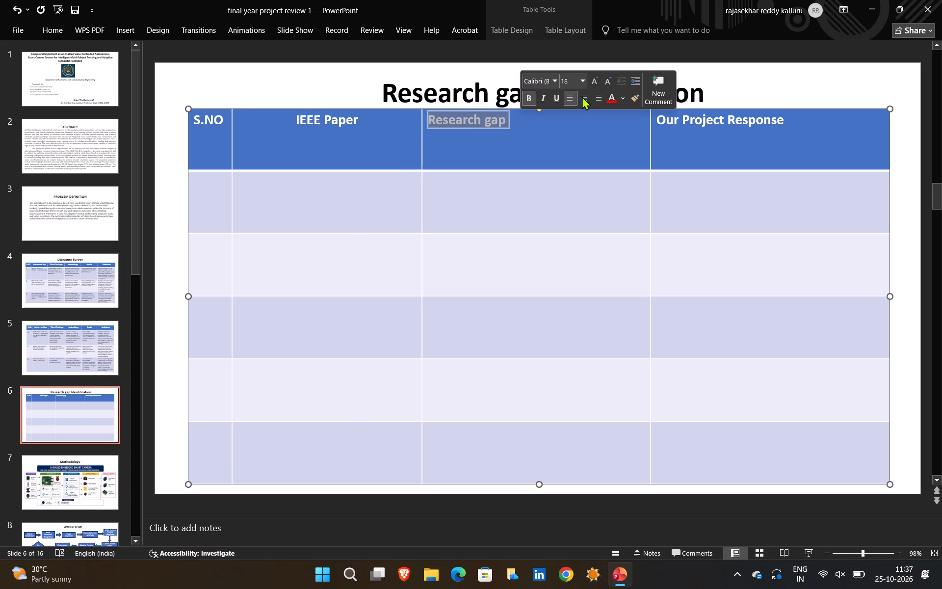
left_click(582, 96)
left_click_drag(659, 120, 740, 116)
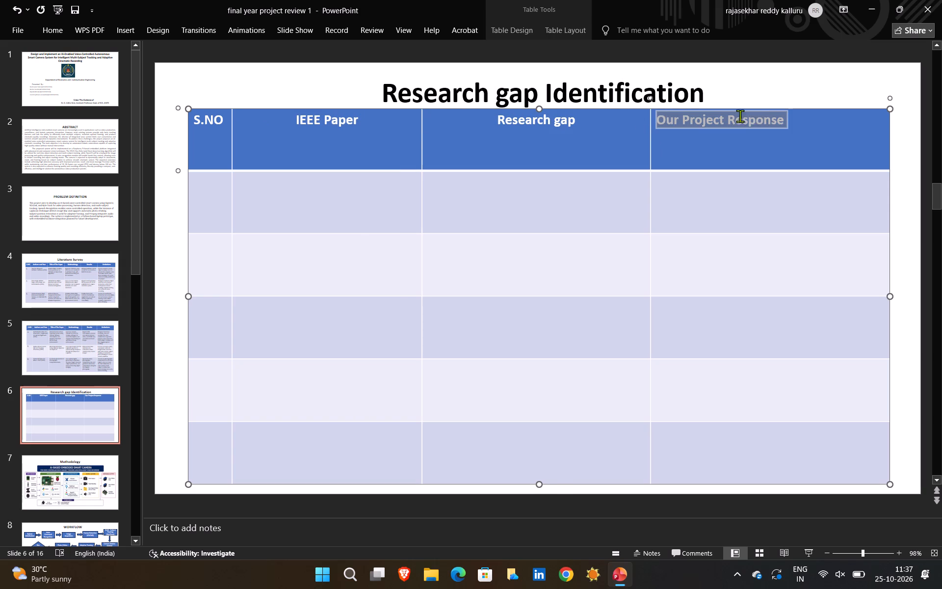
left_click_drag(740, 116, 766, 117)
left_click(829, 100)
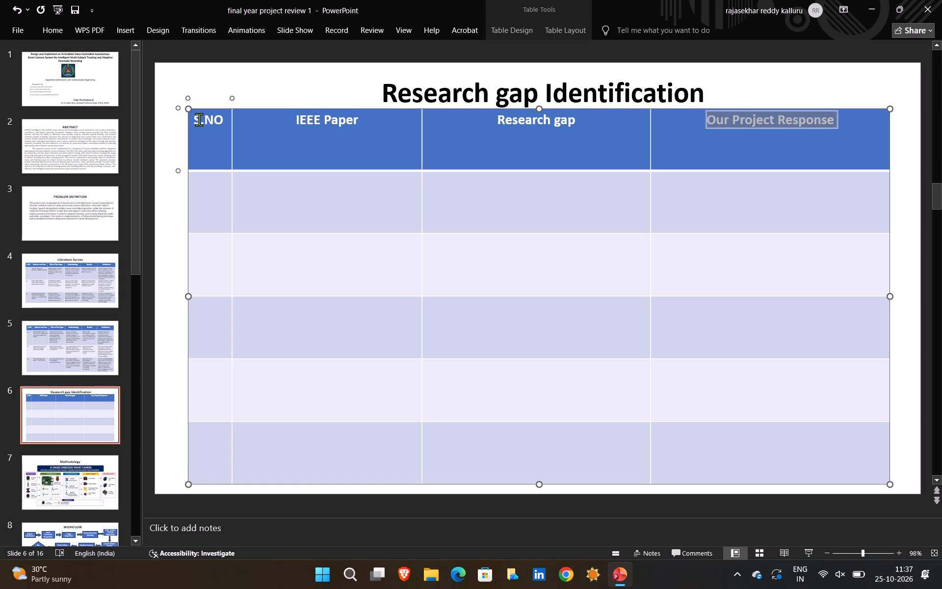
left_click_drag(199, 119, 222, 115)
left_click(283, 94)
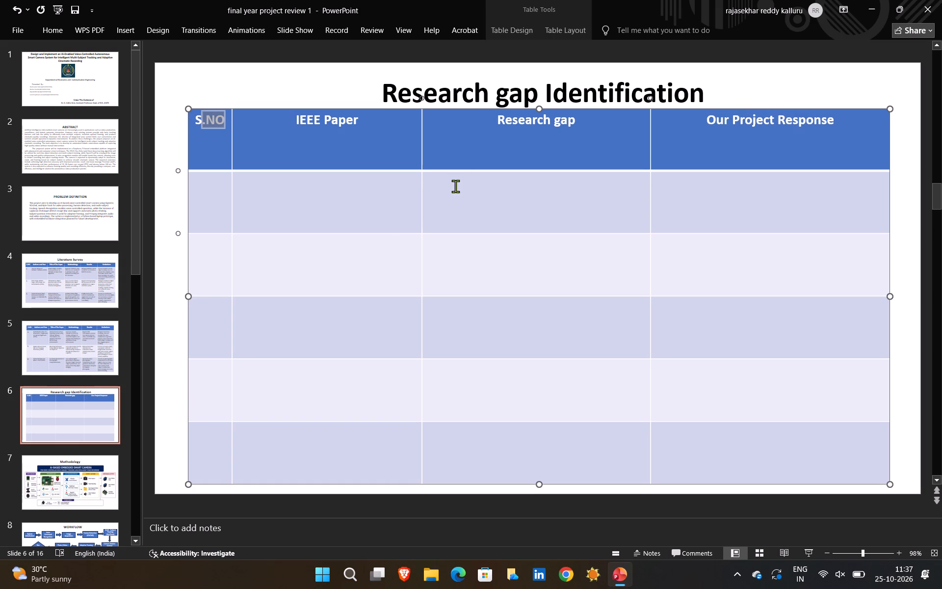
Reduce the height of the research gap table's header row so its lower border sits close beneath the column headings.
left_click_drag(469, 172, 471, 152)
left_click_drag(471, 152, 471, 149)
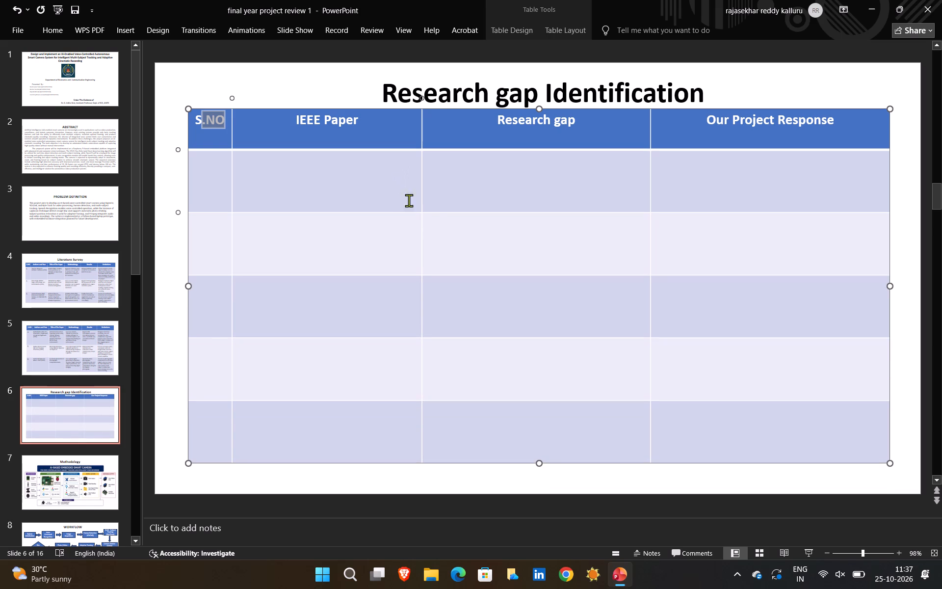
left_click(487, 149)
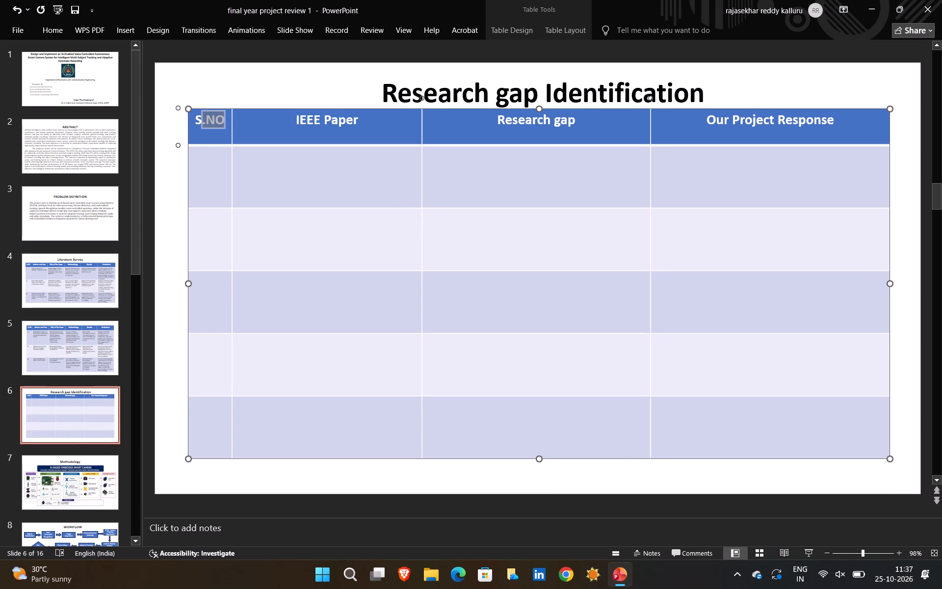
Compare the IEEE Paper heading with the Authors and Year heading in slide 4's Literature Survey table, and return to slide 6.
left_click(294, 123)
left_click_drag(294, 123, 410, 121)
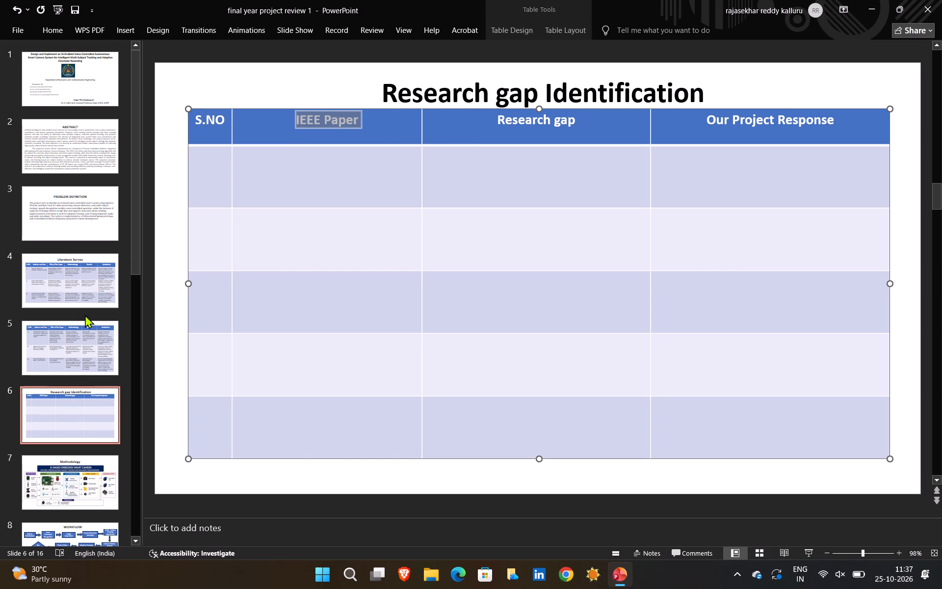
left_click(82, 288)
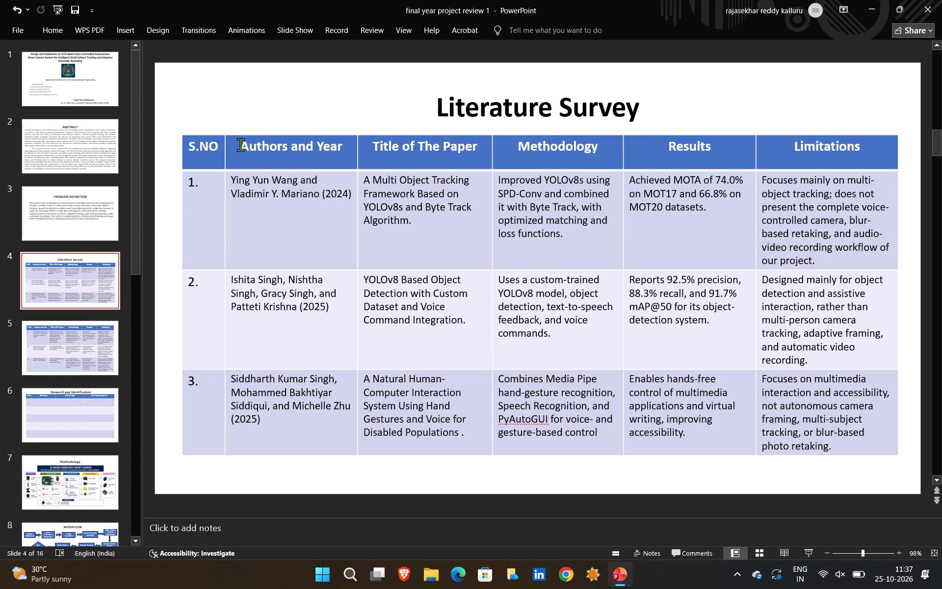
left_click_drag(240, 144, 343, 135)
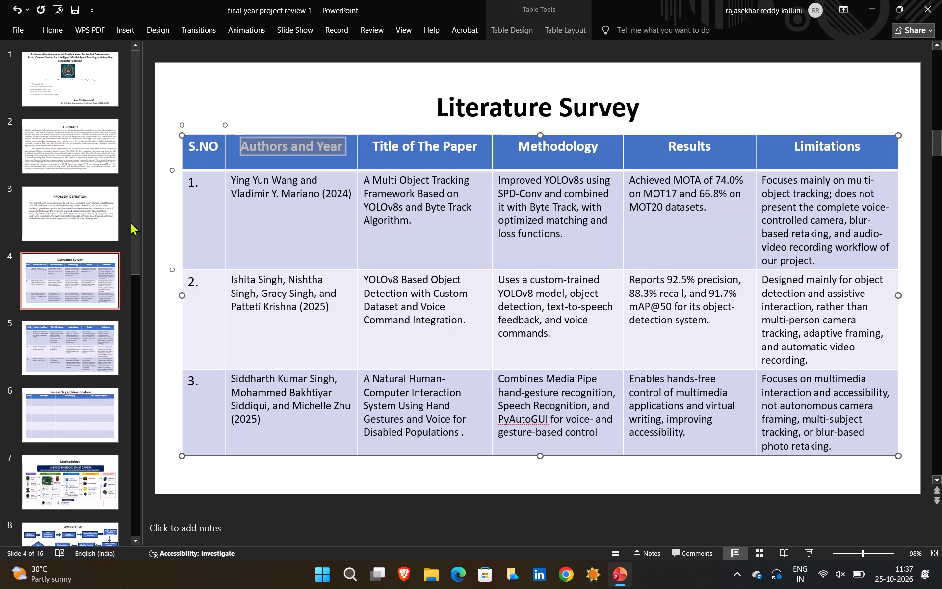
left_click(83, 400)
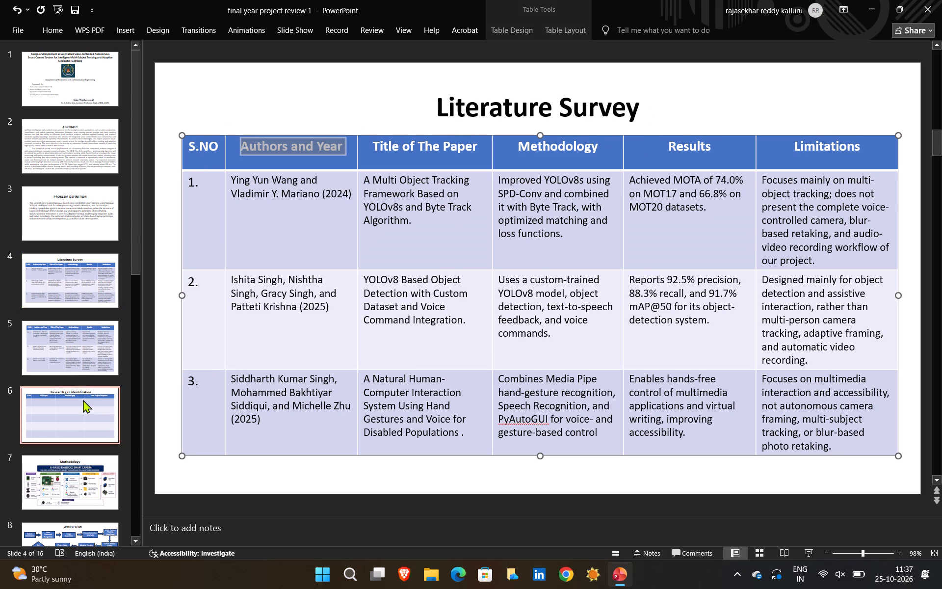
left_click_drag(295, 119, 351, 118)
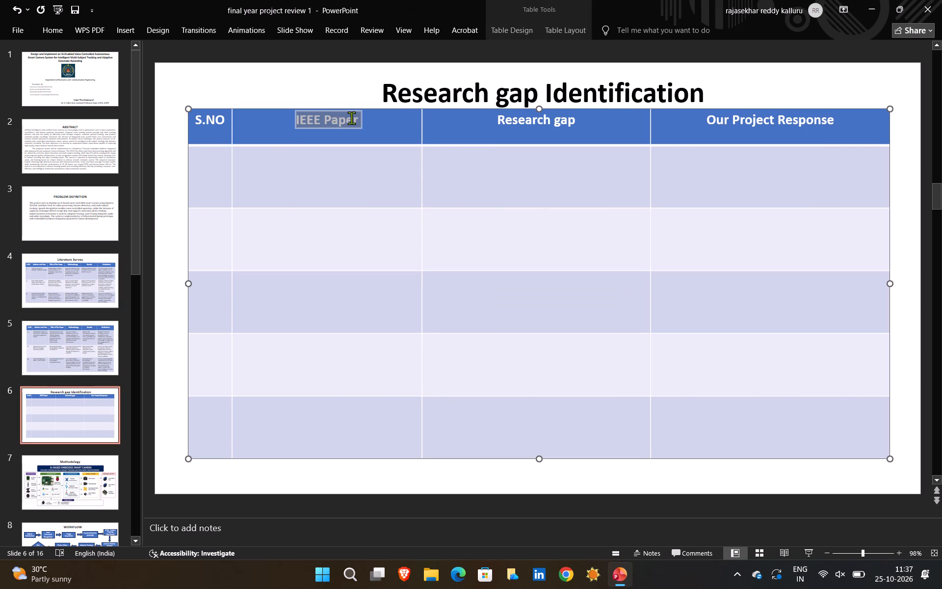
left_click_drag(351, 118, 353, 118)
Place the text cursor in the first empty cell beneath the IEEE Paper heading.
left_click(329, 175)
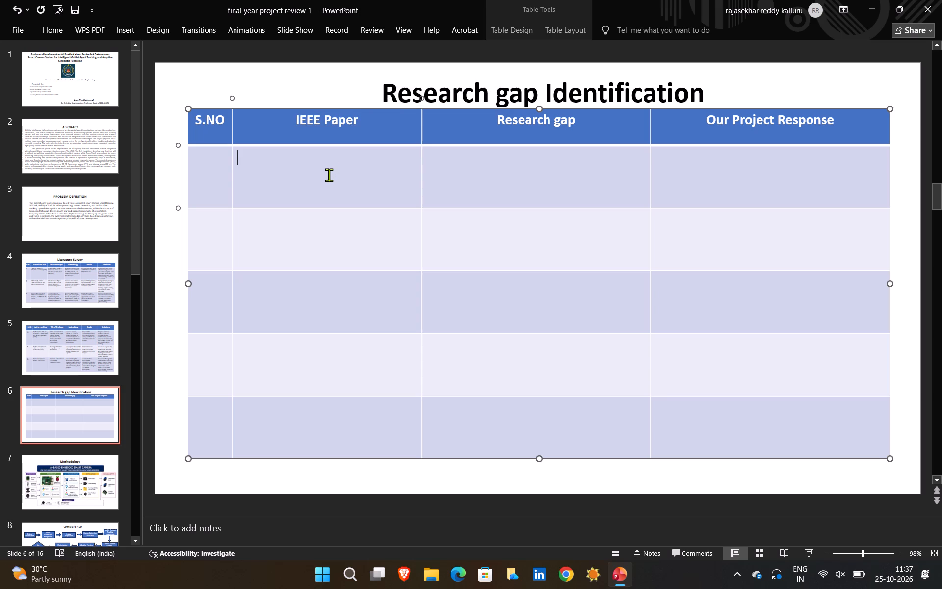
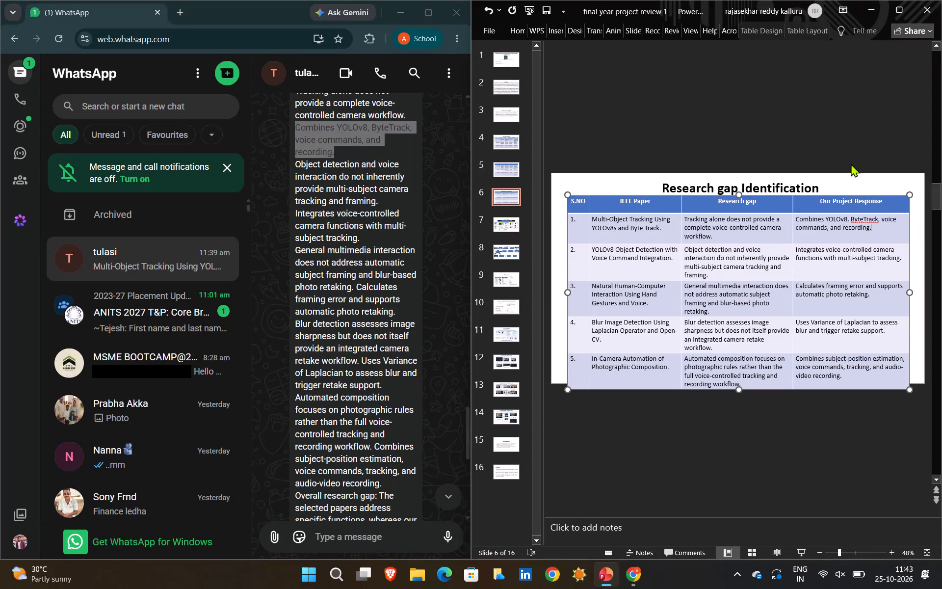
Set the body text in the IEEE Paper, Research gap and Our Project Response columns to font size 14.
left_click(898, 0)
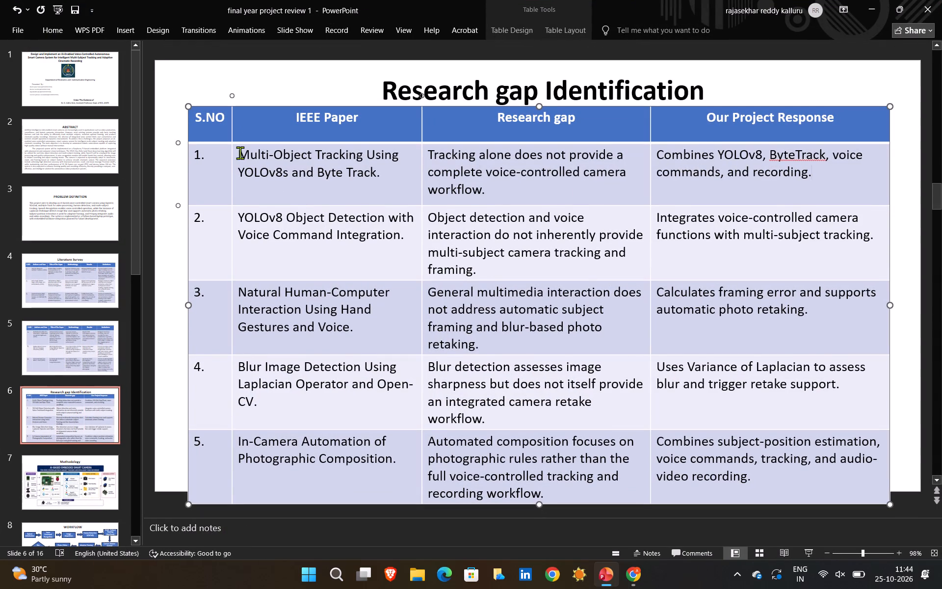
left_click_drag(239, 153, 355, 262)
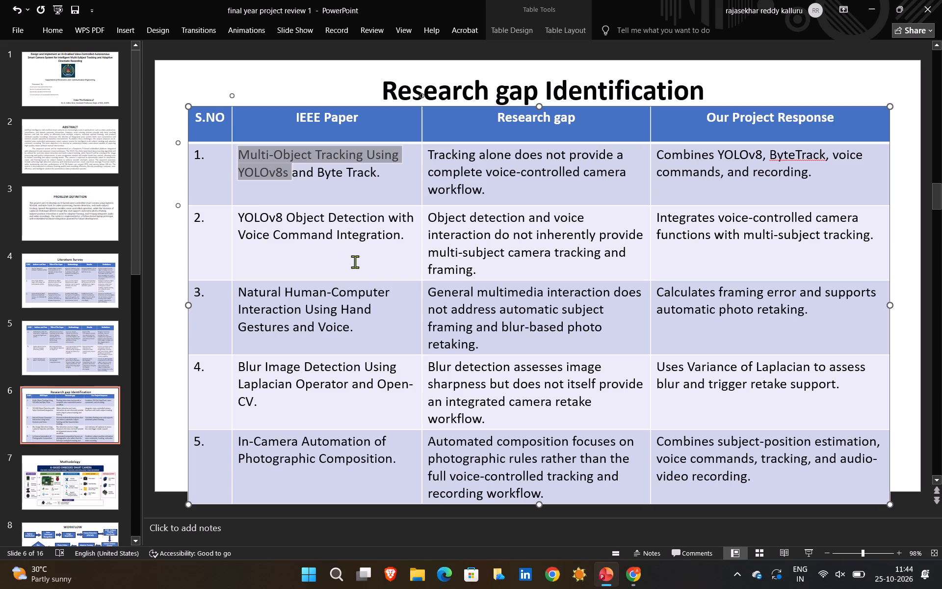
left_click_drag(355, 262, 546, 444)
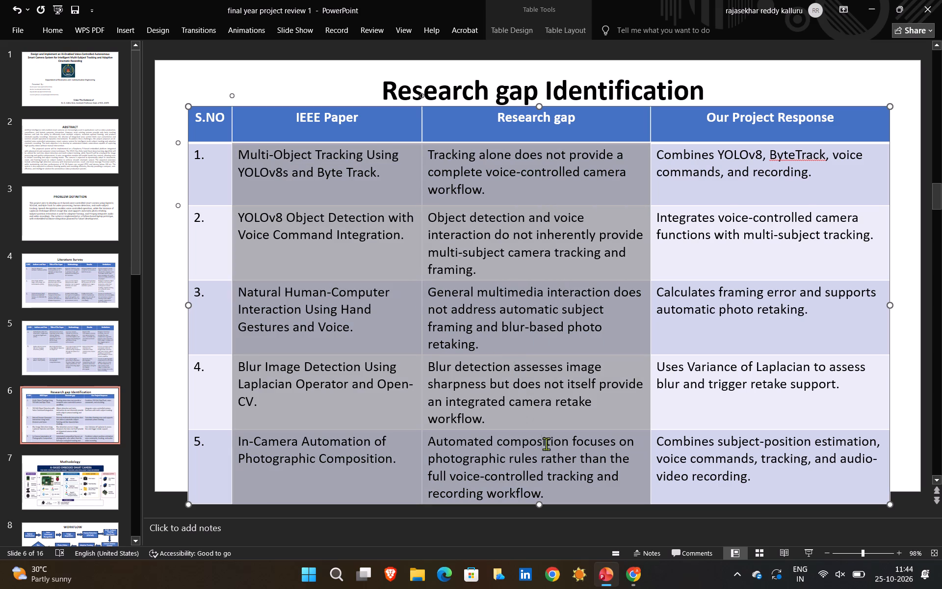
left_click_drag(546, 444, 615, 455)
left_click_drag(615, 455, 711, 453)
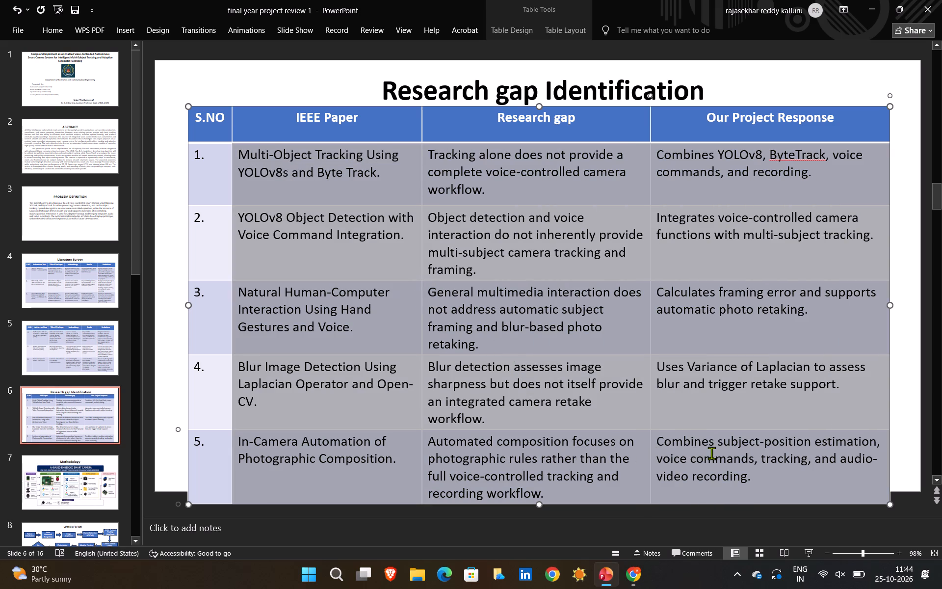
right_click(711, 453)
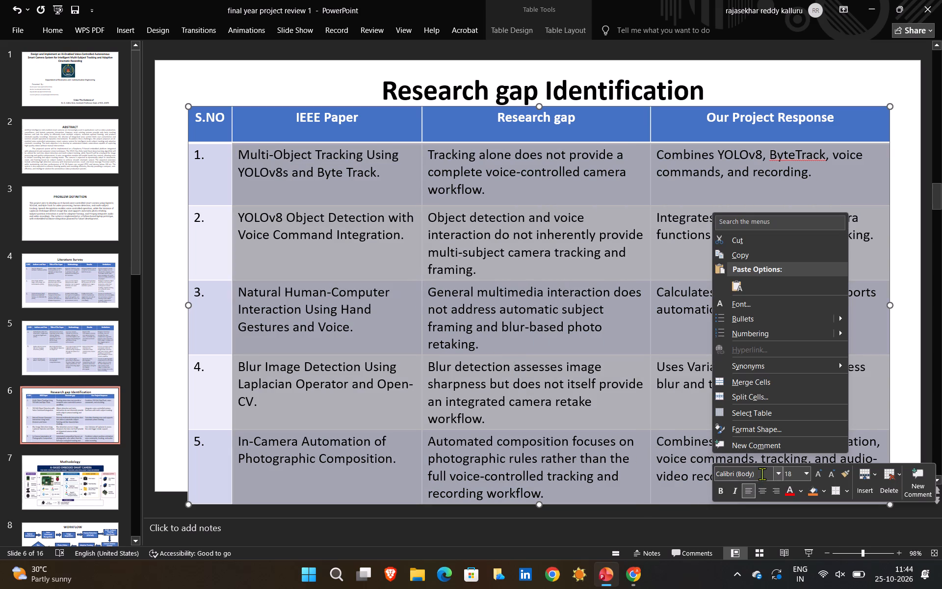
left_click(806, 471)
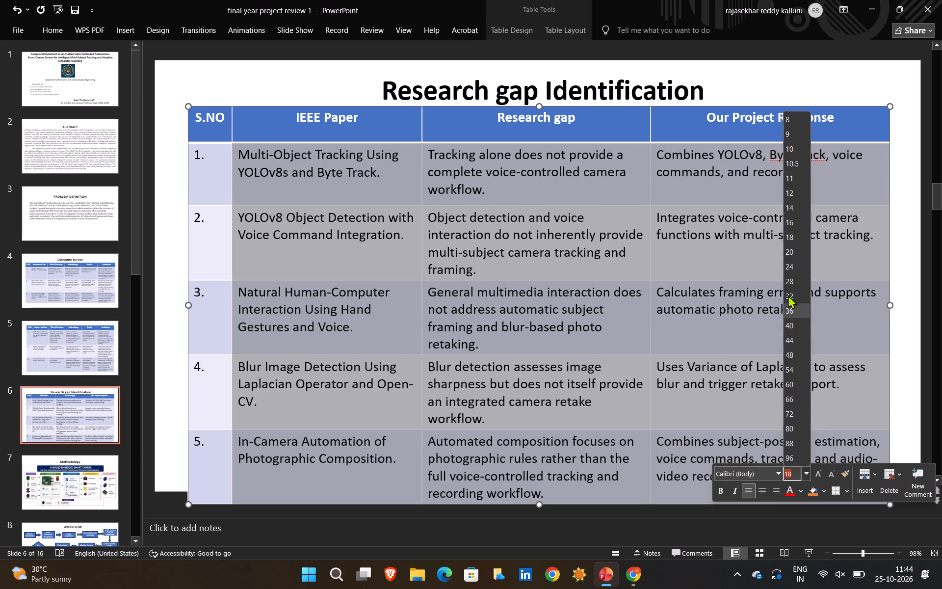
left_click(795, 204)
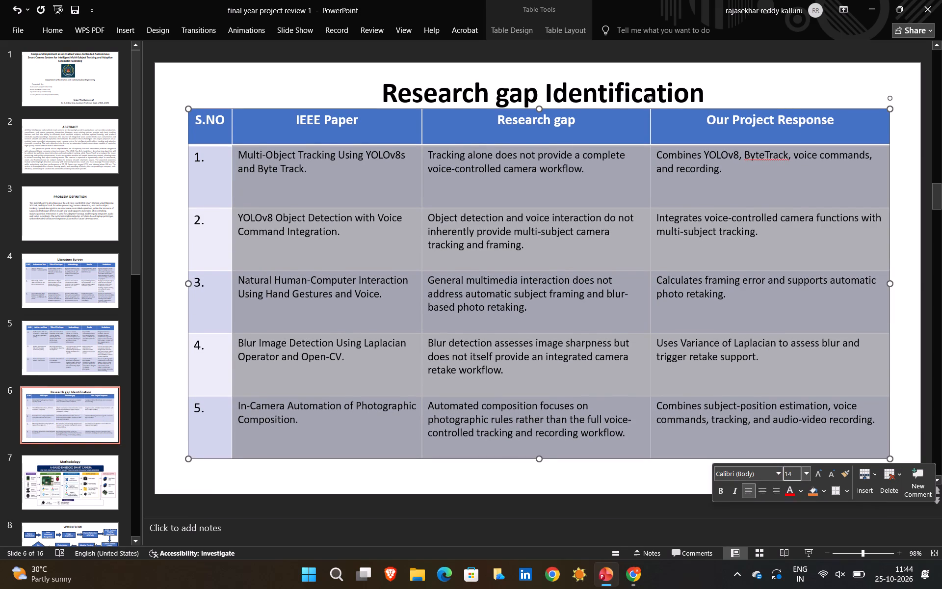
left_click(786, 101)
left_click(786, 101)
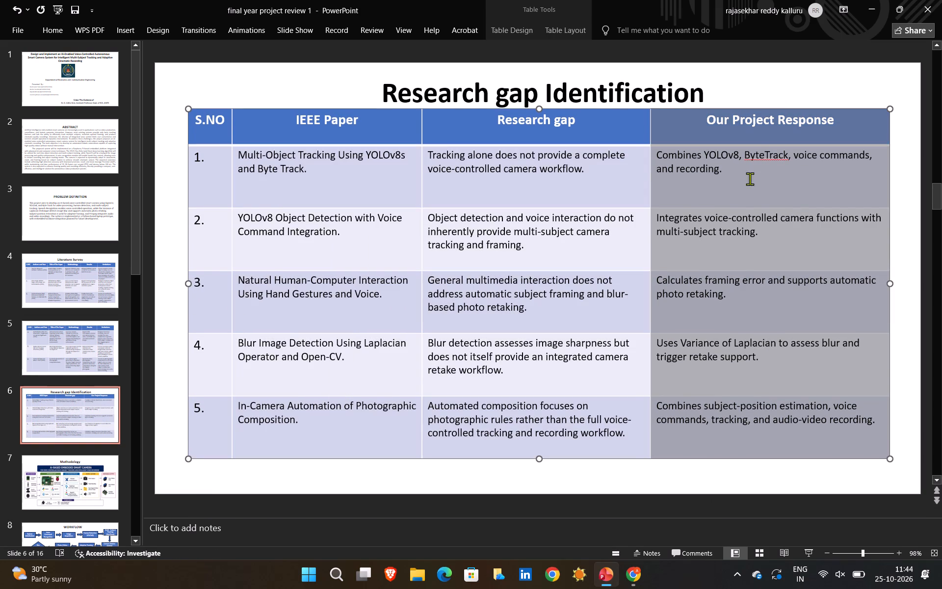
Split ByteTrack into two words, Byte Track, in row 1 of the Our Project Response column.
left_click(749, 193)
left_click(765, 155)
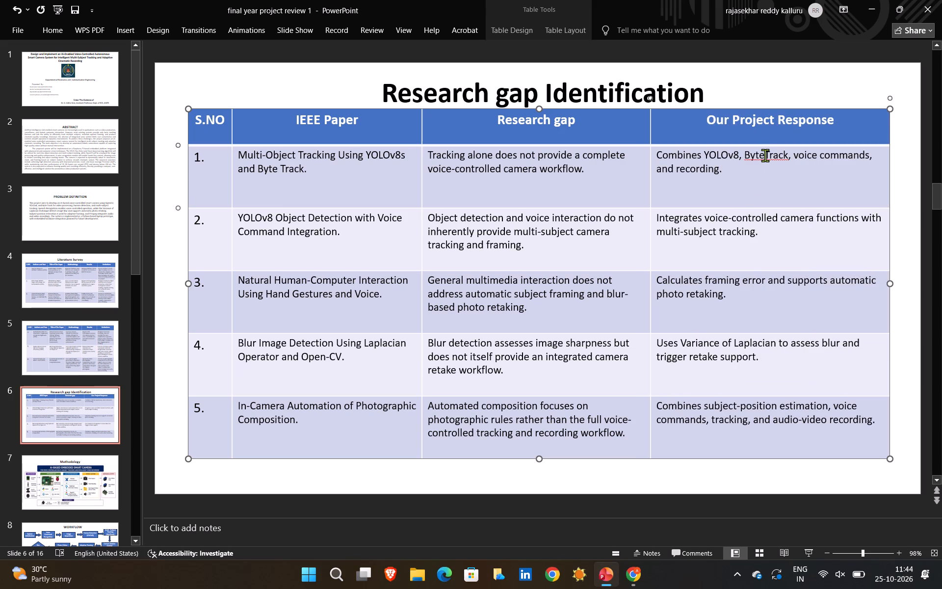
left_click(732, 225)
key("space")
key("BackSpace")
left_click(766, 155)
key("space")
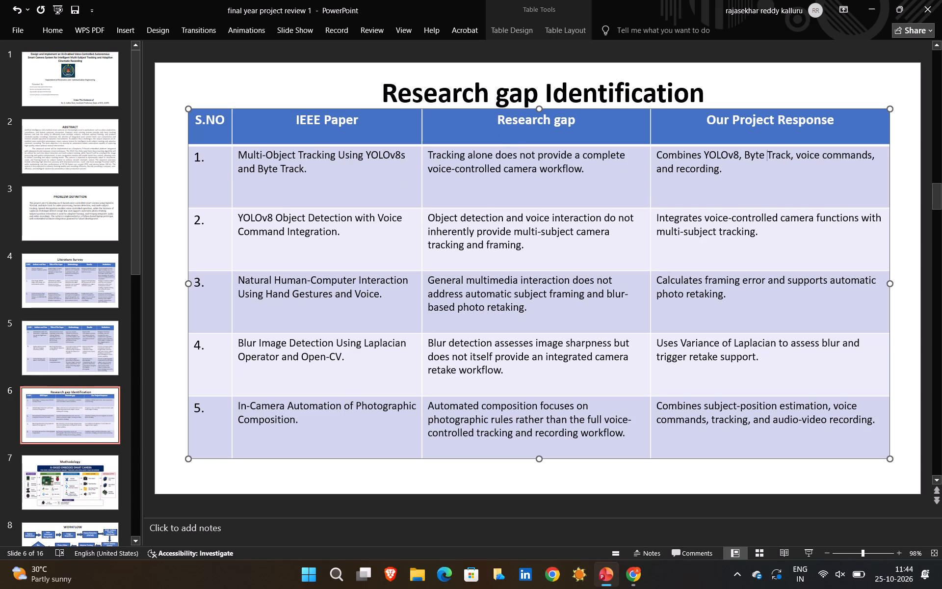
Move the research gap table slightly down so there is a clear space beneath the Research gap Identification title.
left_click_drag(523, 107, 526, 119)
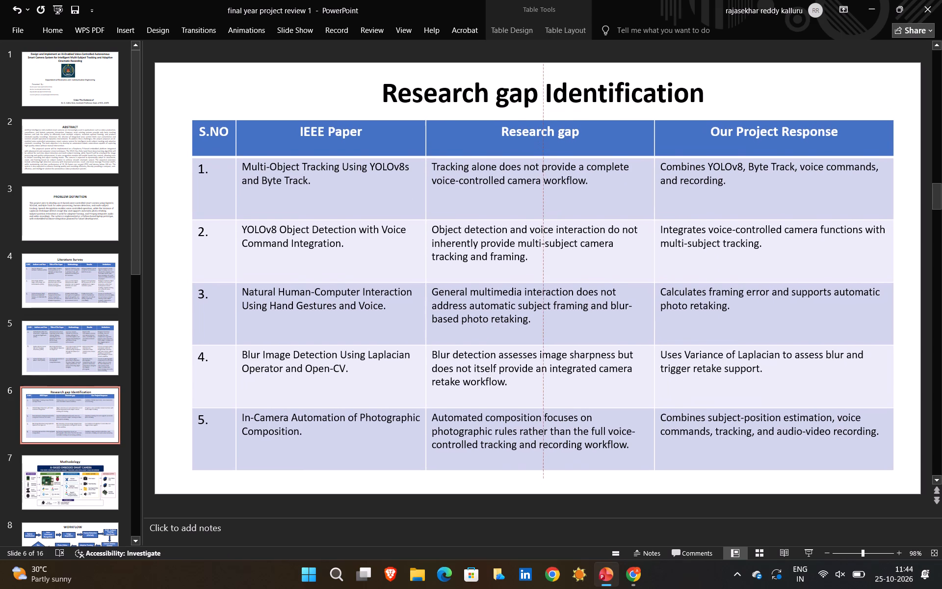
left_click_drag(526, 119, 525, 119)
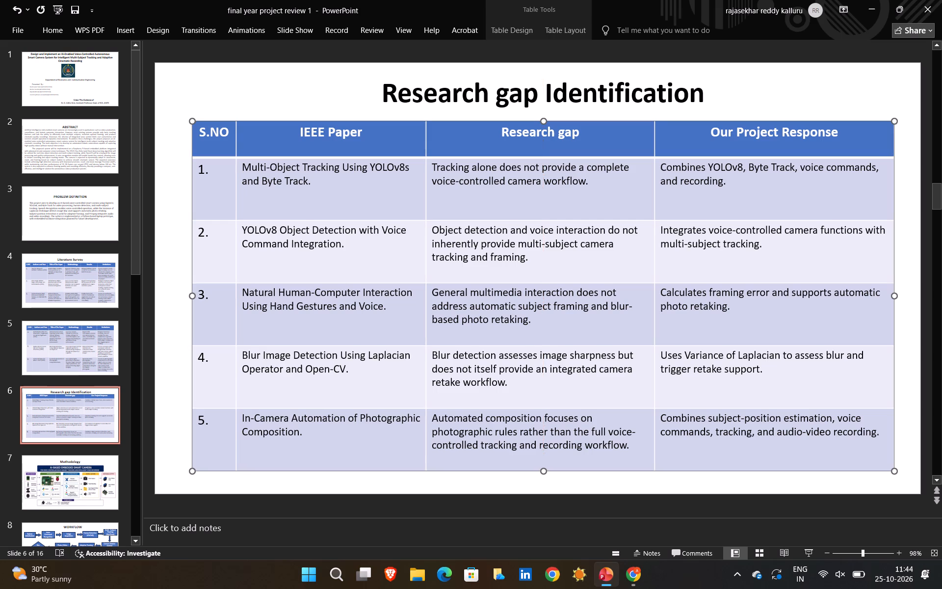
left_click(768, 92)
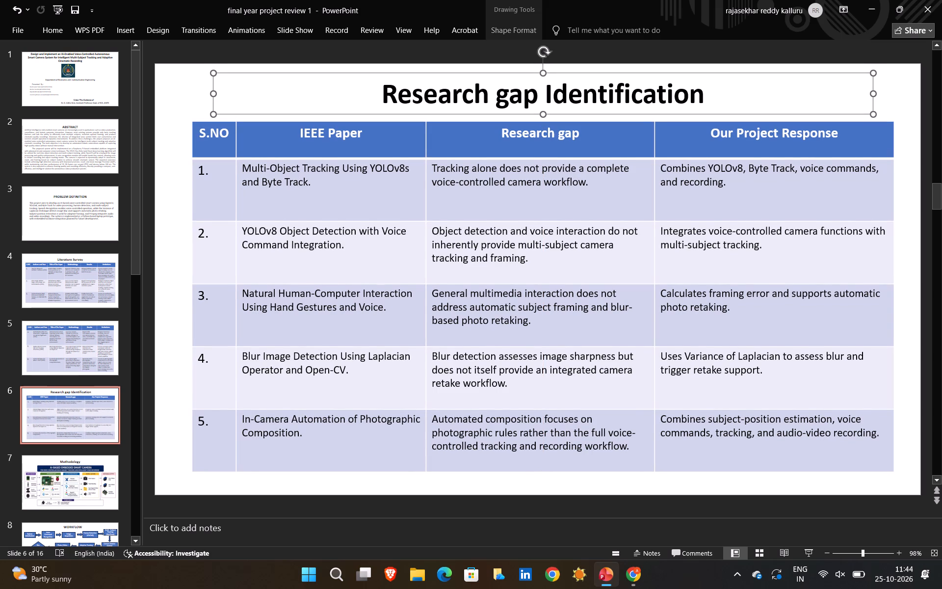
Review the Literature Survey, Research gap Identification and Methodology slides, ending on the Workflow slide 8.
left_click(711, 280)
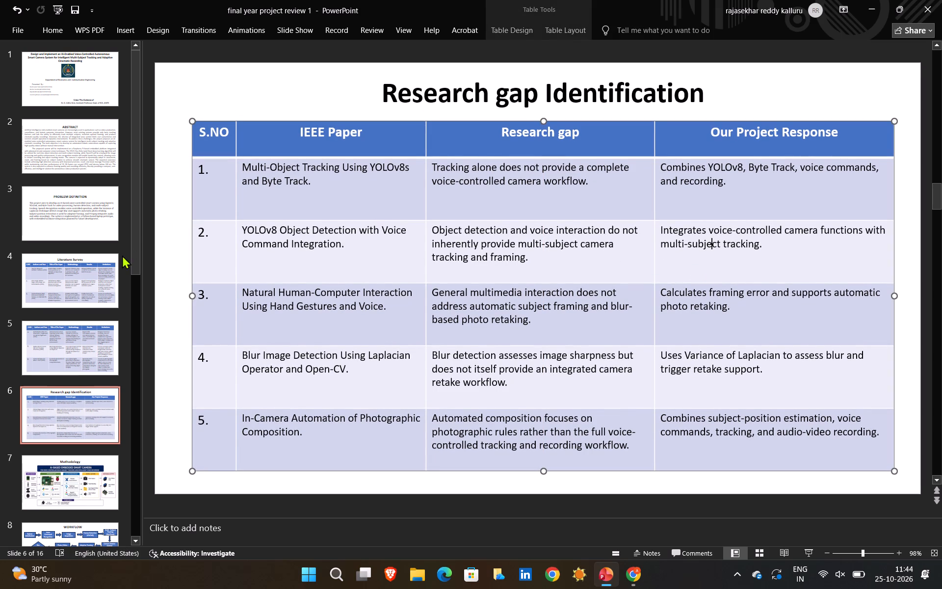
left_click(71, 336)
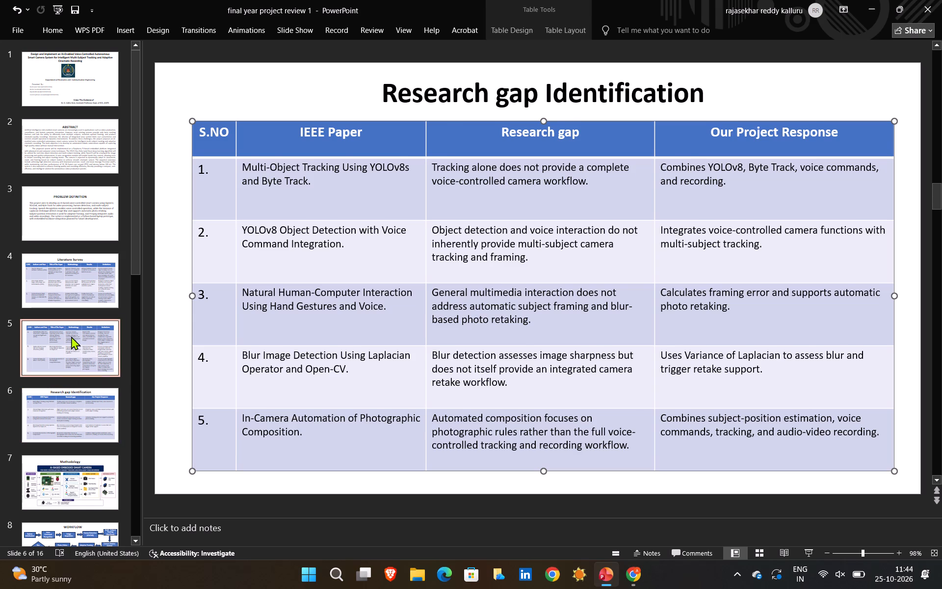
left_click(68, 271)
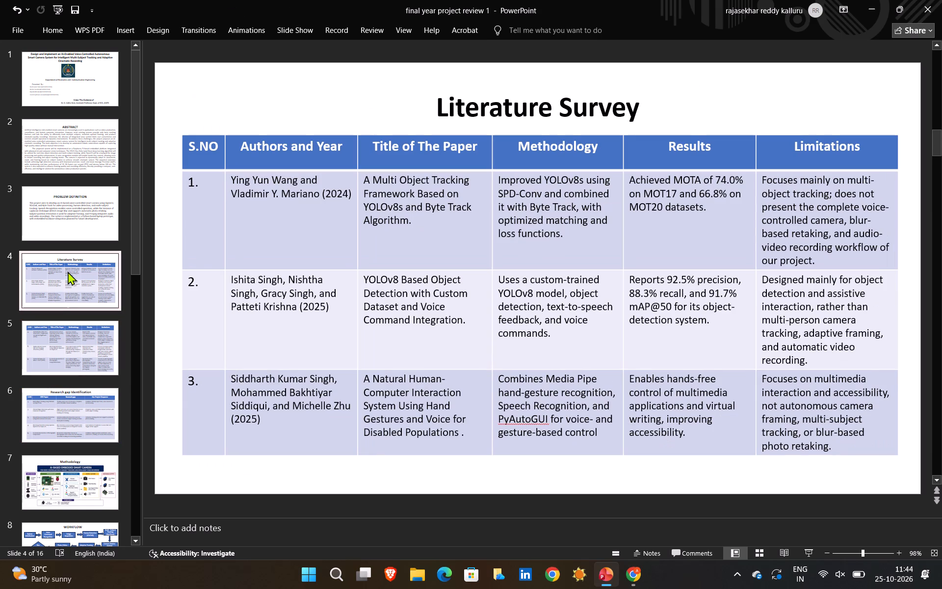
left_click(79, 328)
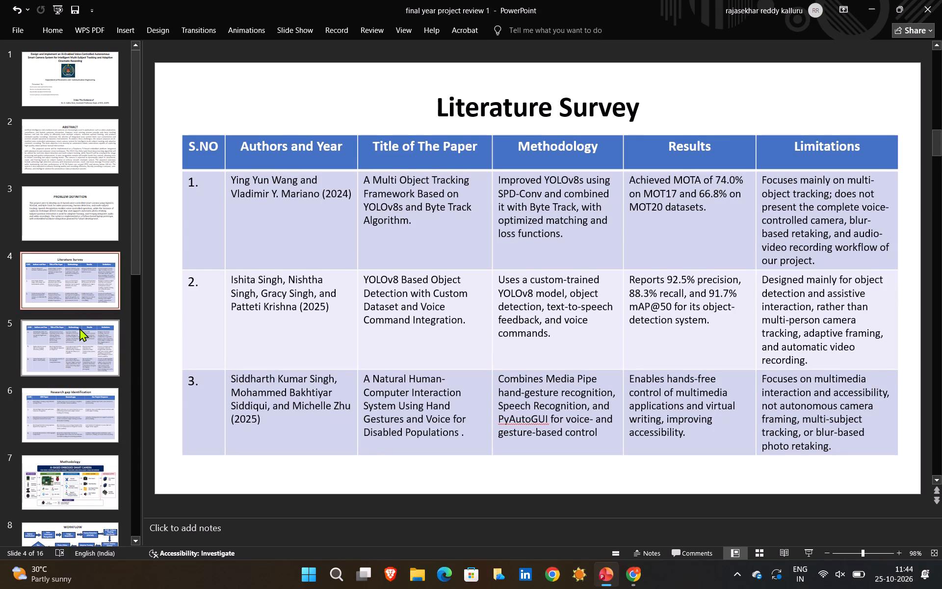
left_click(78, 401)
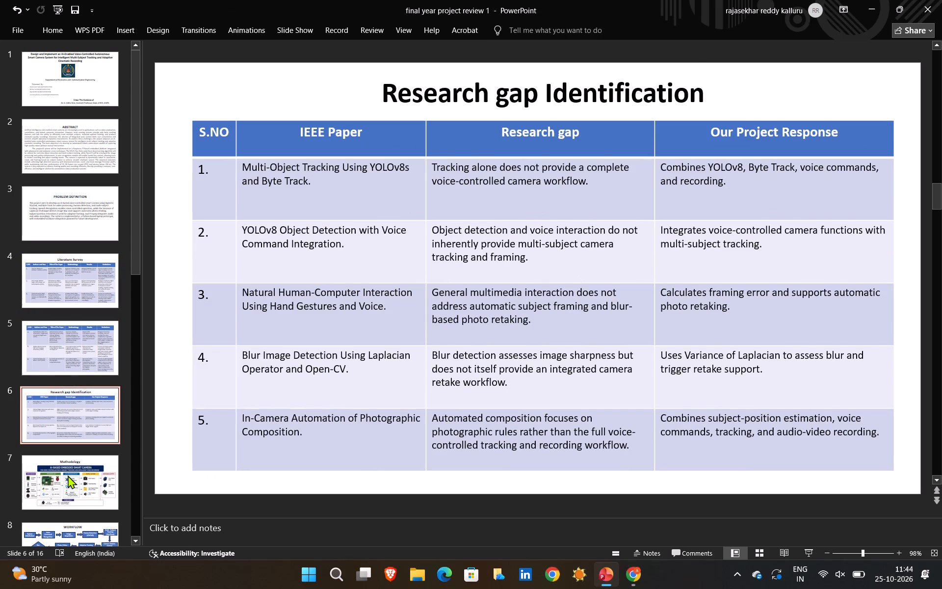
left_click(68, 475)
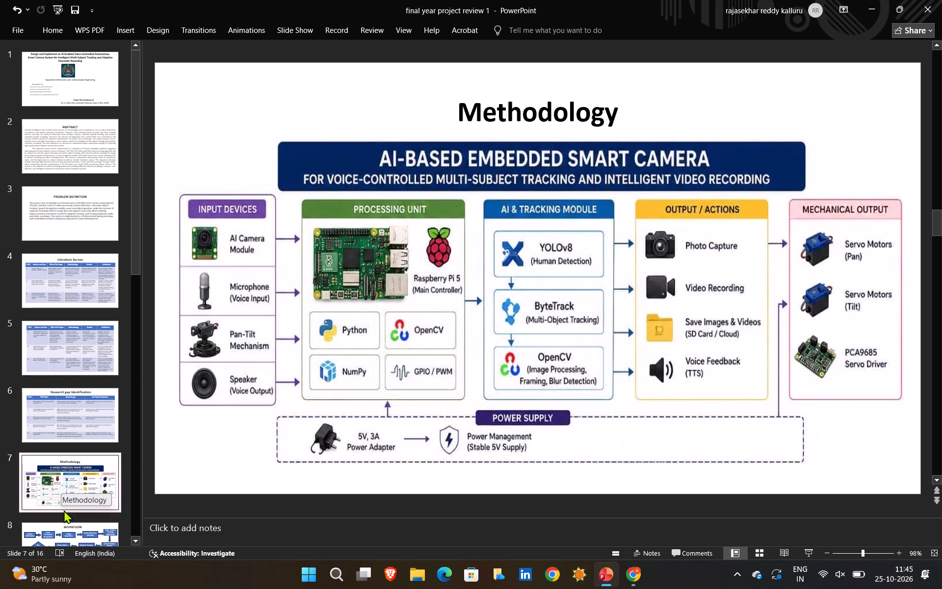
left_click(64, 524)
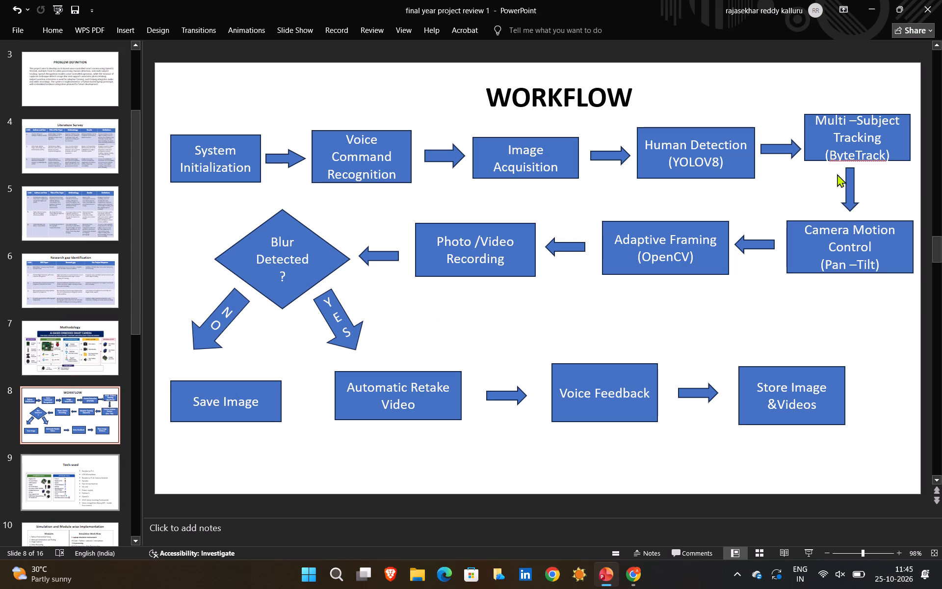
Reduce the height of the Camera Motion Control (Pan –Tilt) box slightly by raising its lower edge.
left_click(841, 140)
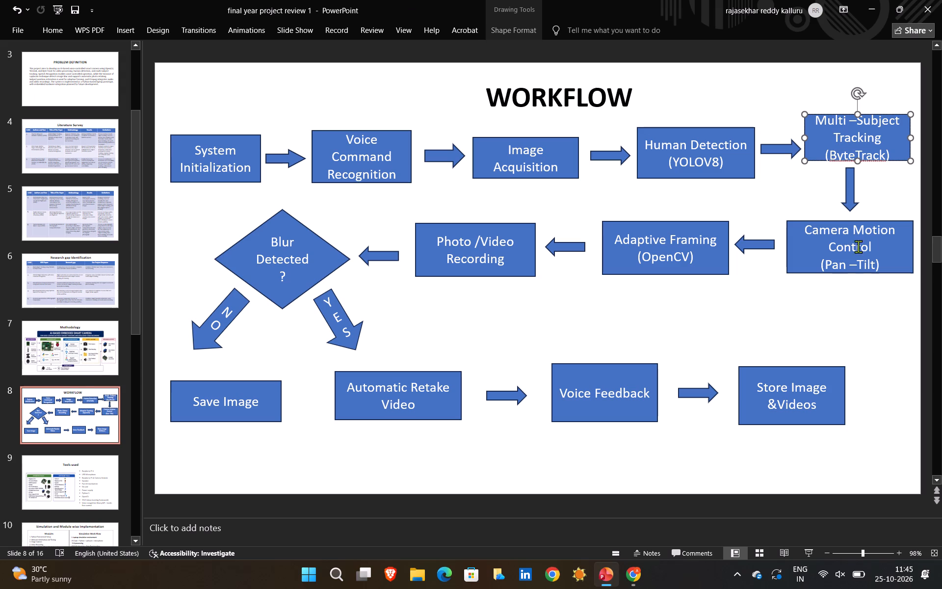
left_click(840, 254)
right_click(840, 254)
right_click(840, 254)
left_click(840, 254)
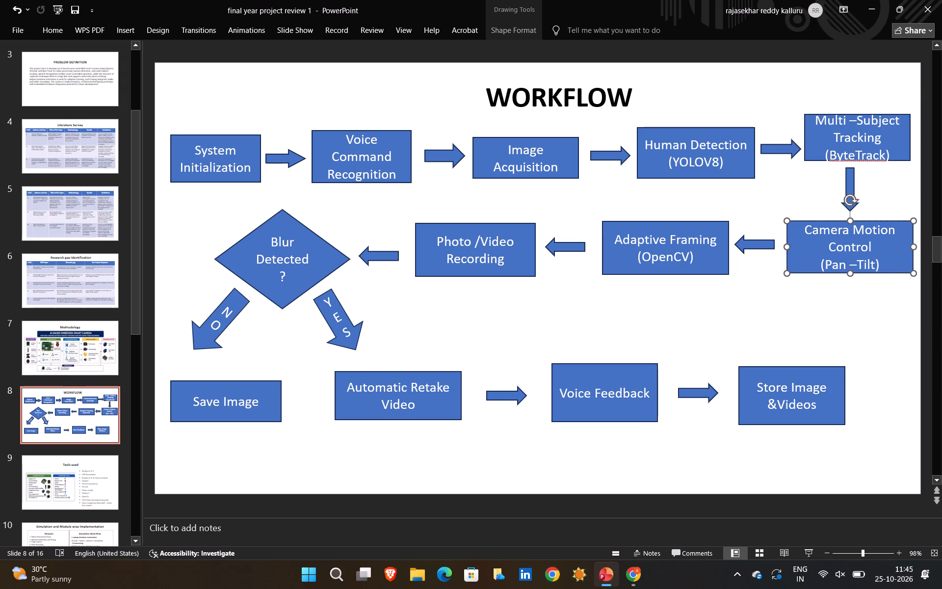
left_click(807, 247)
left_click(802, 253)
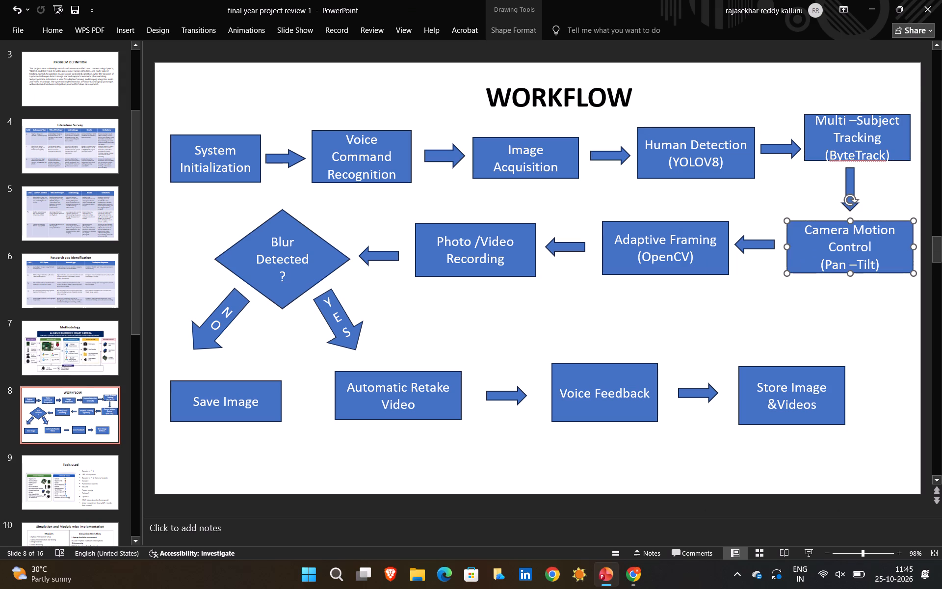
left_click_drag(802, 253, 805, 259)
double_click(805, 259)
left_click_drag(849, 274, 849, 261)
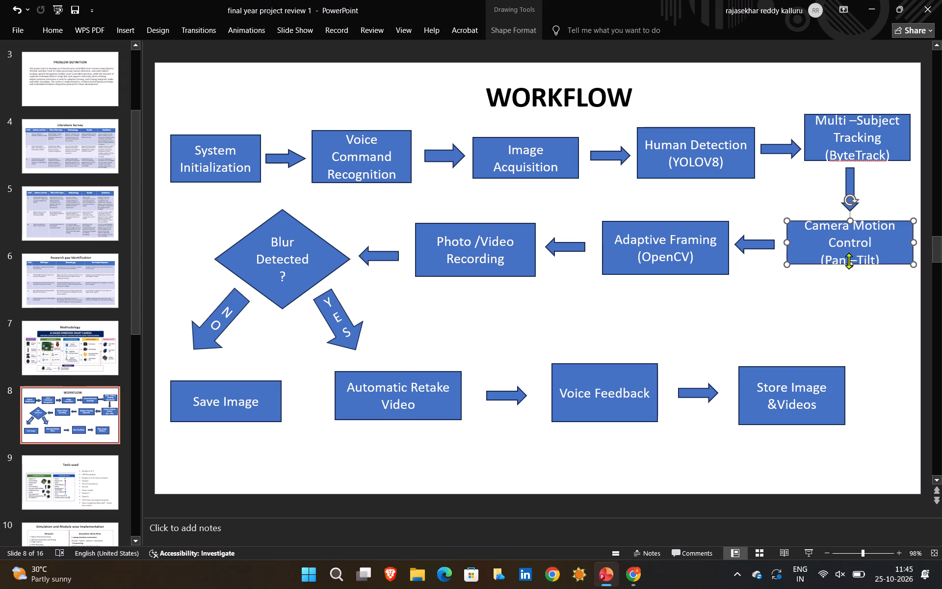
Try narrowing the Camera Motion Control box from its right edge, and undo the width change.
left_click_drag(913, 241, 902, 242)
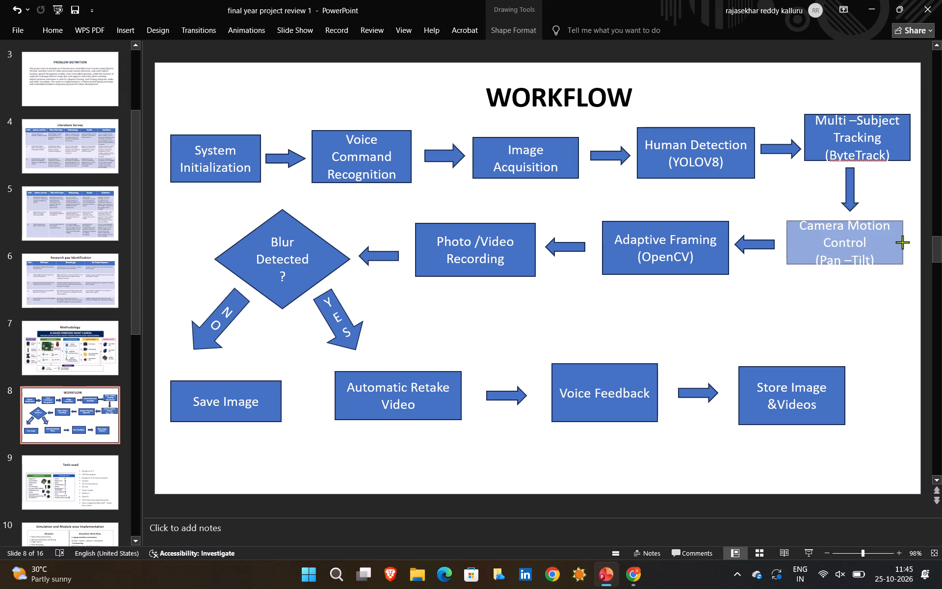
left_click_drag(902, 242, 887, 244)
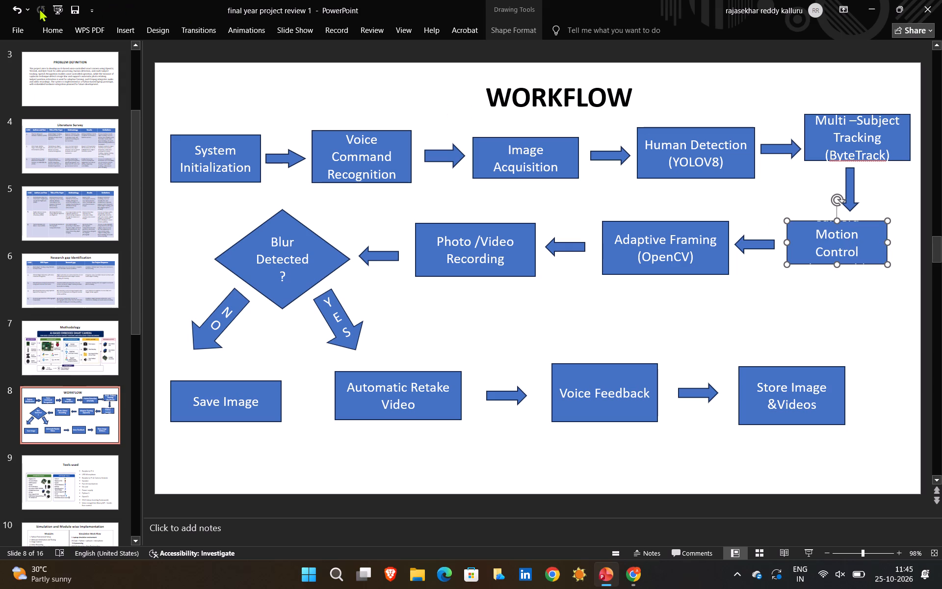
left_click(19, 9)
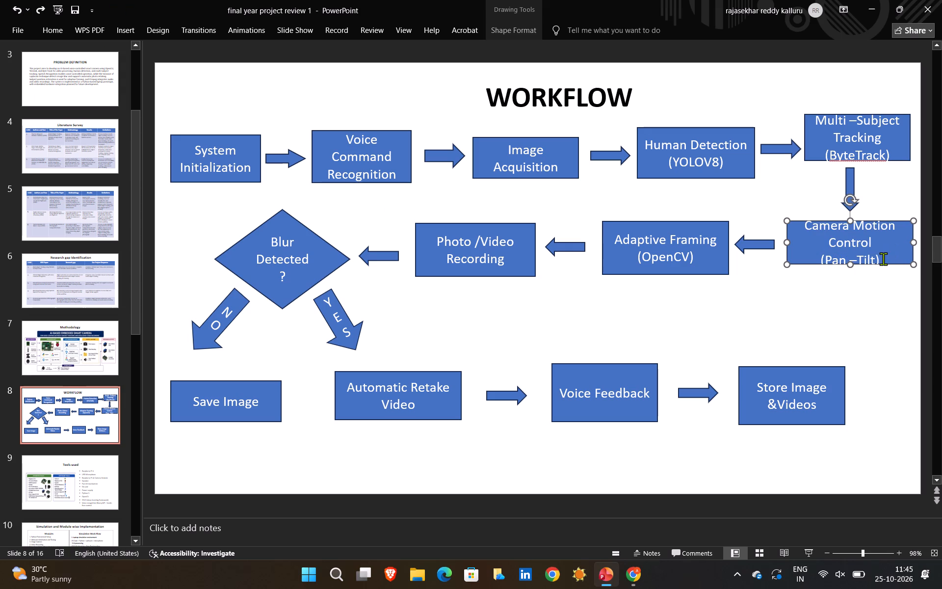
Delete all of the Camera Motion Control (Pan –Tilt) text, leaving the box empty.
left_click_drag(883, 259, 821, 222)
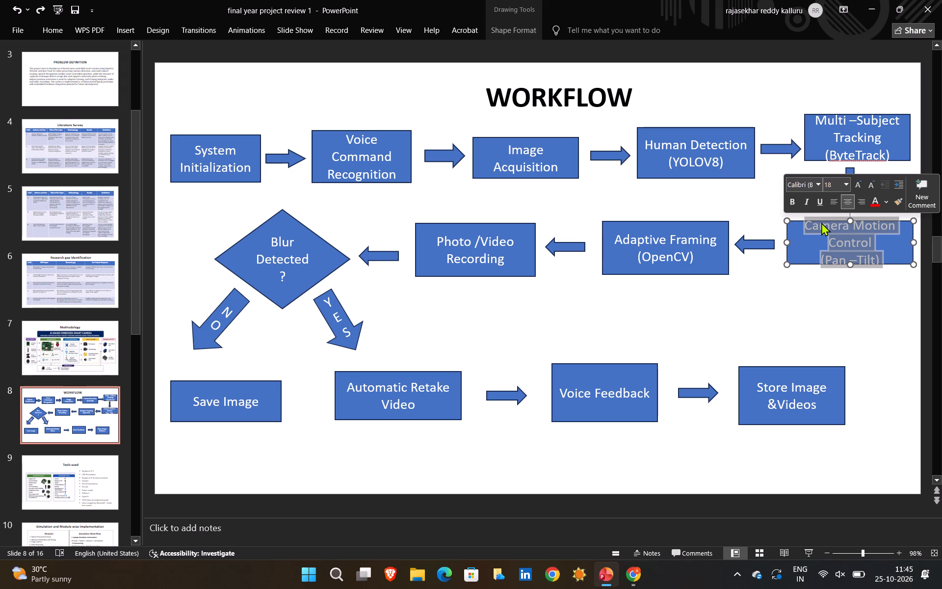
key("BackSpace")
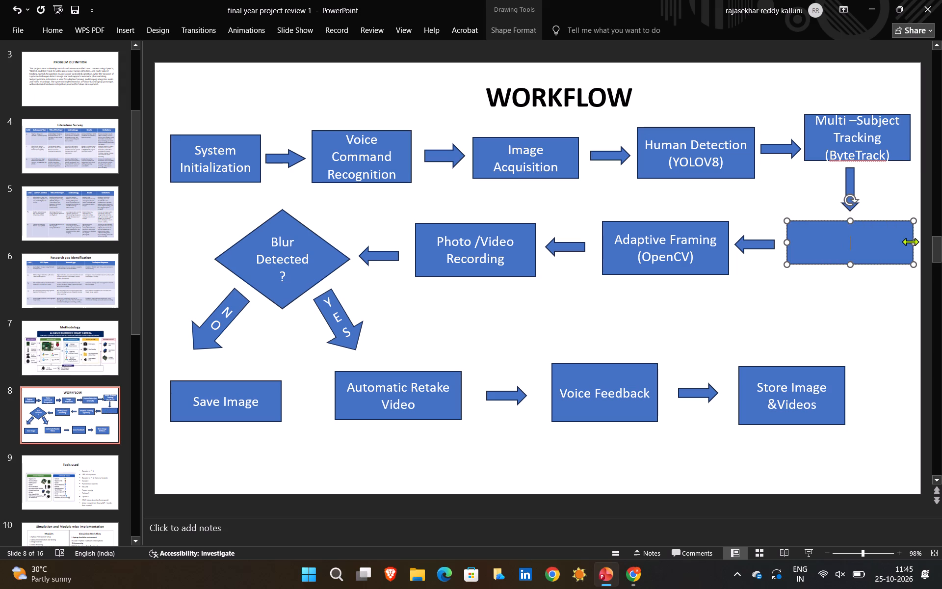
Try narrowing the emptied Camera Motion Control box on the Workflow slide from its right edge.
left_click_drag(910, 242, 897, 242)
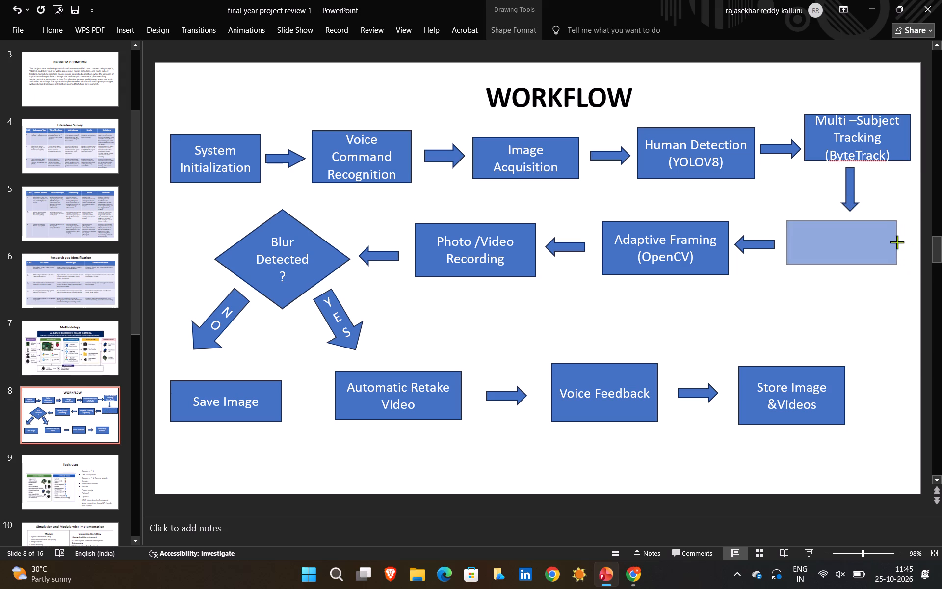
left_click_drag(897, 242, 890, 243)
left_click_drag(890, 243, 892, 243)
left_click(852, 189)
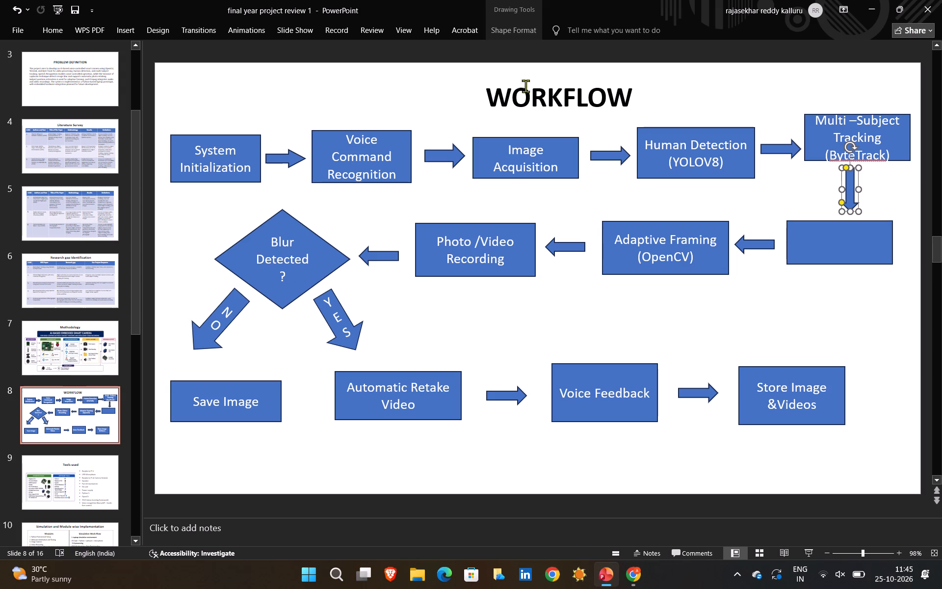
Undo the Camera Motion Control box's width change, text deletion and height reduction, plus the preceding edit on the research gap slide.
left_click(13, 10)
left_click(13, 10)
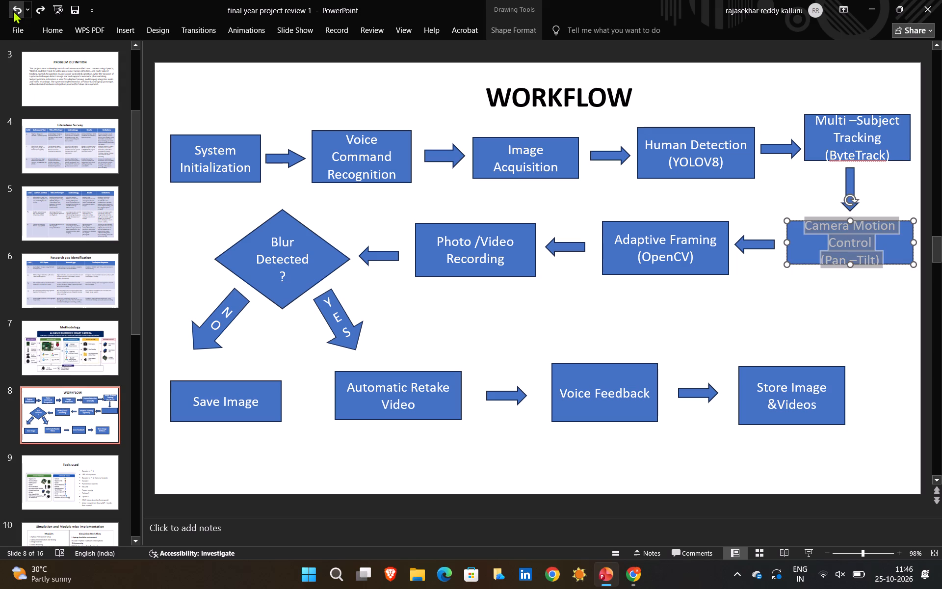
left_click(13, 10)
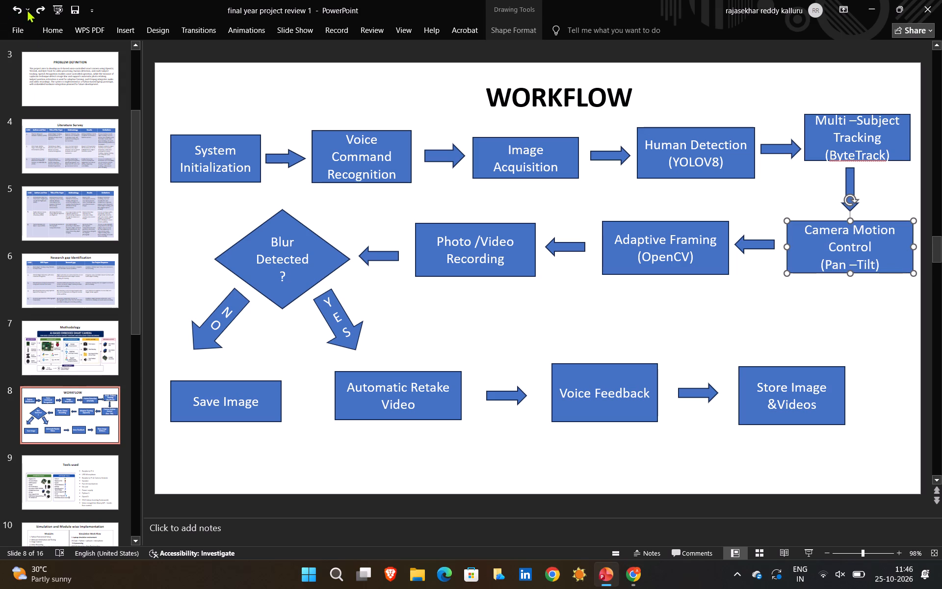
left_click(16, 10)
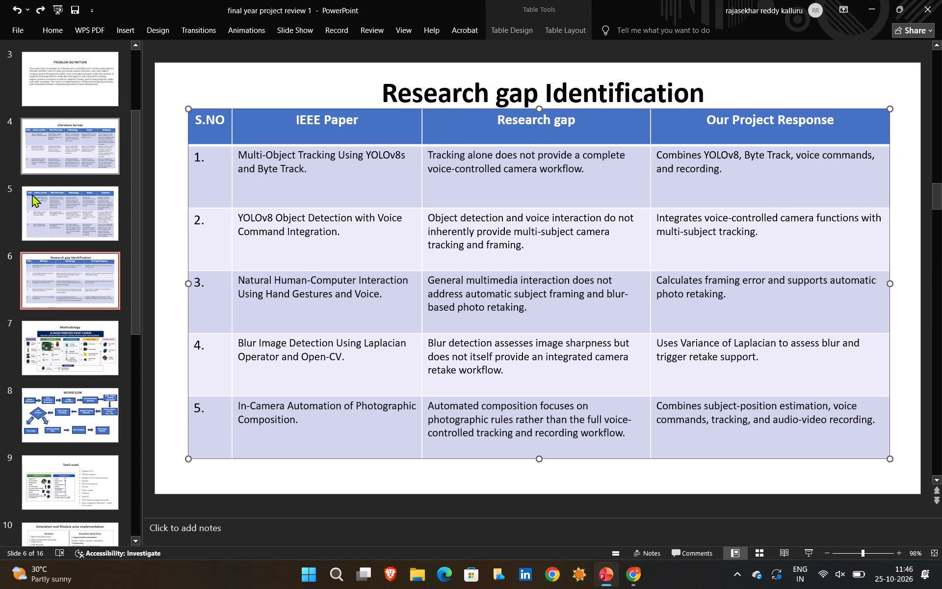
Delete slide 10, Simulation and Module wise Implementation, after looking over the neighbouring slides.
left_click(56, 414)
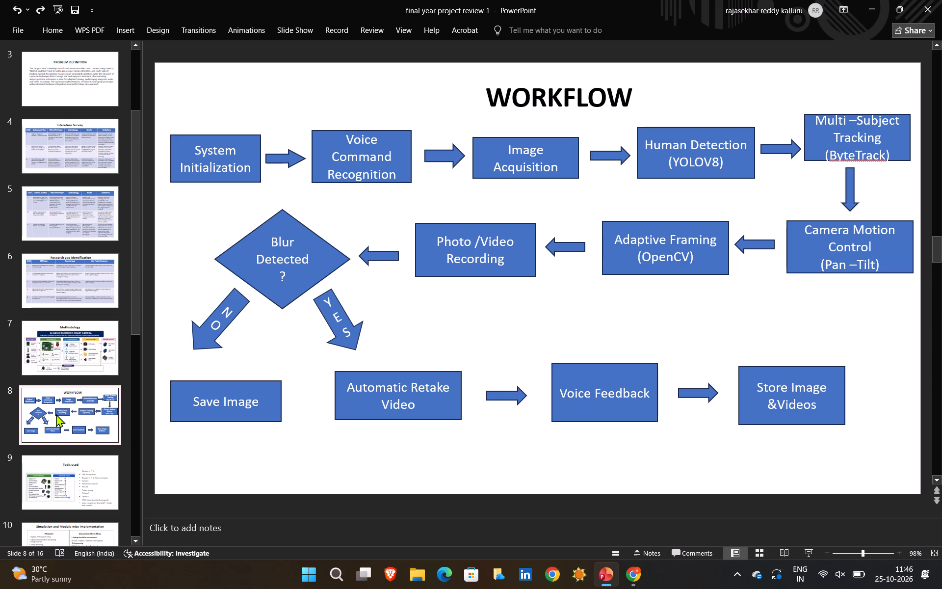
left_click(85, 340)
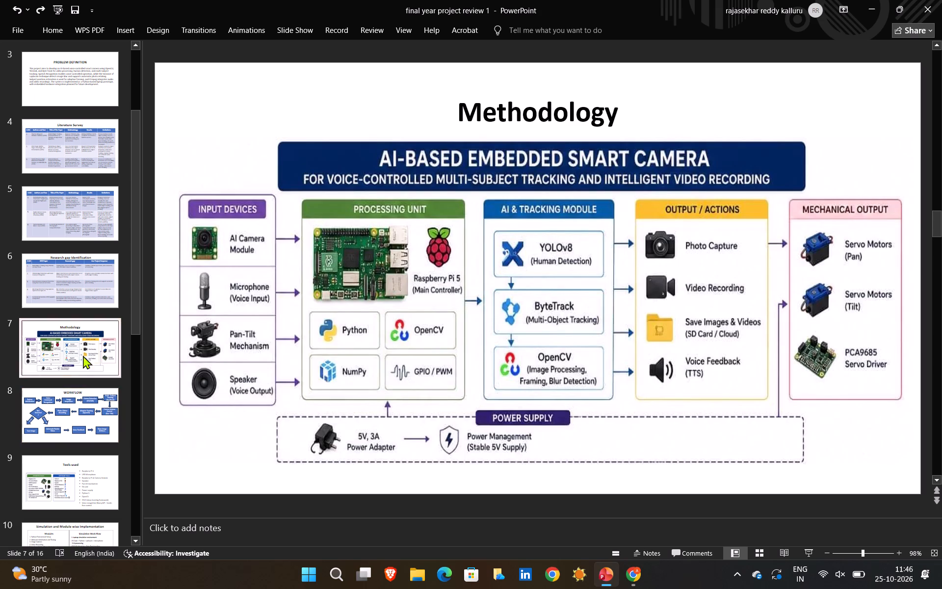
left_click(70, 469)
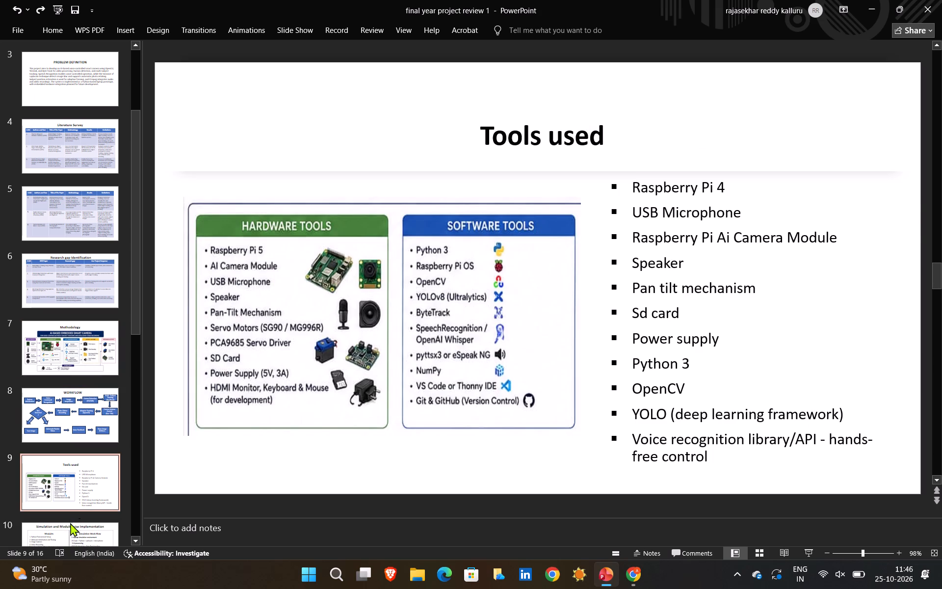
left_click(70, 531)
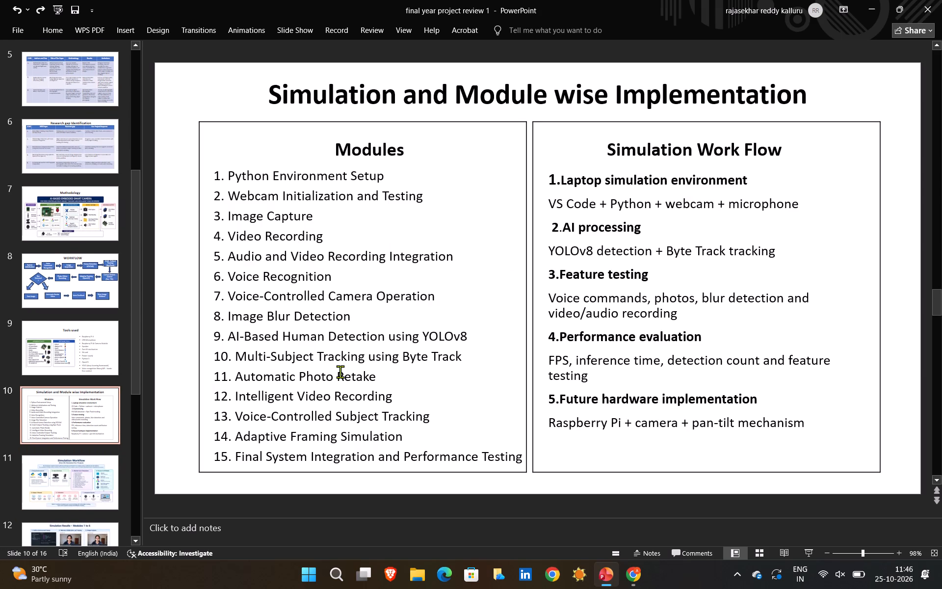
left_click(89, 478)
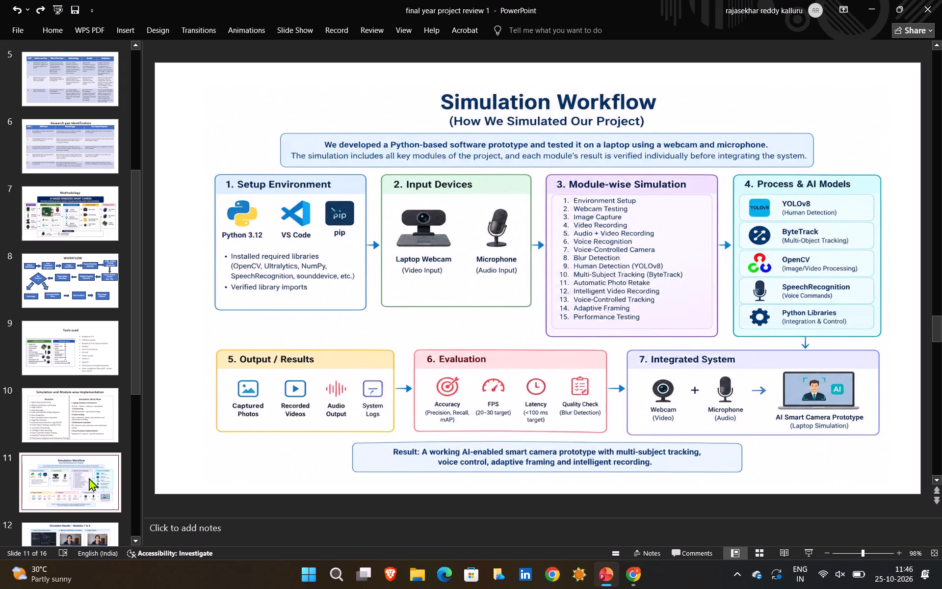
left_click(68, 427)
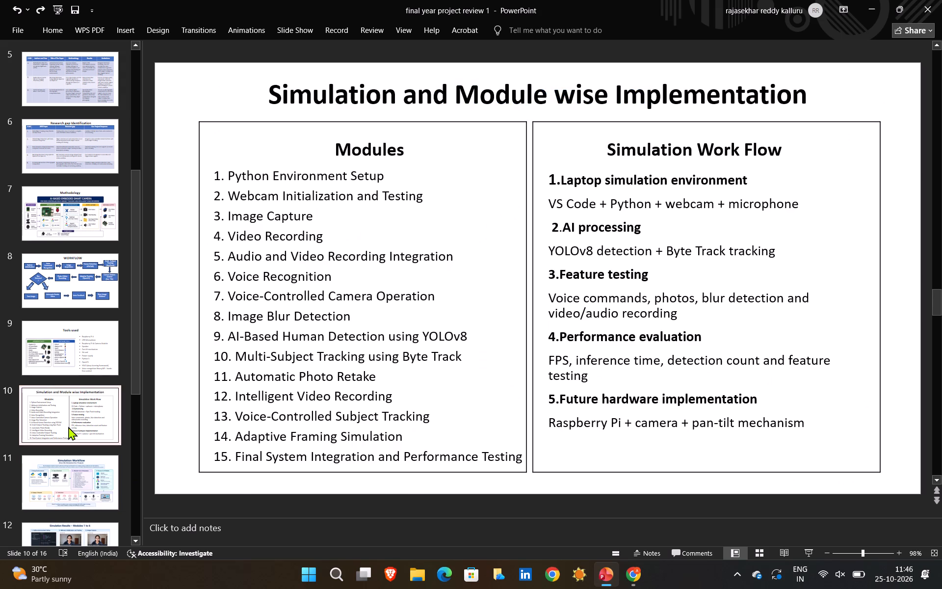
key("Delete")
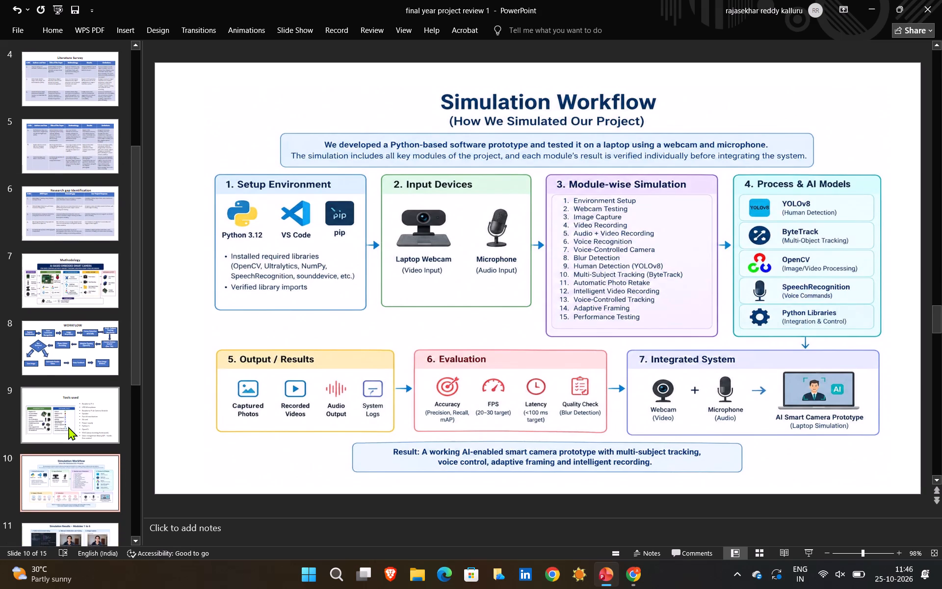
Move the Societal Relevance title on slide 14 slightly upward, keeping it horizontally centred.
scroll(53, 475, "down", 5)
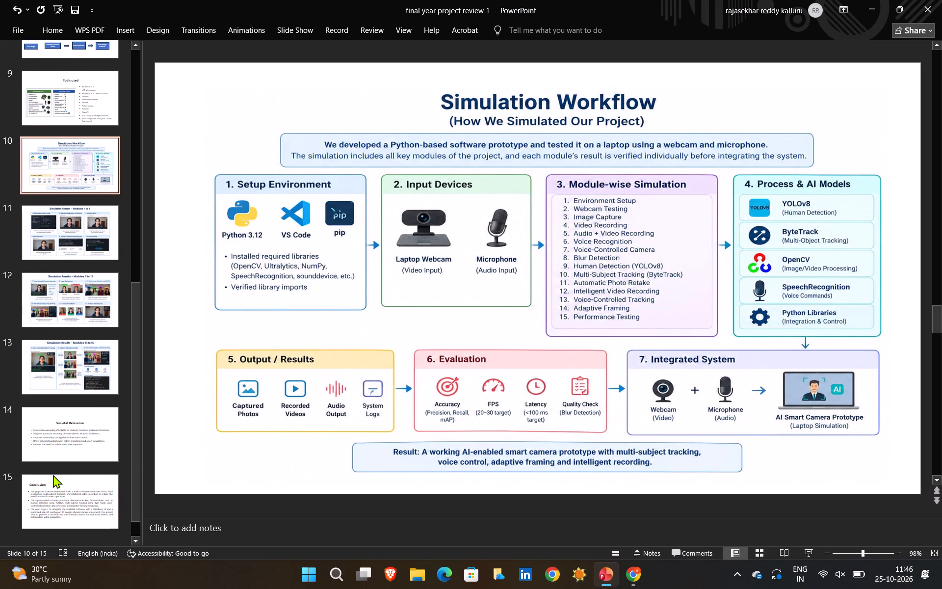
scroll(53, 475, "down", 1)
left_click(61, 492)
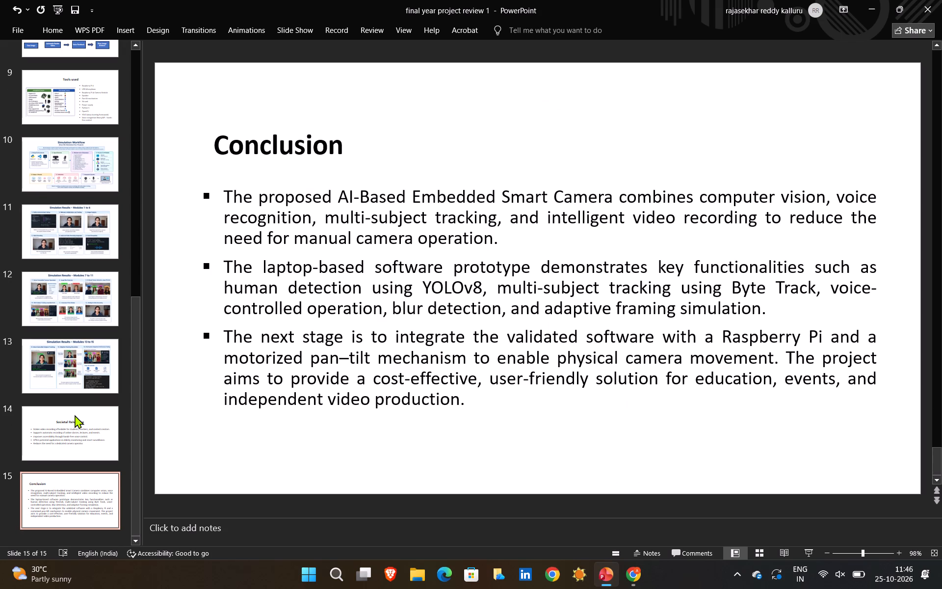
left_click(75, 416)
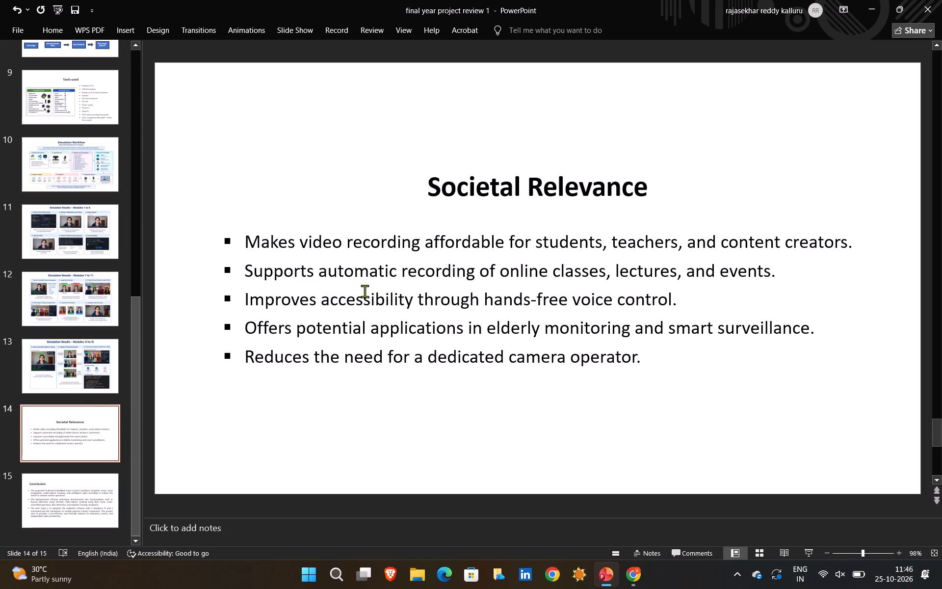
left_click(495, 270)
left_click(513, 178)
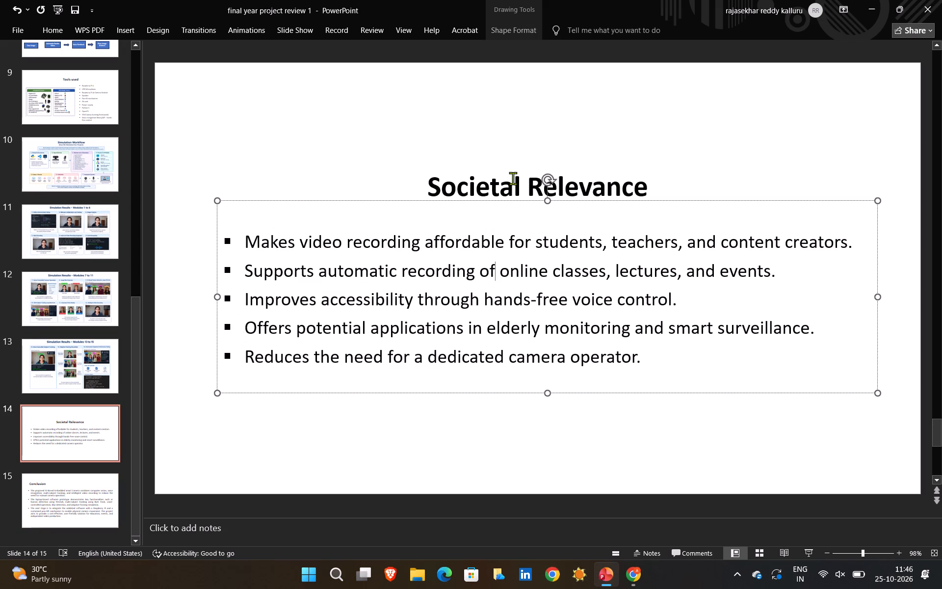
left_click_drag(524, 155, 524, 149)
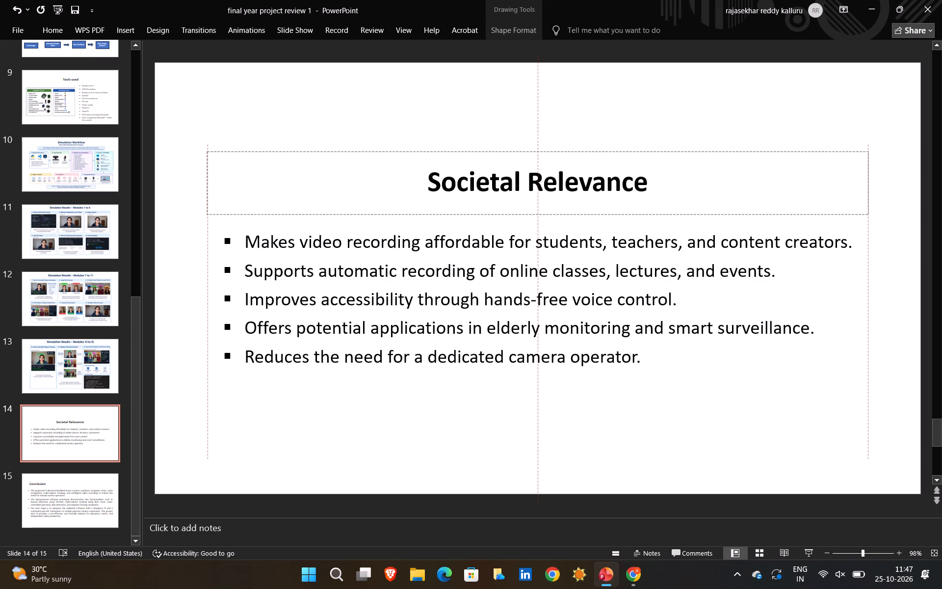
left_click_drag(524, 149, 524, 142)
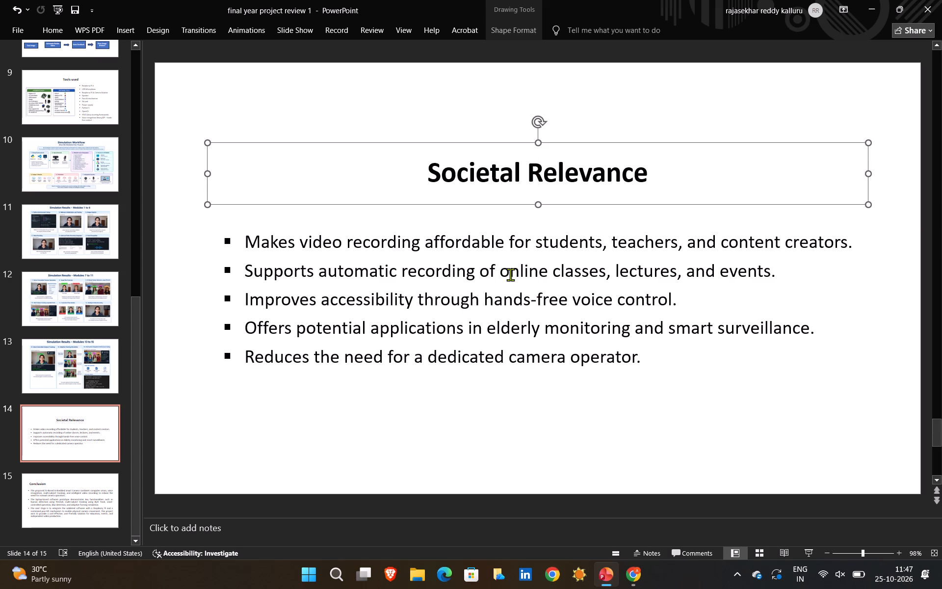
Move the bulleted text box on the Societal Relevance slide slightly upward, closer to the title.
left_click(510, 274)
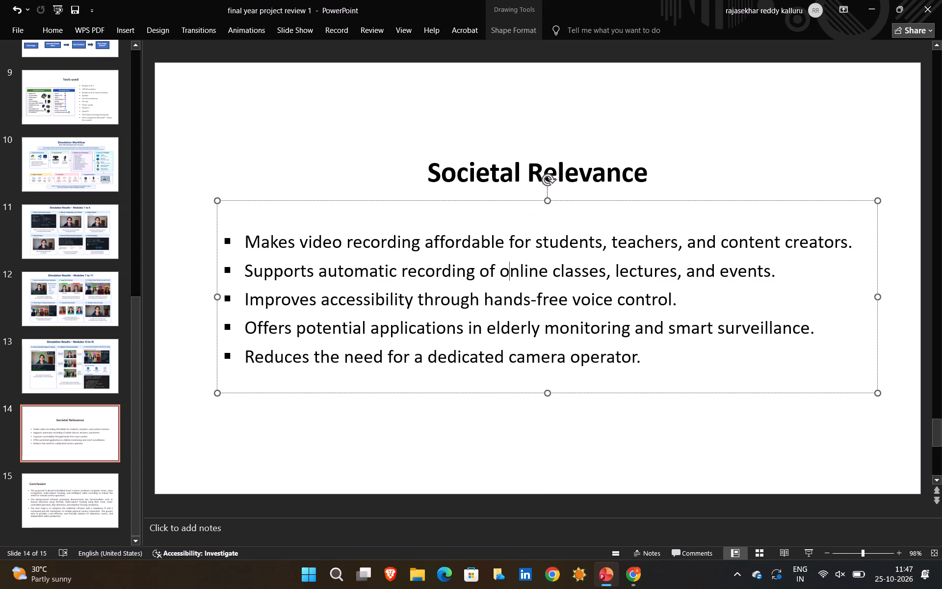
left_click_drag(526, 199, 528, 184)
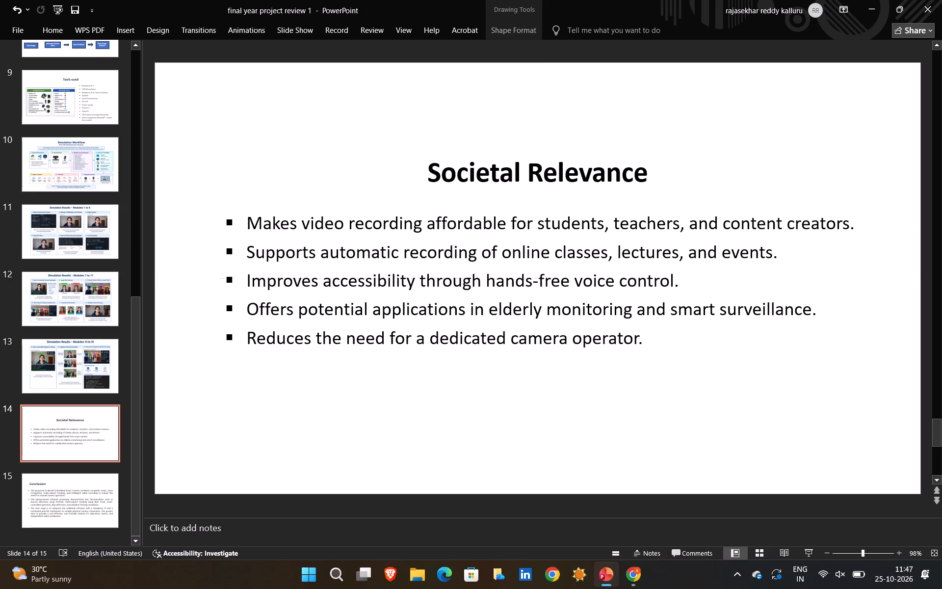
left_click_drag(528, 184, 529, 183)
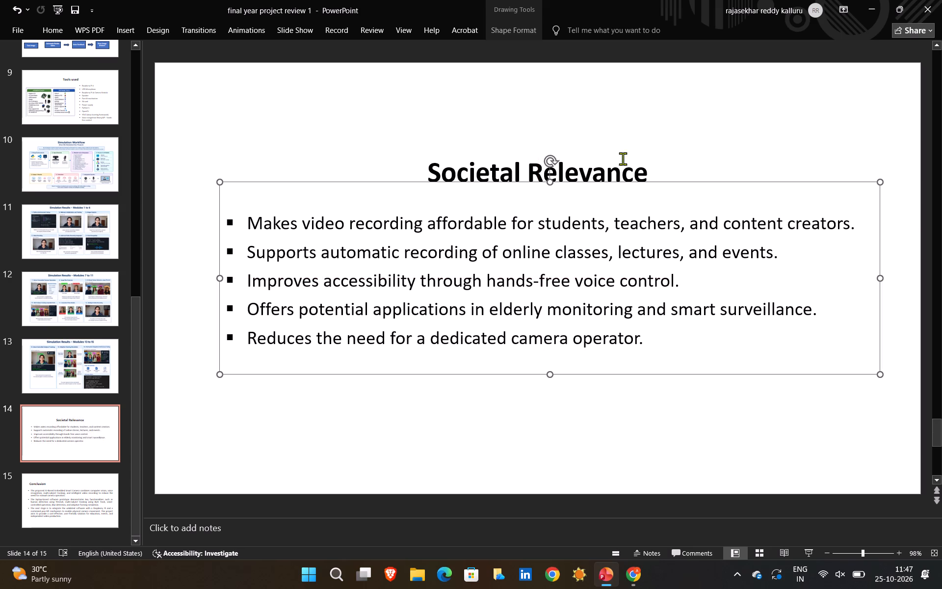
left_click(670, 149)
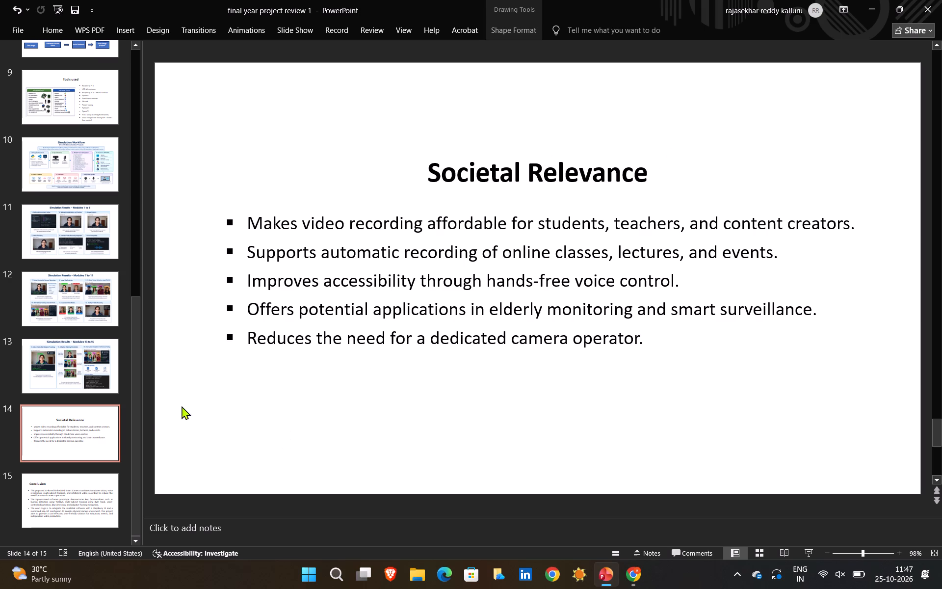
Review the Simulation Results slides, Simulation Workflow and Tools used, going backward from slide 13 to slide 9.
left_click(70, 354)
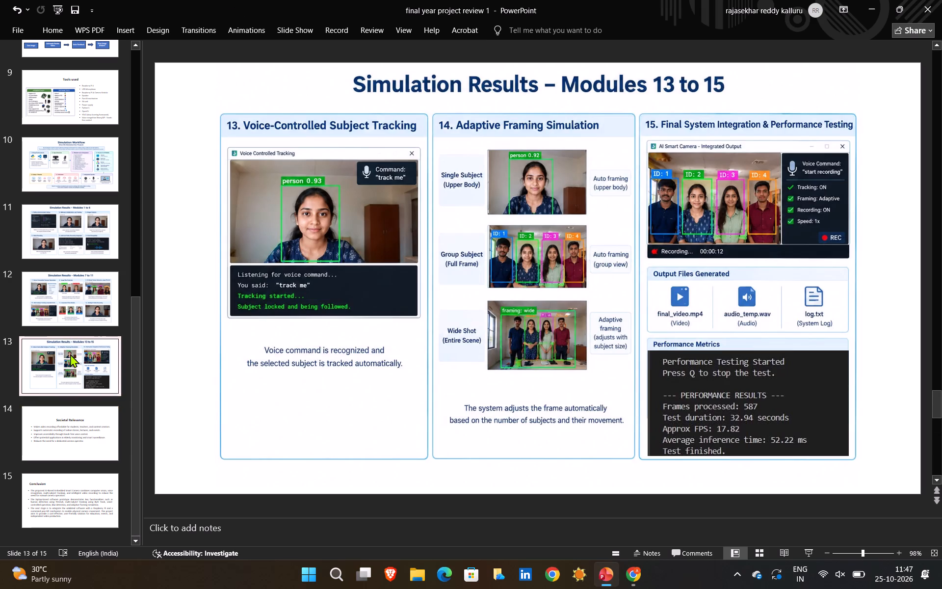
left_click(67, 317)
left_click(70, 228)
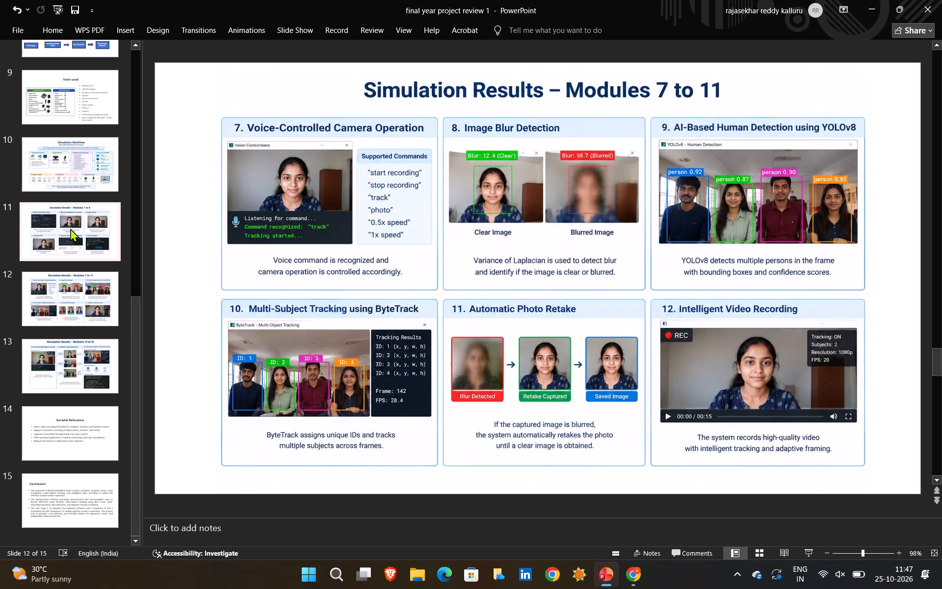
left_click(72, 148)
left_click(76, 108)
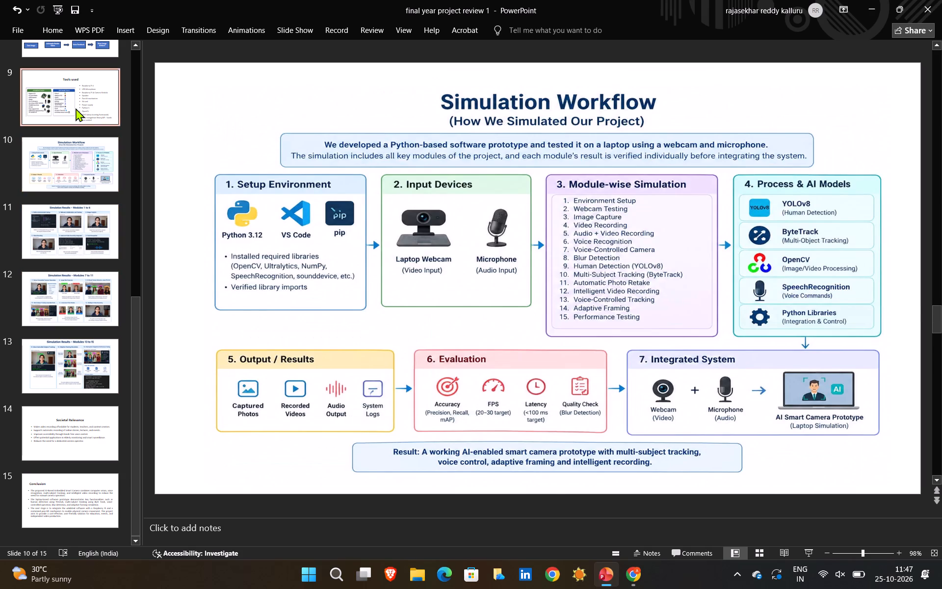
Review the title, Abstract, Problem Definition and Literature Survey slides from slide 1, ending on the Workflow slide 8.
scroll(76, 108, "up", 1)
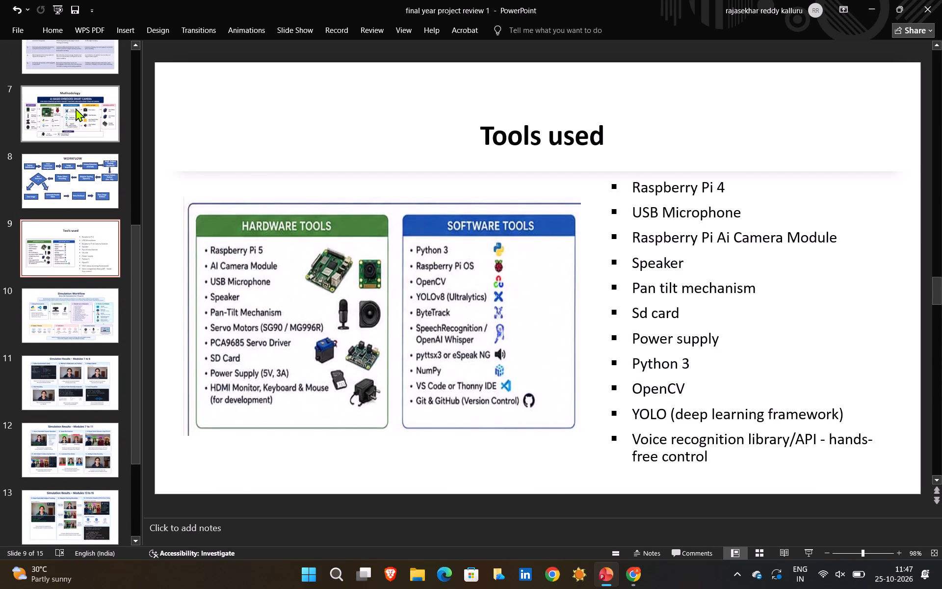
scroll(76, 108, "up", 2)
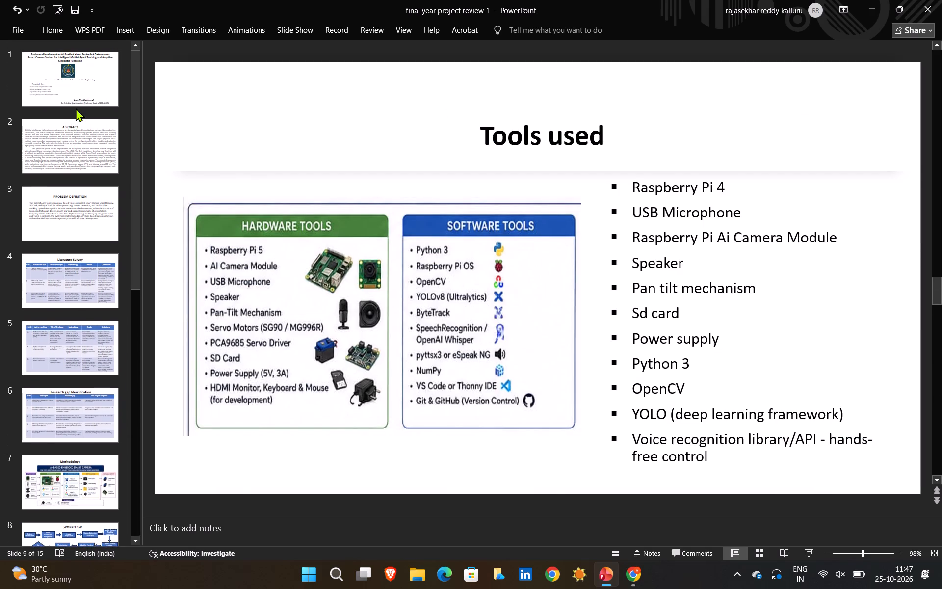
scroll(76, 108, "up", 1)
left_click(76, 78)
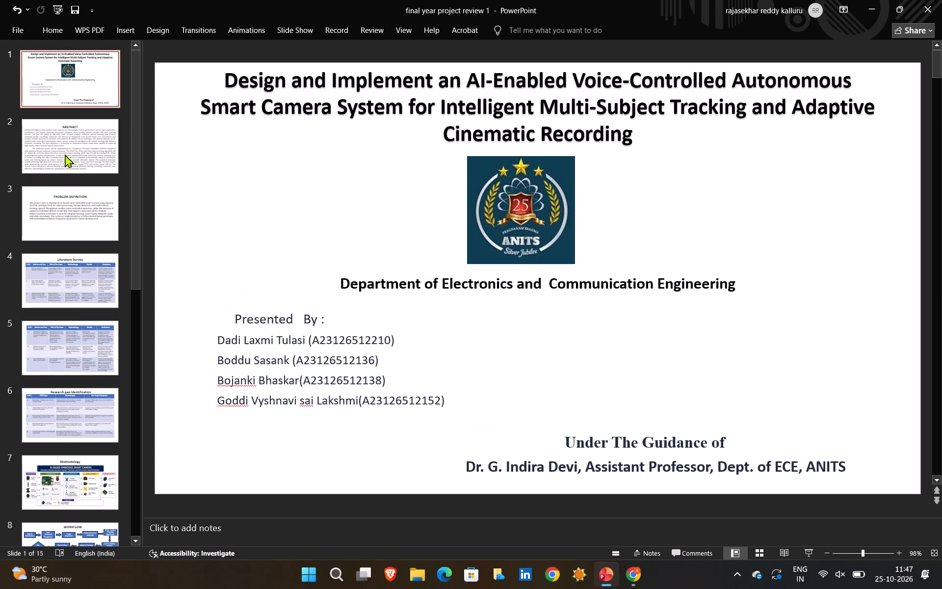
left_click(65, 154)
left_click(69, 214)
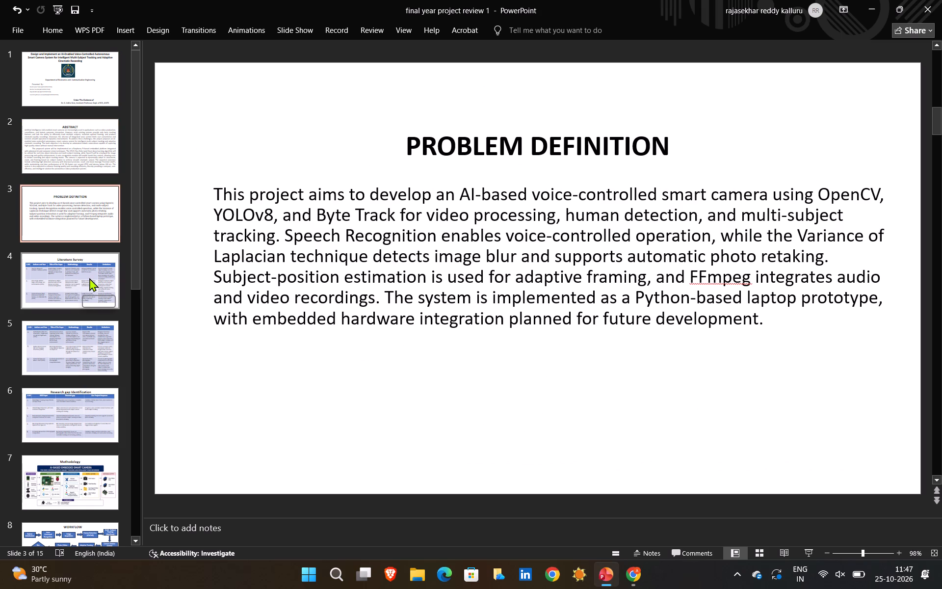
left_click(63, 283)
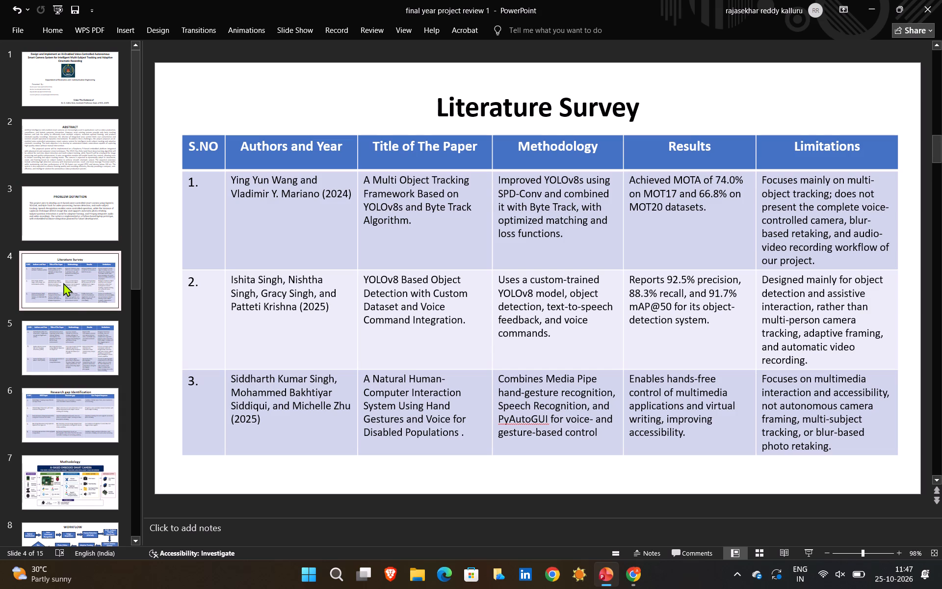
scroll(58, 496, "down", 1)
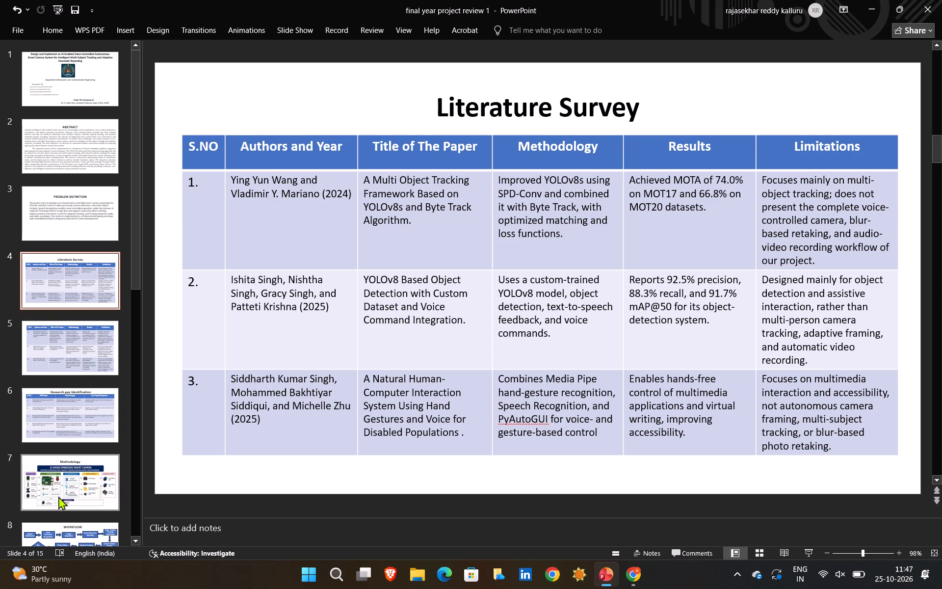
scroll(58, 496, "down", 1)
left_click(68, 468)
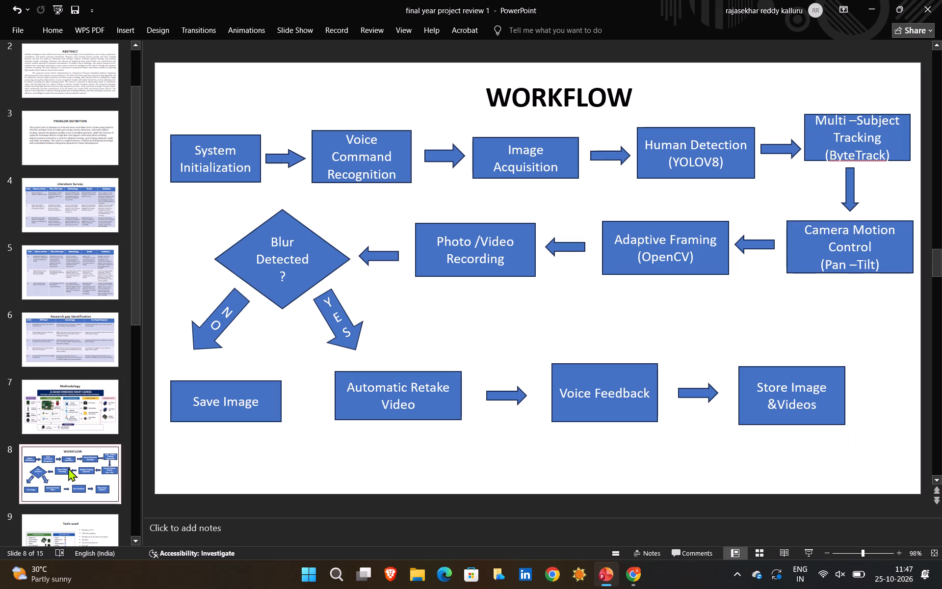
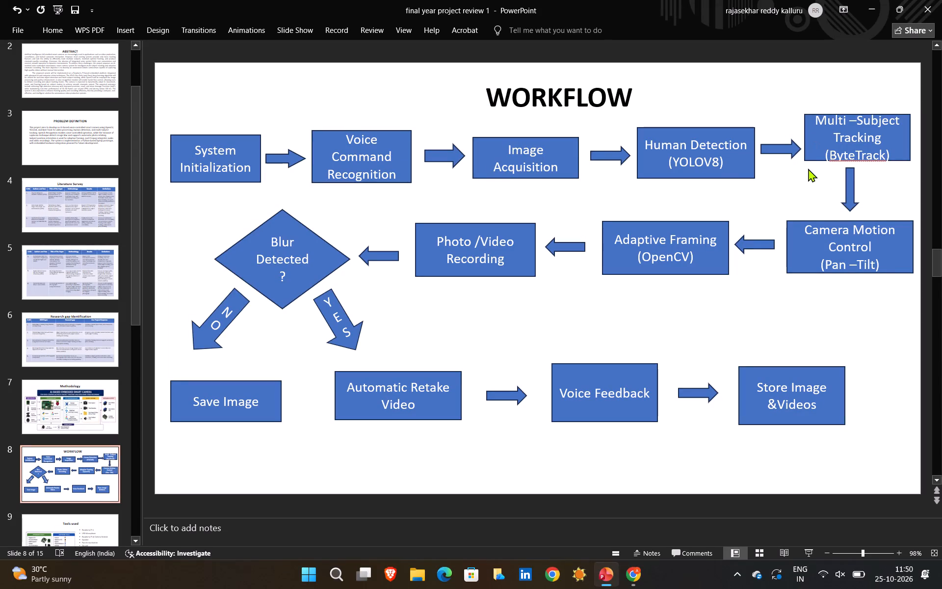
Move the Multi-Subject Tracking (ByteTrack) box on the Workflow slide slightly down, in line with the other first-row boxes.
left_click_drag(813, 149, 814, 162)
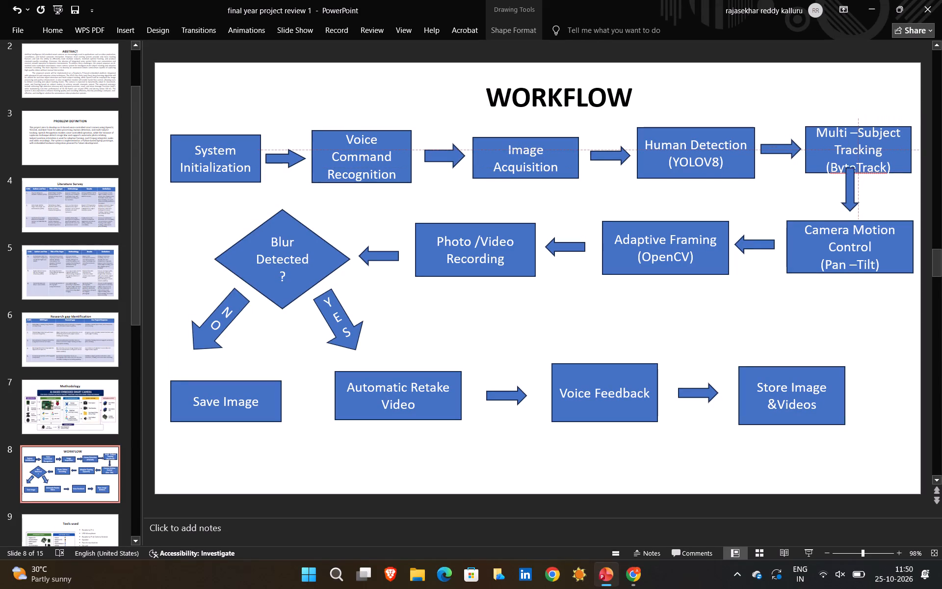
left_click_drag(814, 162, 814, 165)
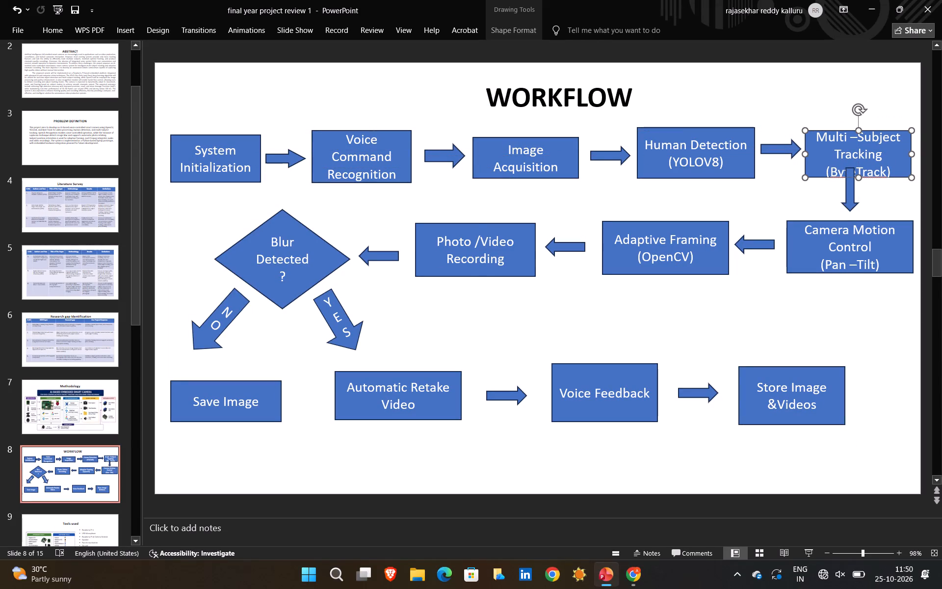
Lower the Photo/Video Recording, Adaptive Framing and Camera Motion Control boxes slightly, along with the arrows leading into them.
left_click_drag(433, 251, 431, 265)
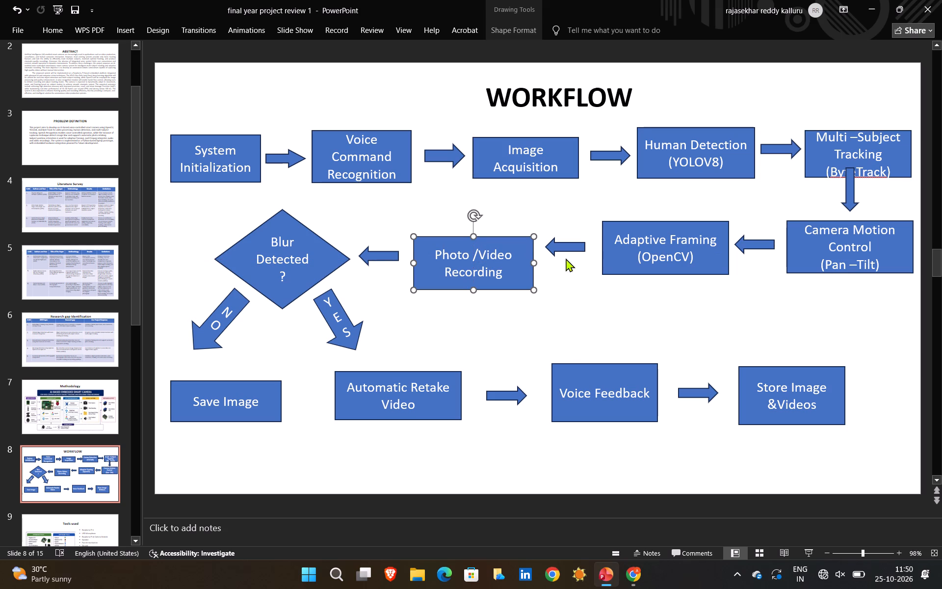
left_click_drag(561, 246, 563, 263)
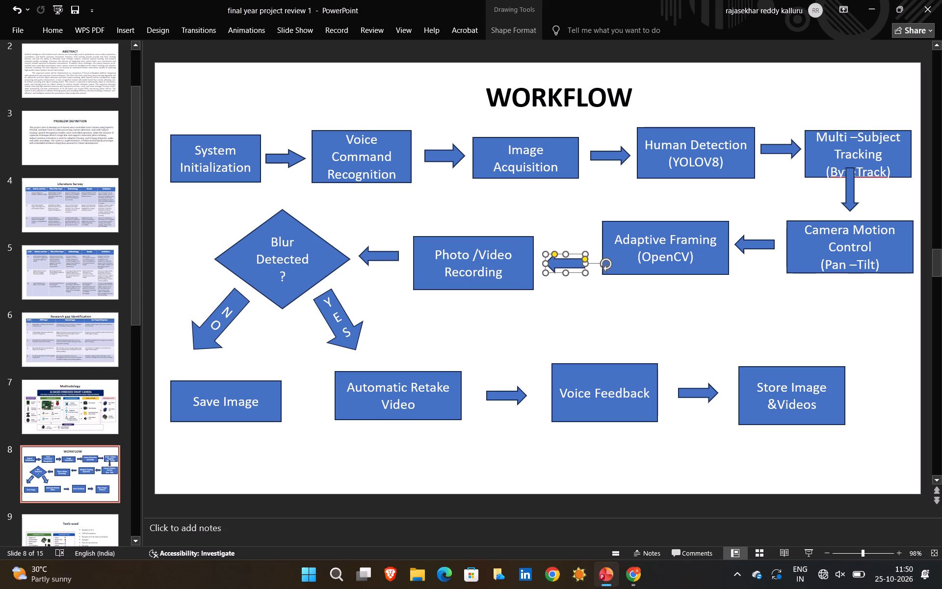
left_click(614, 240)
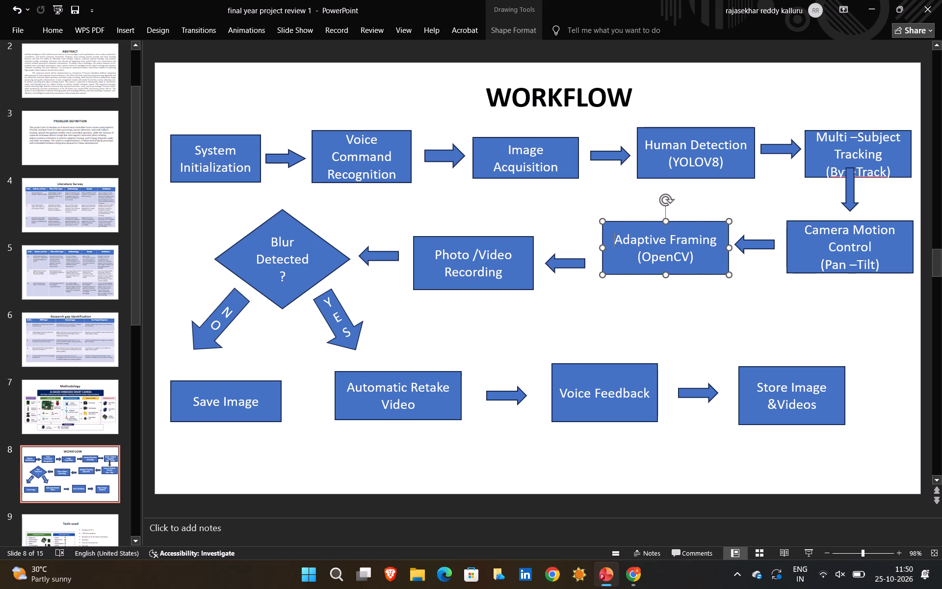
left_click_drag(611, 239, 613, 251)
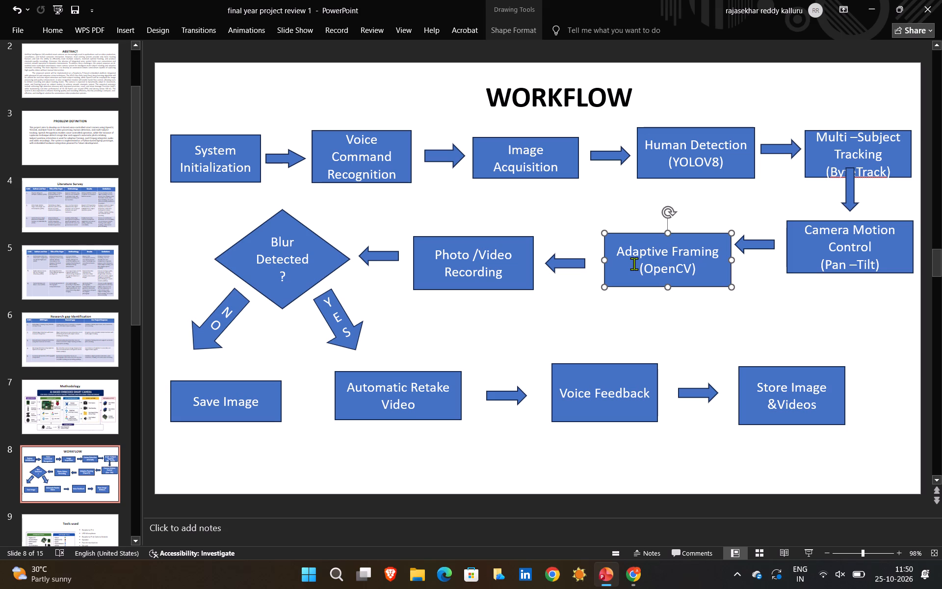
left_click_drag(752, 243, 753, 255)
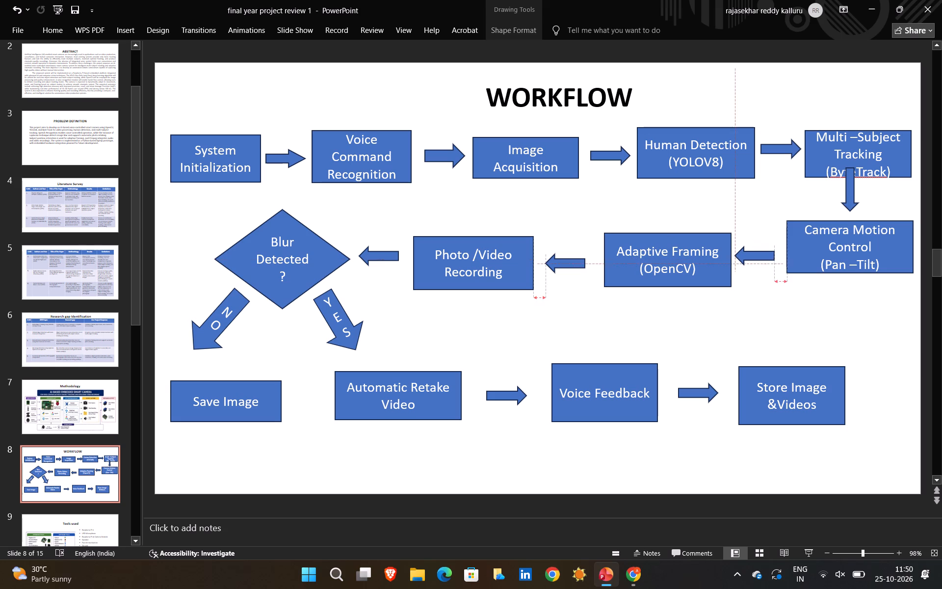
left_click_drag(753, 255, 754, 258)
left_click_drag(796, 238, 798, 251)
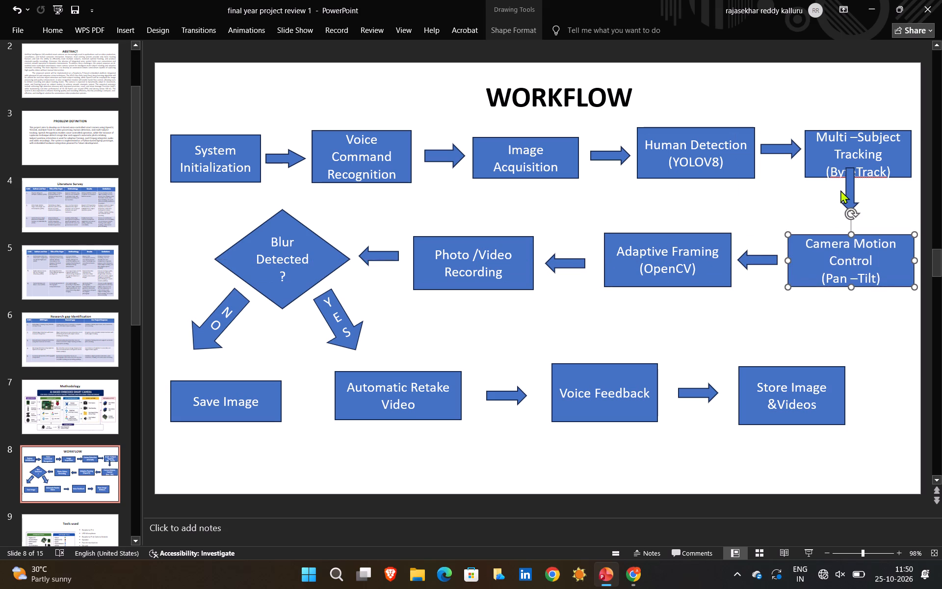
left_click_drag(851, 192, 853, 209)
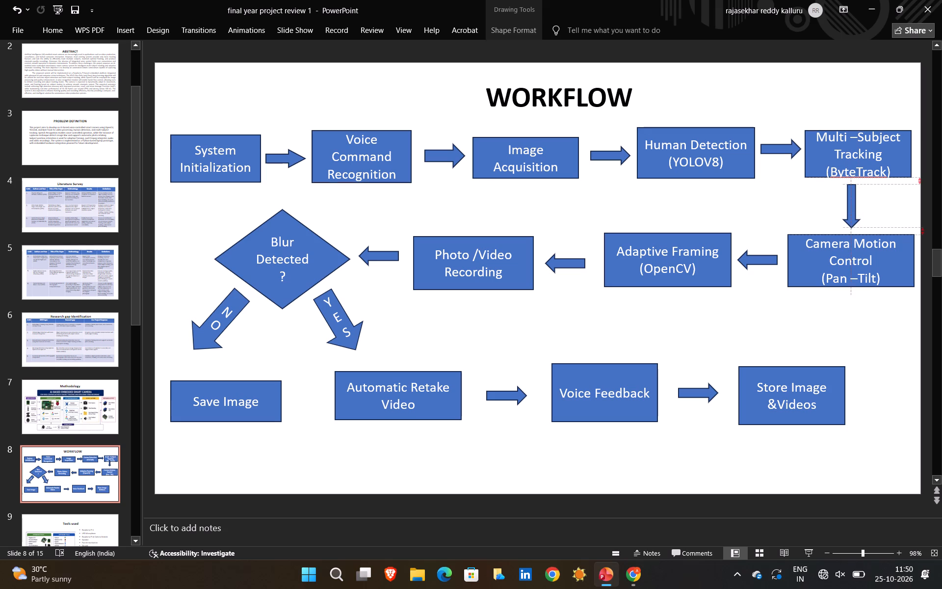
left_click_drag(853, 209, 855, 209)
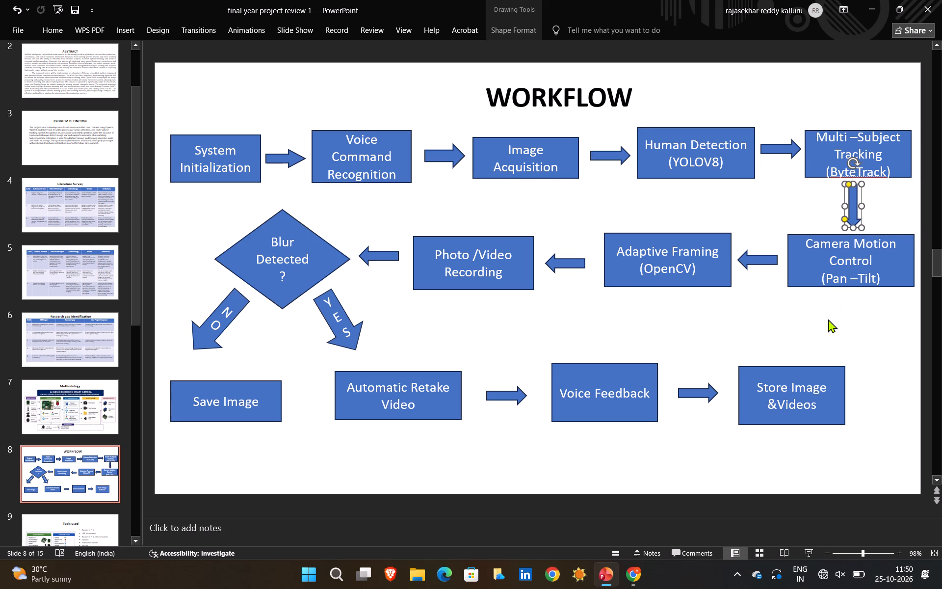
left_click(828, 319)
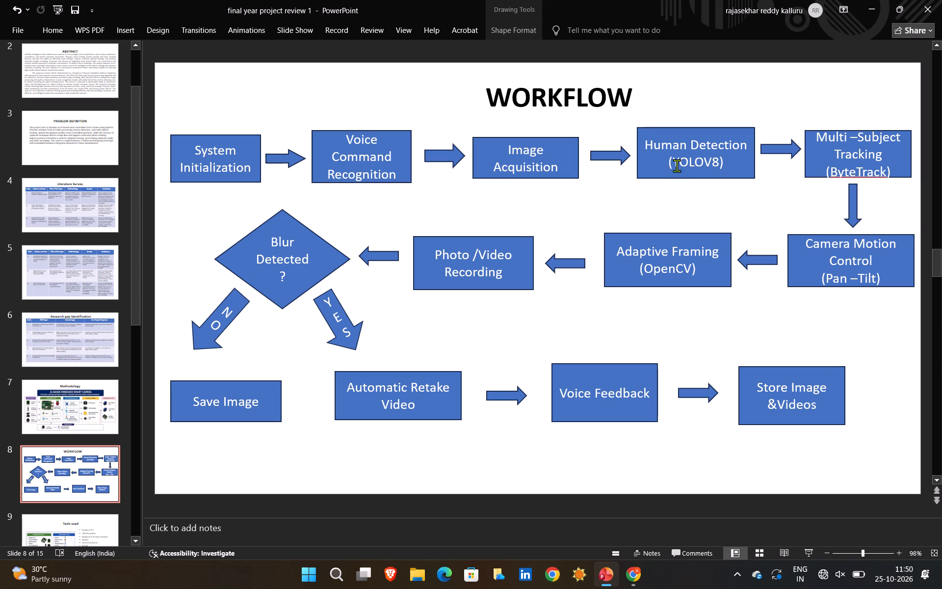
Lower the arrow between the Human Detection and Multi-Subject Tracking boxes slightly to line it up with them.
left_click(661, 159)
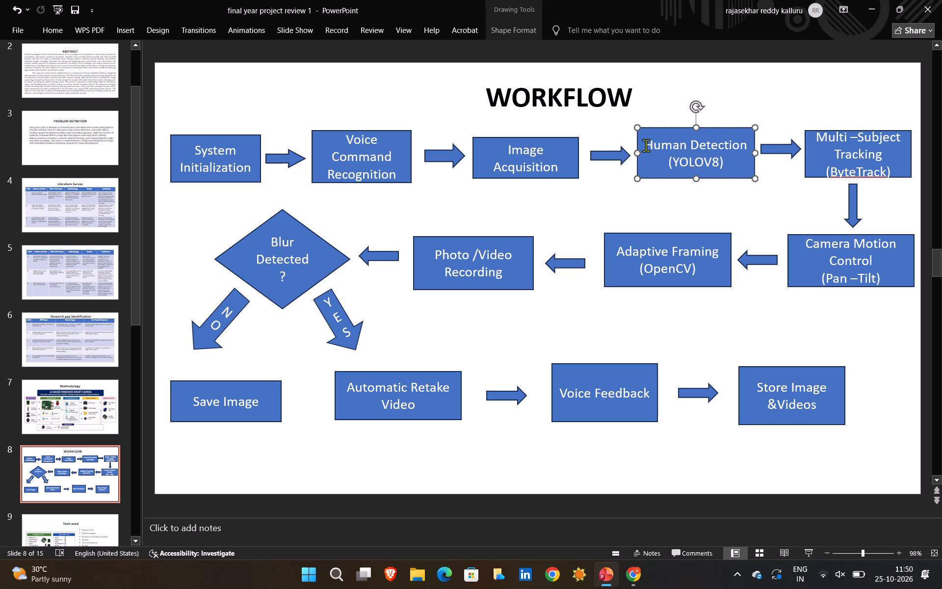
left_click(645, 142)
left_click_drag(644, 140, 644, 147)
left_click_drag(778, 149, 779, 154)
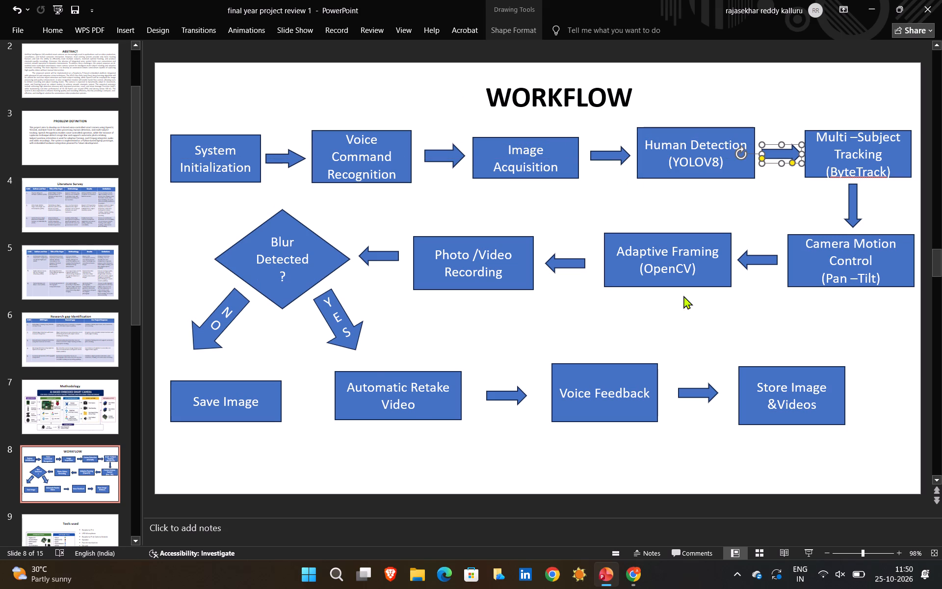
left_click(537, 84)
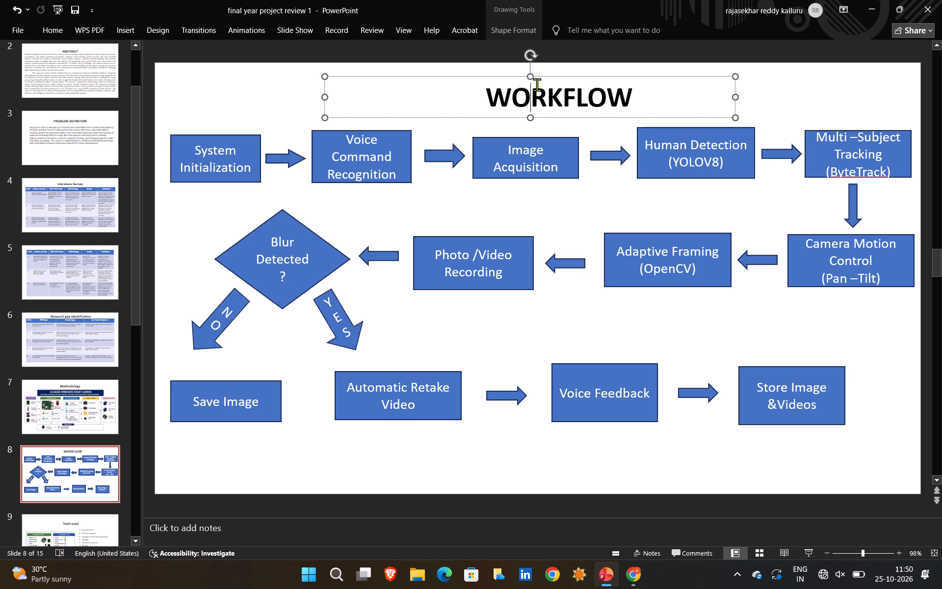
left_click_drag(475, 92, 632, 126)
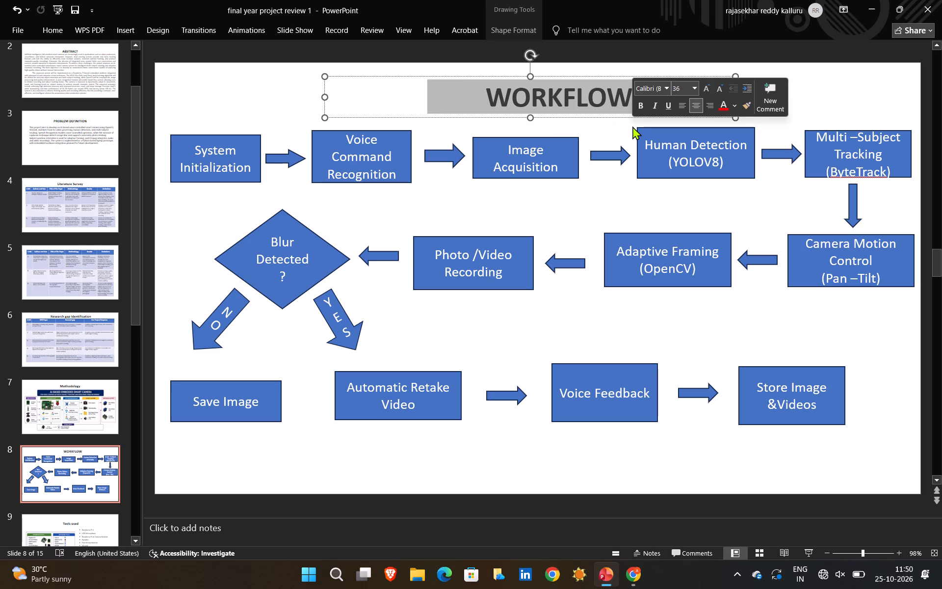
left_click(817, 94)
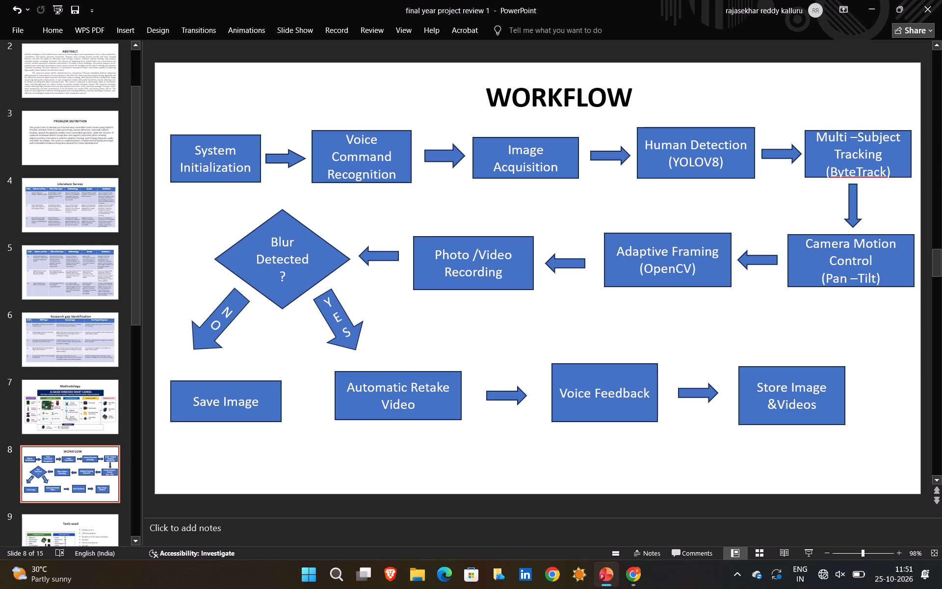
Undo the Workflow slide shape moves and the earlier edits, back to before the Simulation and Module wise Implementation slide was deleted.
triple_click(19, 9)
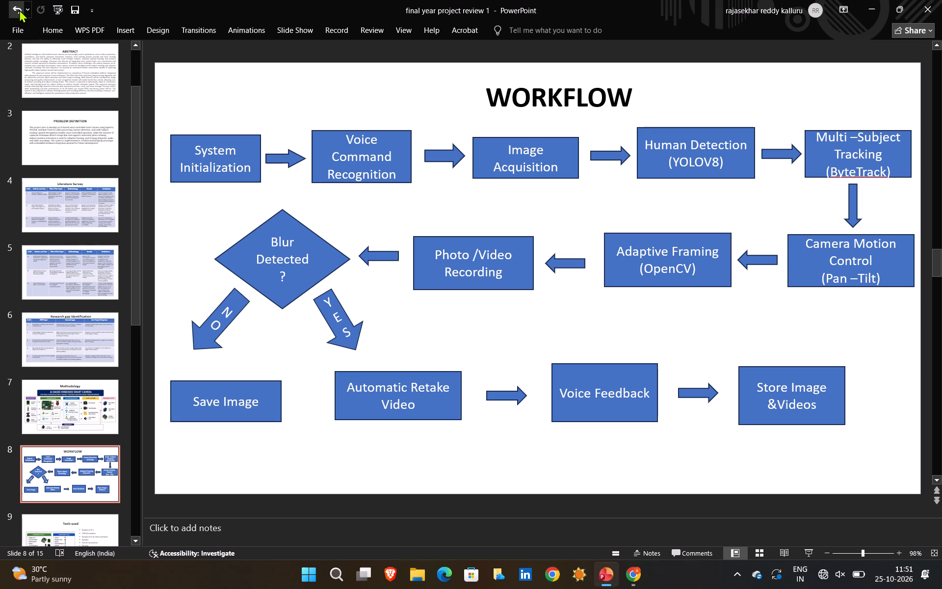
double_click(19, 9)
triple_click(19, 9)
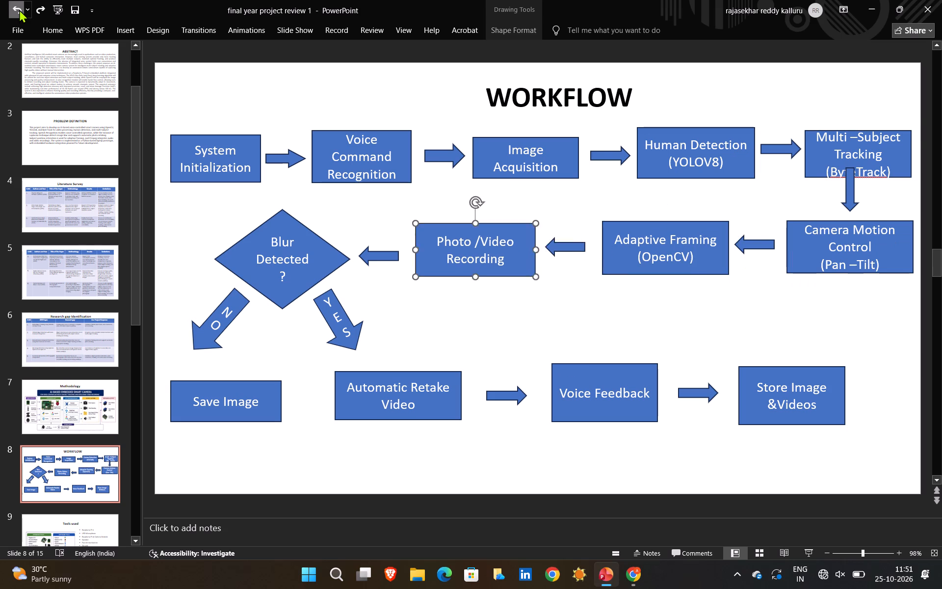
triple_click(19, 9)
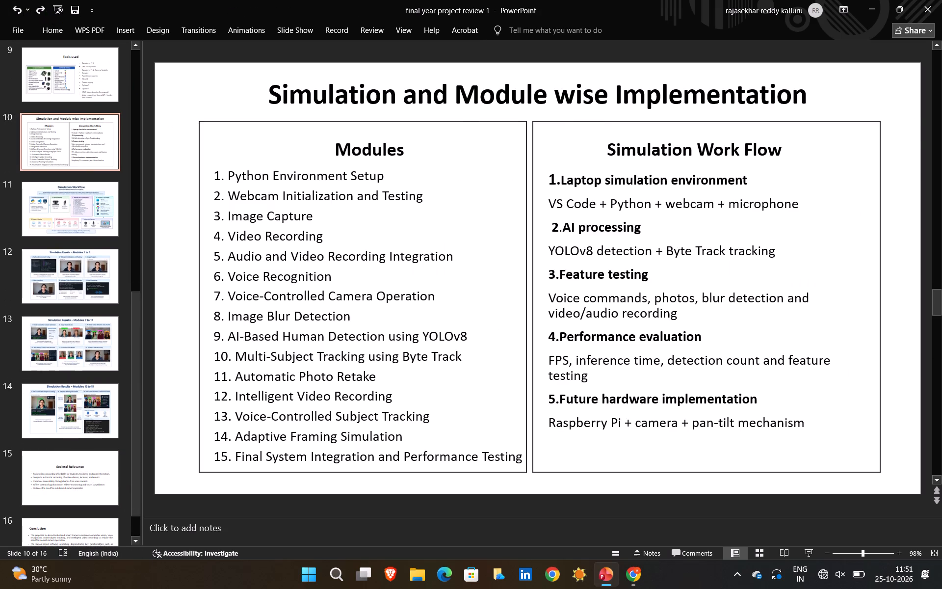
Delete slide 10, Simulation and Module wise Implementation.
key("Delete")
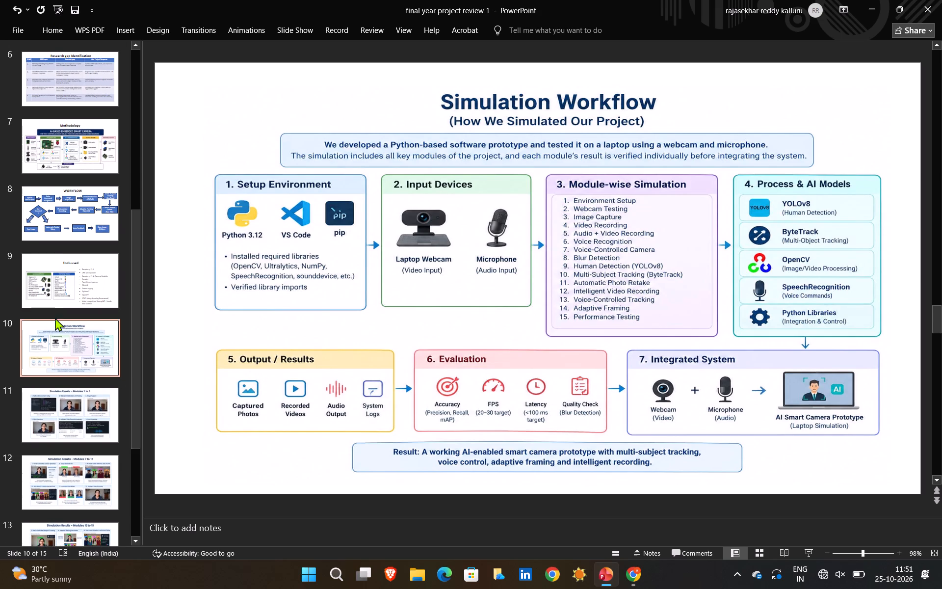
Move the Societal Relevance title on slide 14 slightly upward, keeping it horizontally centred.
left_click(61, 329)
left_click(45, 436)
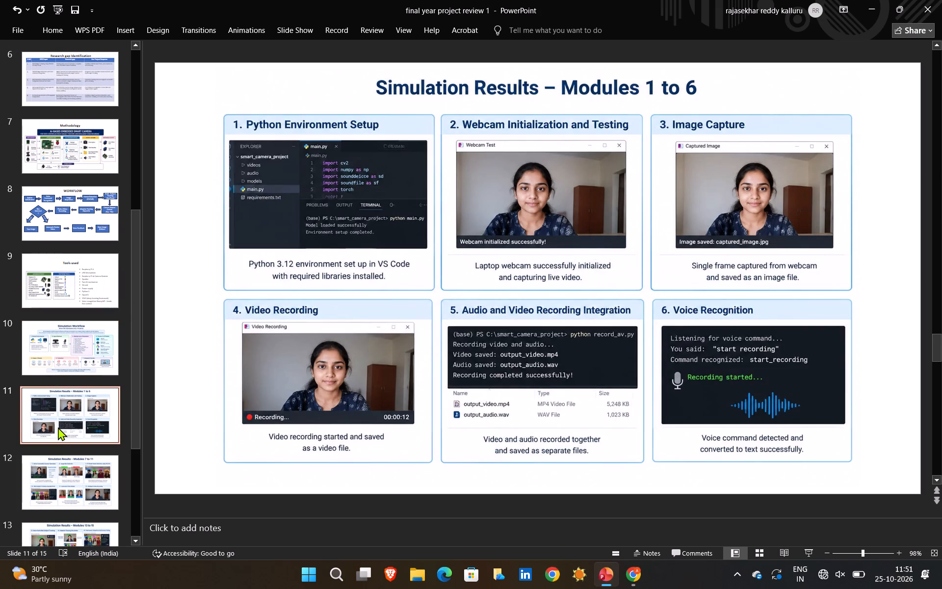
left_click(58, 427)
left_click(41, 488)
scroll(41, 488, "down", 1)
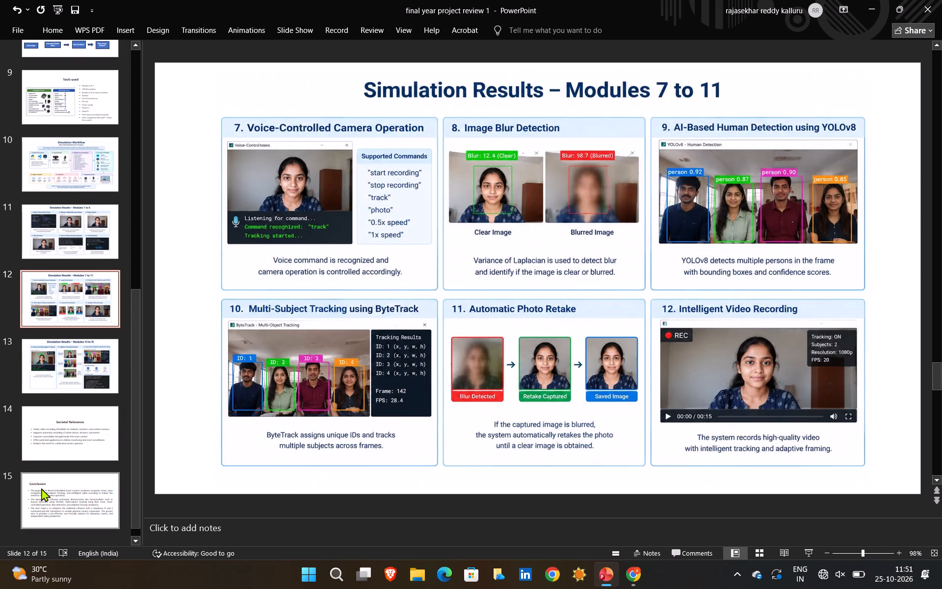
scroll(41, 488, "down", 1)
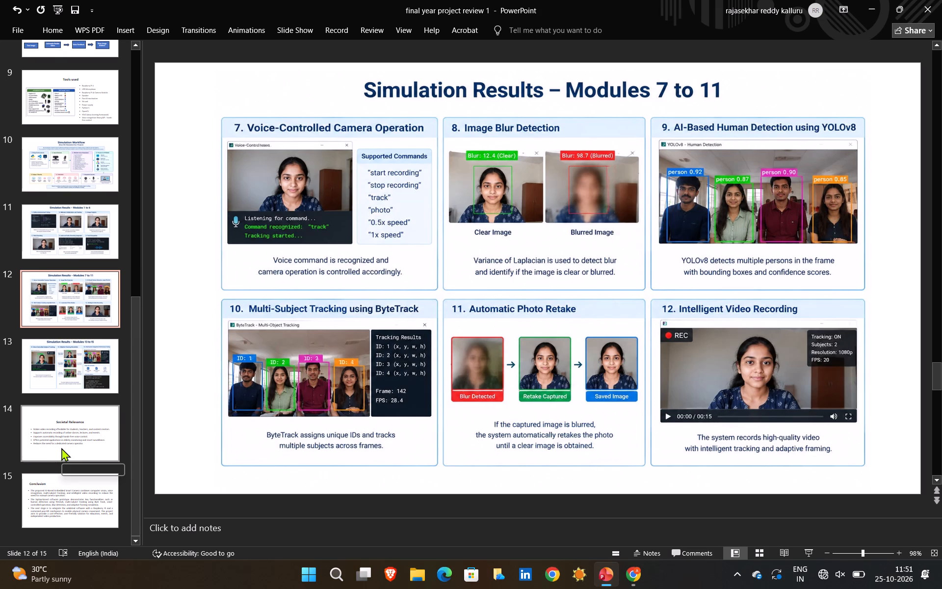
left_click(61, 448)
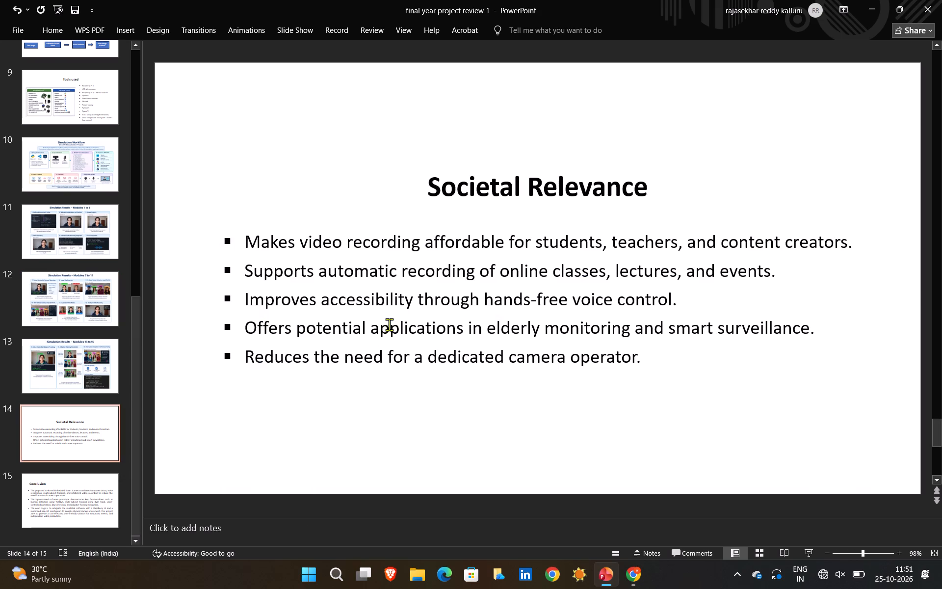
left_click(488, 194)
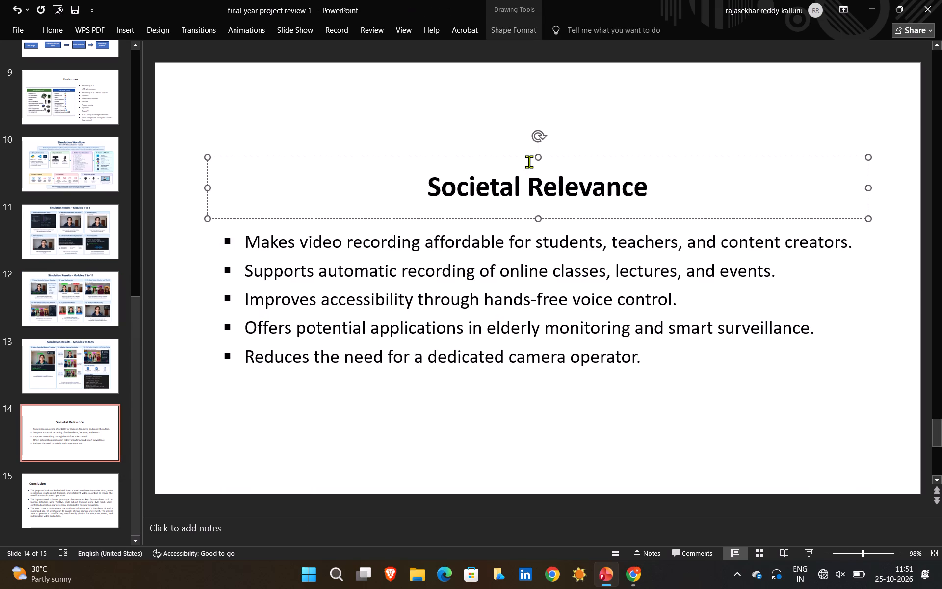
left_click_drag(521, 157, 521, 141)
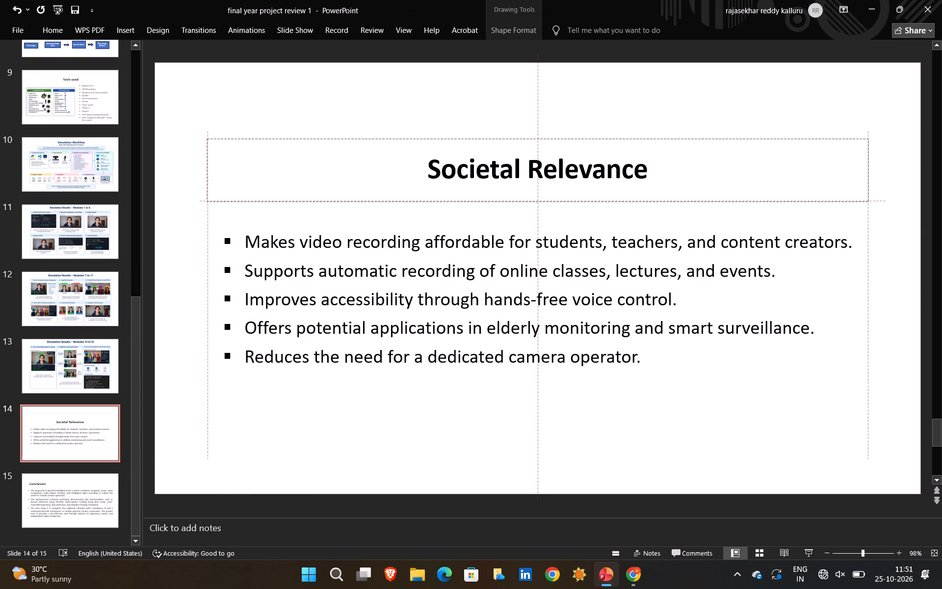
left_click_drag(521, 141, 521, 132)
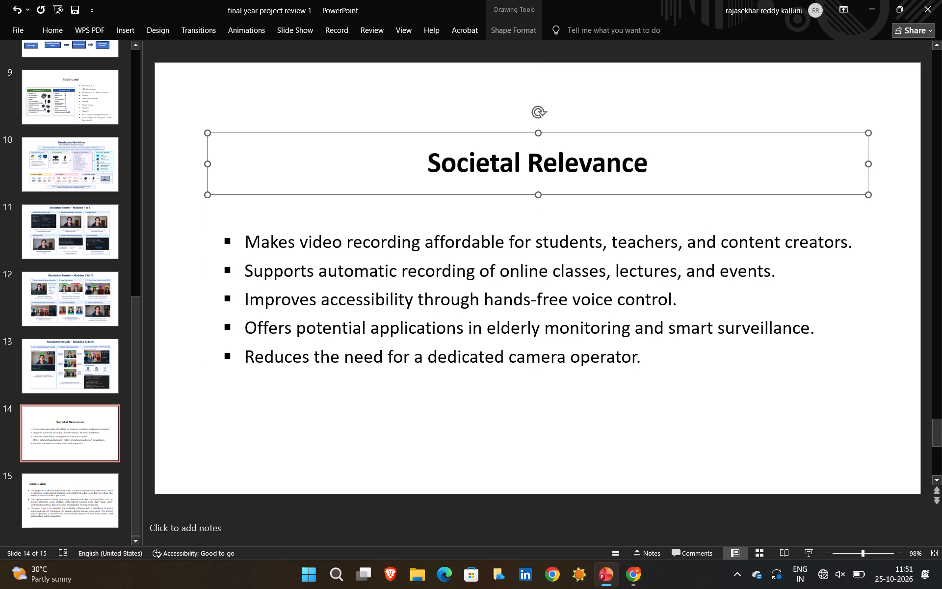
Move the bulleted text box on the Societal Relevance slide upward, closer to the title.
left_click(502, 254)
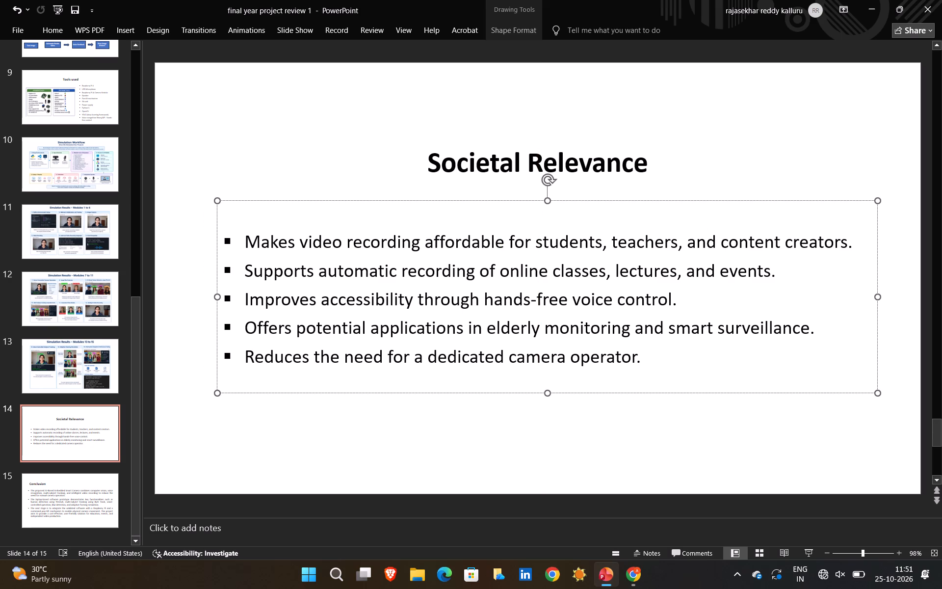
left_click_drag(515, 201, 517, 177)
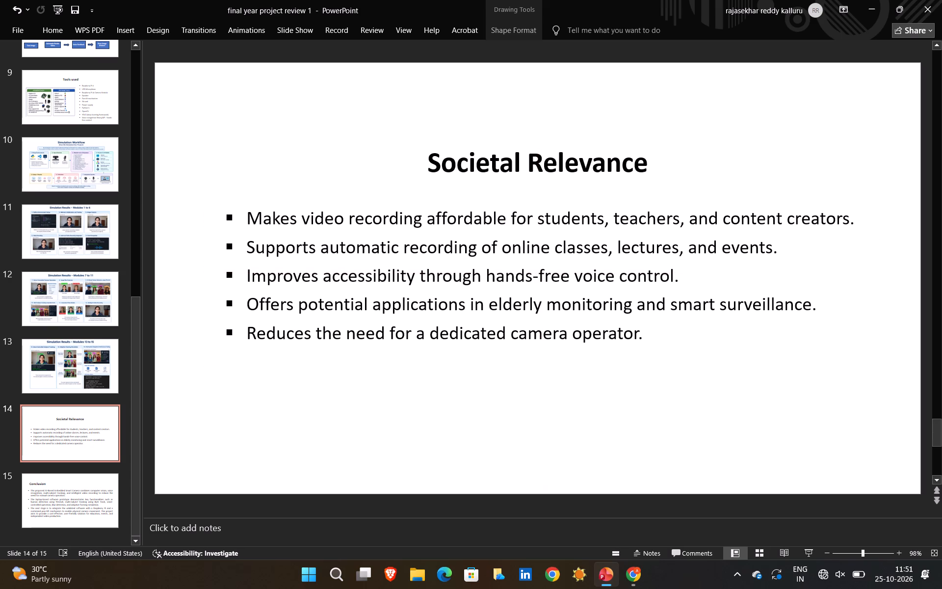
left_click_drag(517, 177, 517, 172)
left_click(831, 102)
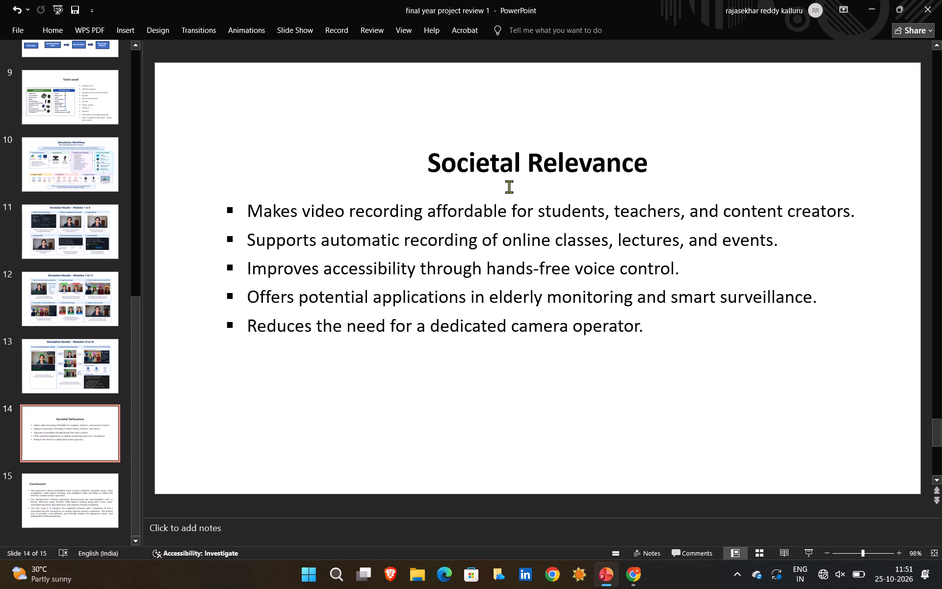
Move the Societal Relevance title a little further up, keeping it horizontally centred.
left_click(541, 165)
left_click_drag(512, 130, 512, 118)
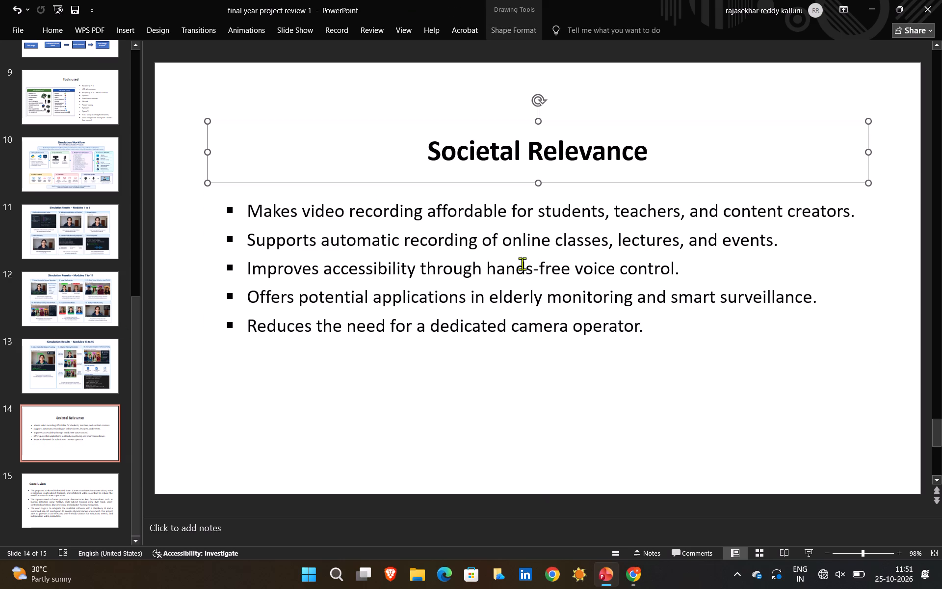
Move the Societal Relevance bulleted text box a little further up so it sits just beneath the title.
left_click(522, 264)
left_click_drag(506, 170, 507, 159)
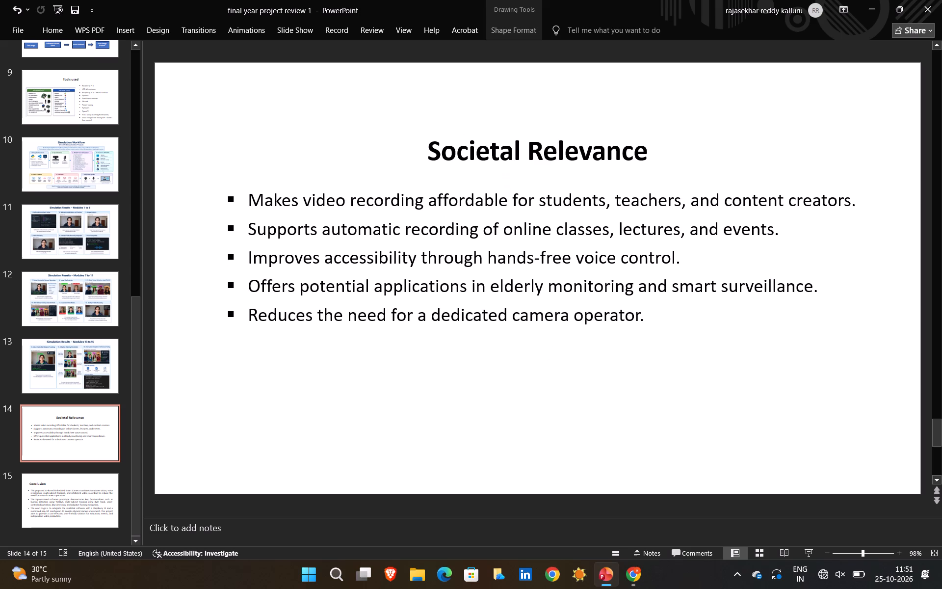
left_click_drag(507, 159, 508, 157)
left_click(486, 99)
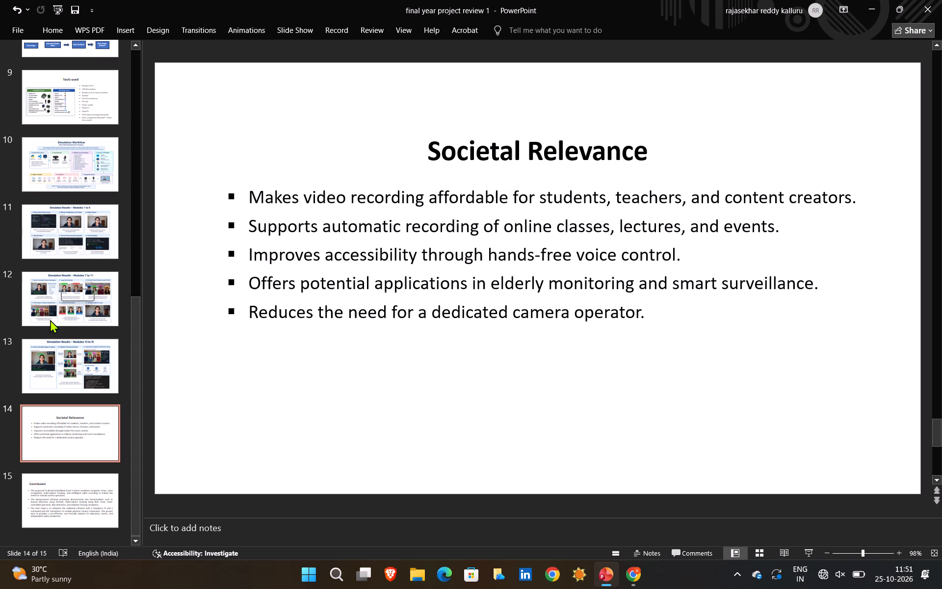
Compare the Societal Relevance slide with the Conclusion slide, checking the layout and bullet text of both.
left_click(79, 525)
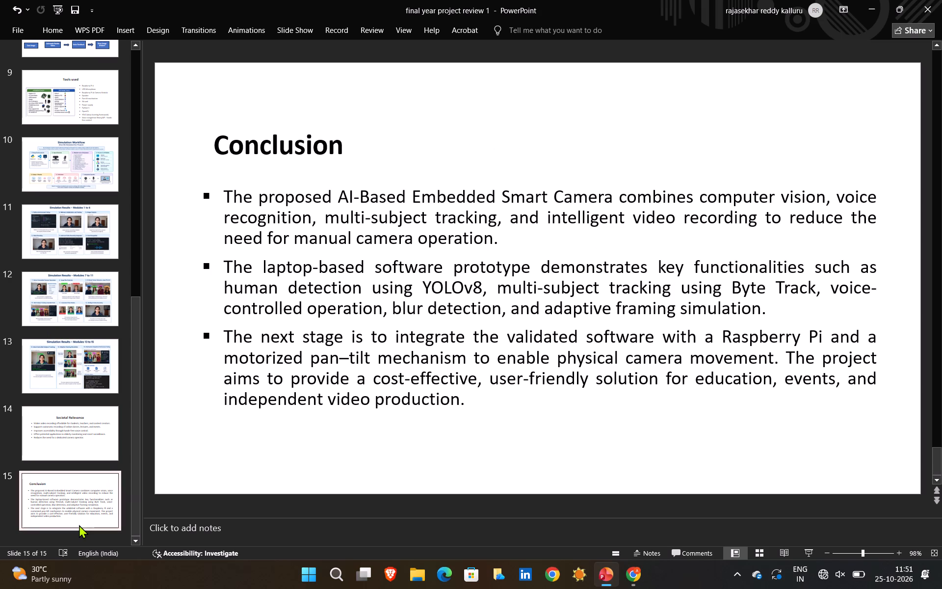
left_click(76, 425)
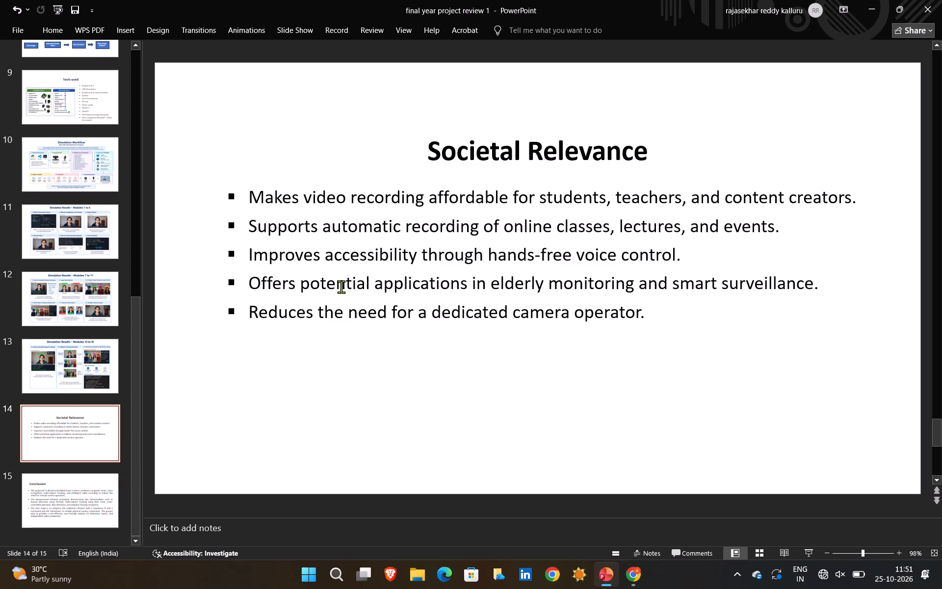
left_click(341, 287)
left_click_drag(341, 287, 510, 268)
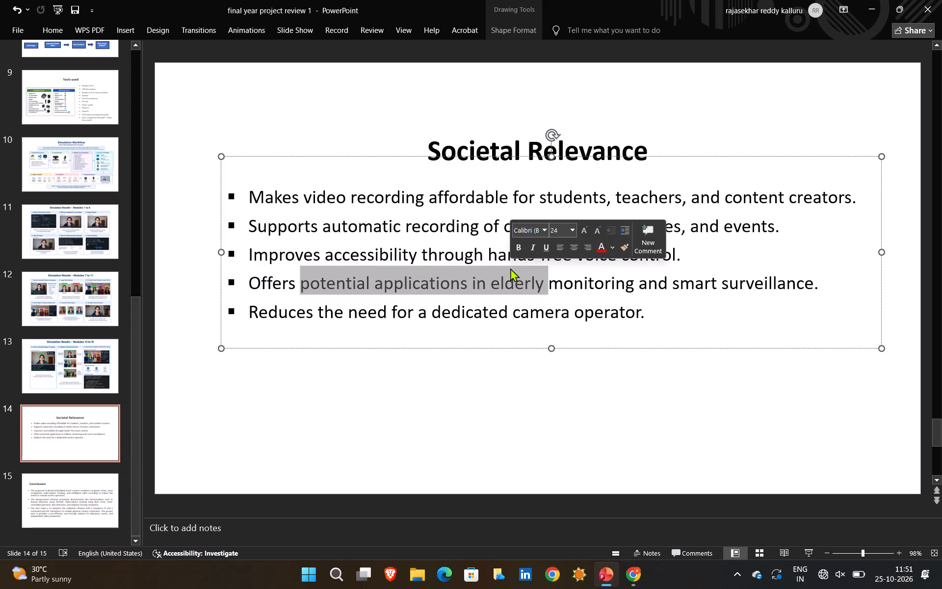
left_click(57, 500)
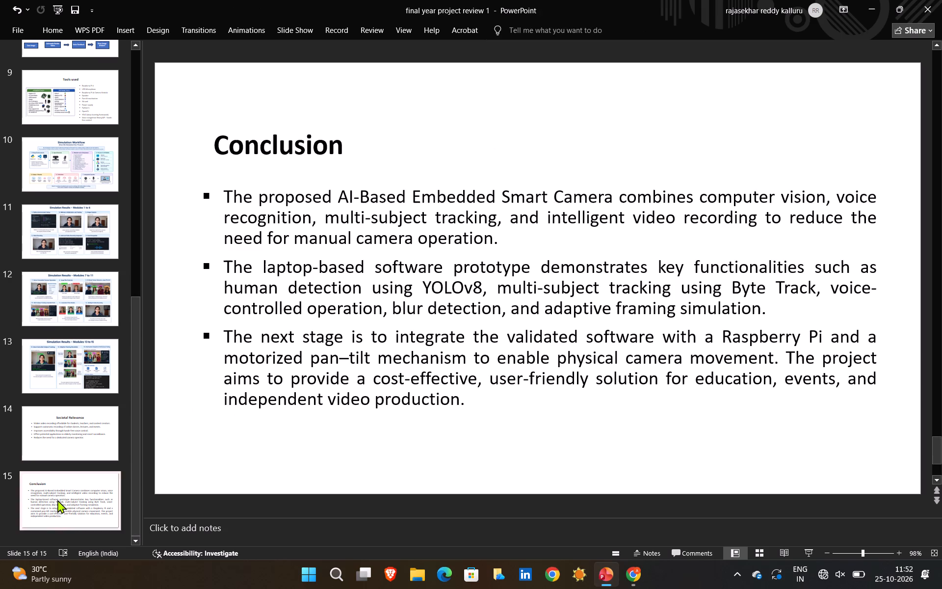
left_click_drag(297, 270, 433, 270)
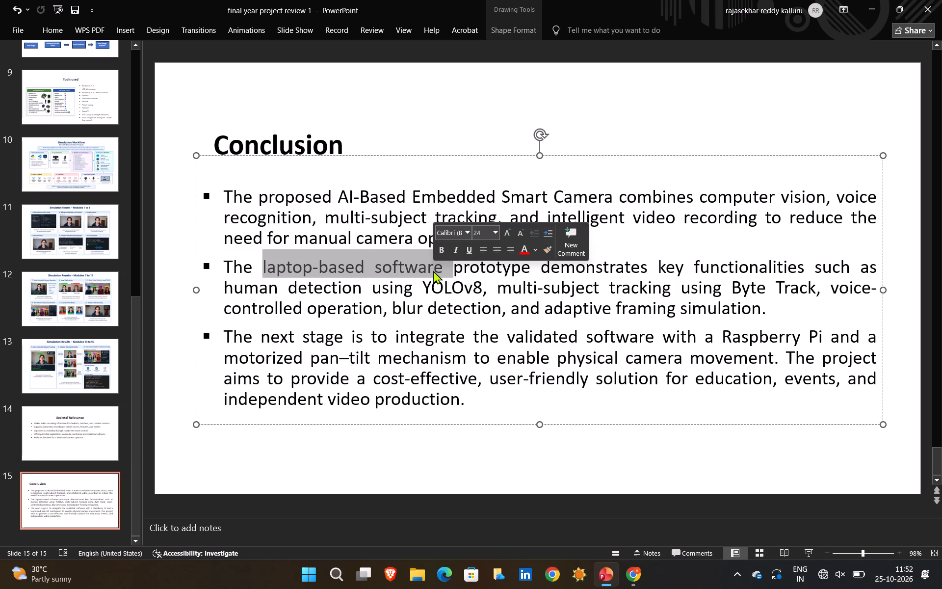
left_click(241, 462)
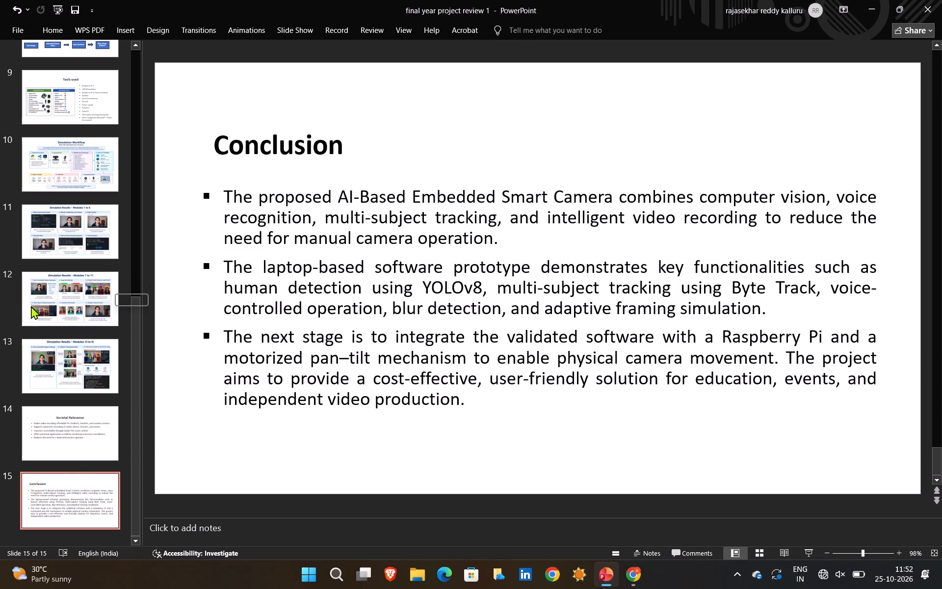
Review the slides in reverse order from Societal Relevance on slide 14 back to the title slide.
left_click(65, 425)
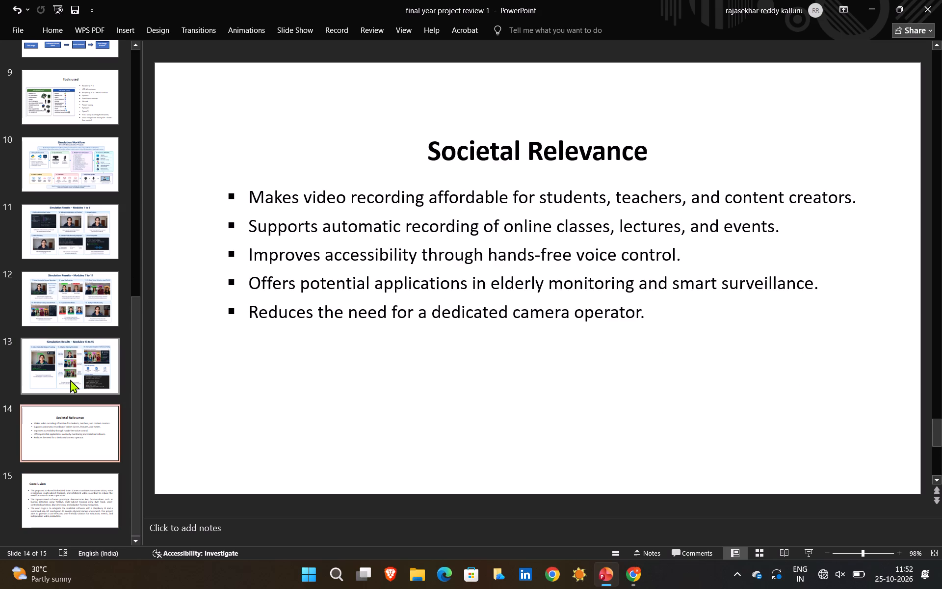
left_click(70, 379)
left_click(73, 298)
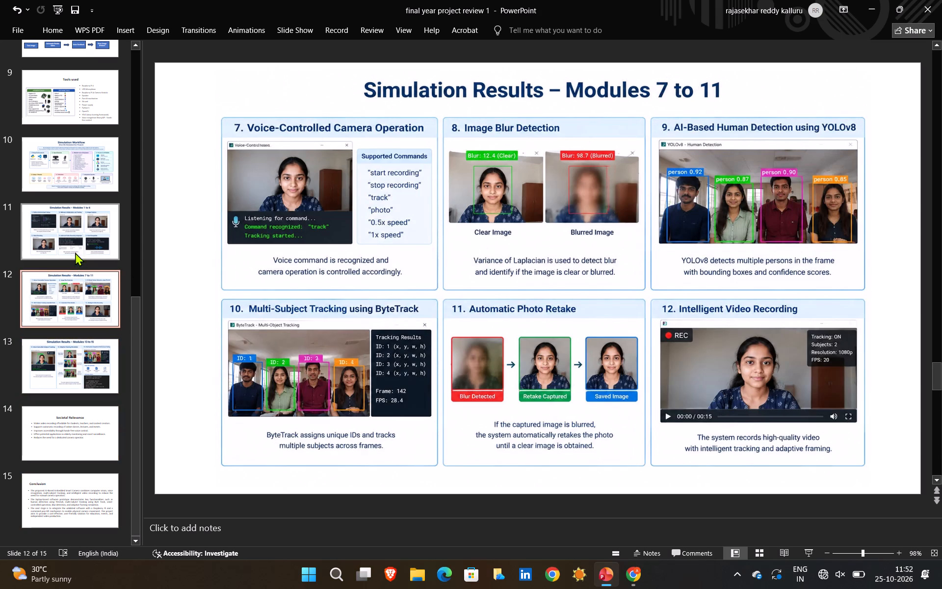
left_click(75, 228)
left_click(75, 162)
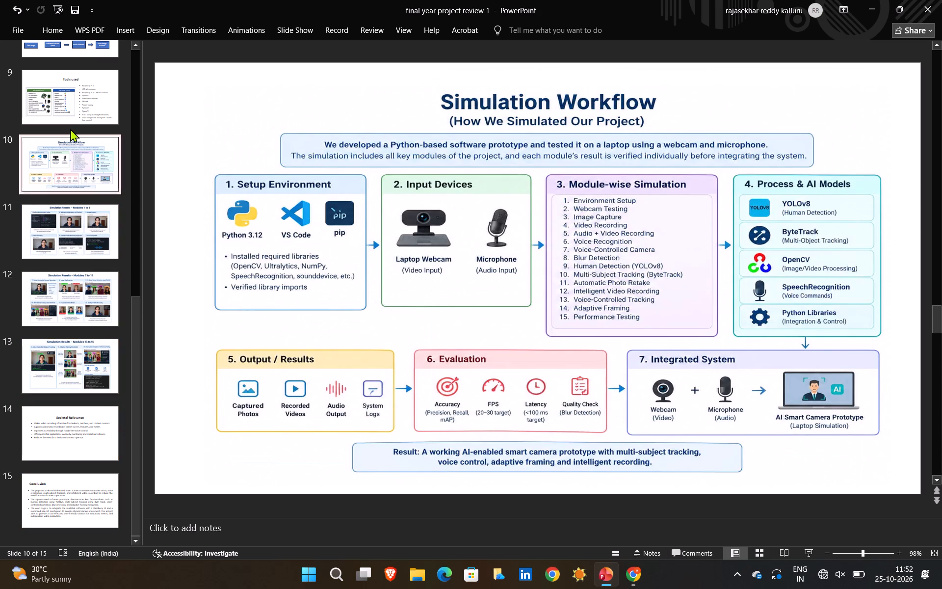
left_click(70, 111)
scroll(70, 111, "up", 1)
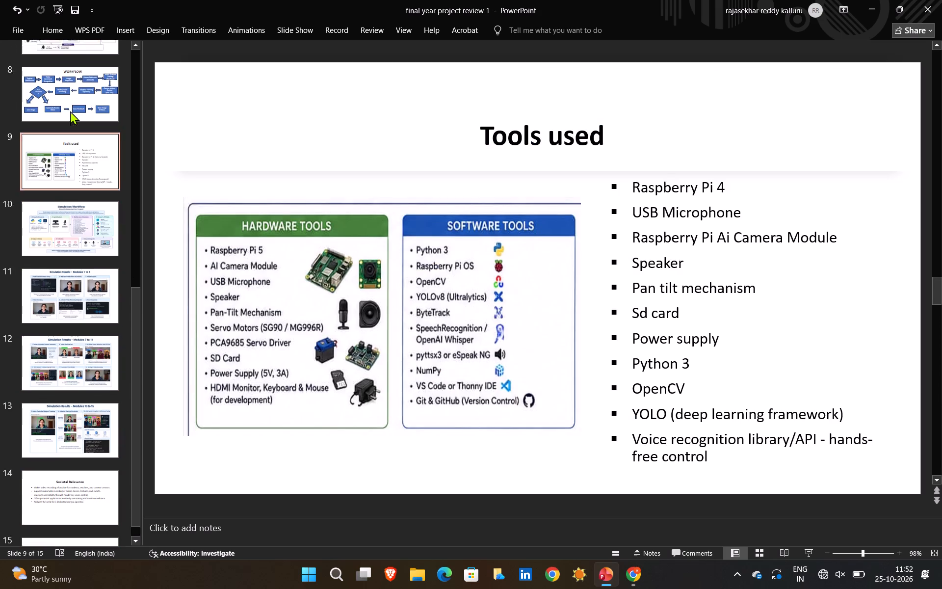
scroll(70, 111, "up", 1)
left_click(70, 111)
left_click(75, 200)
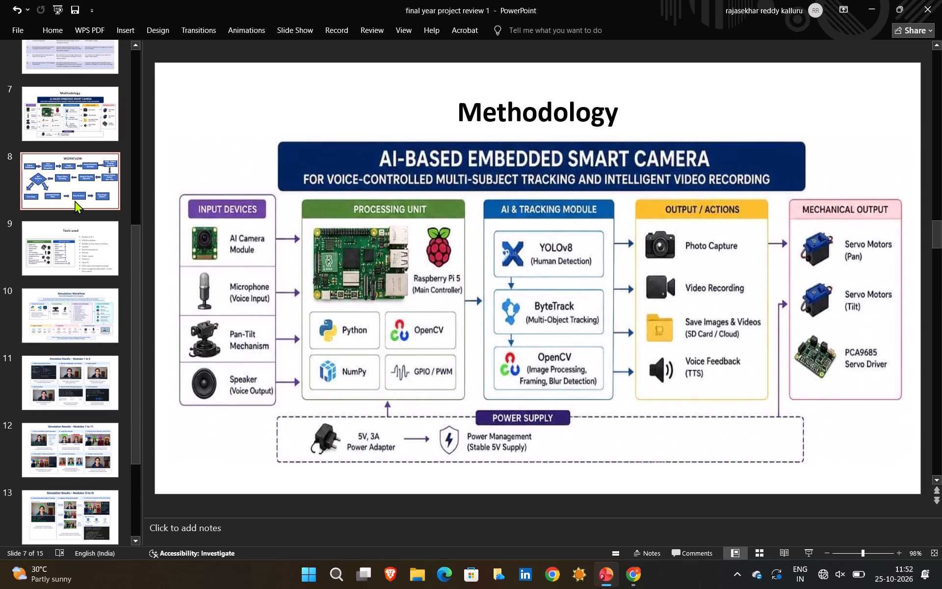
scroll(75, 200, "up", 1)
left_click(70, 155)
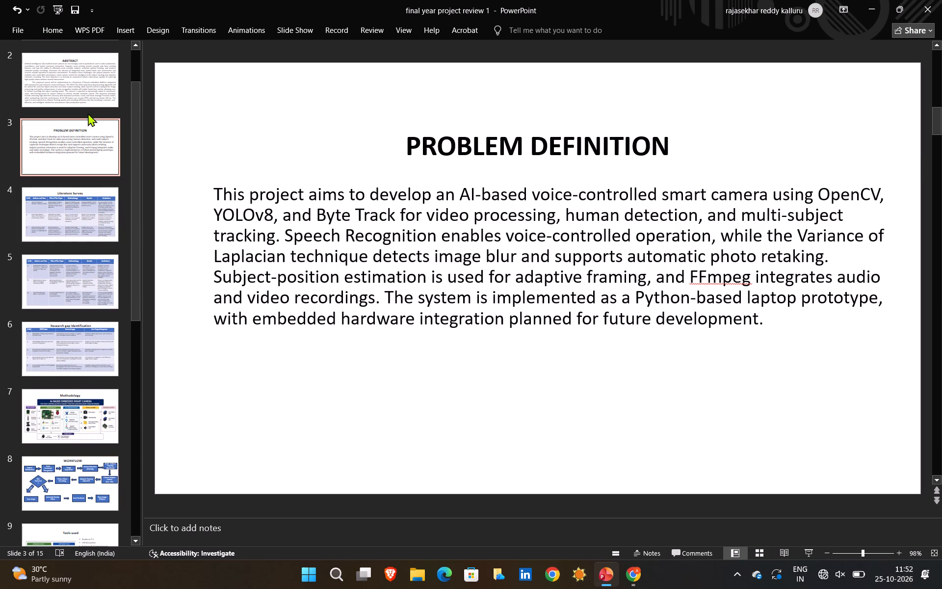
left_click(81, 96)
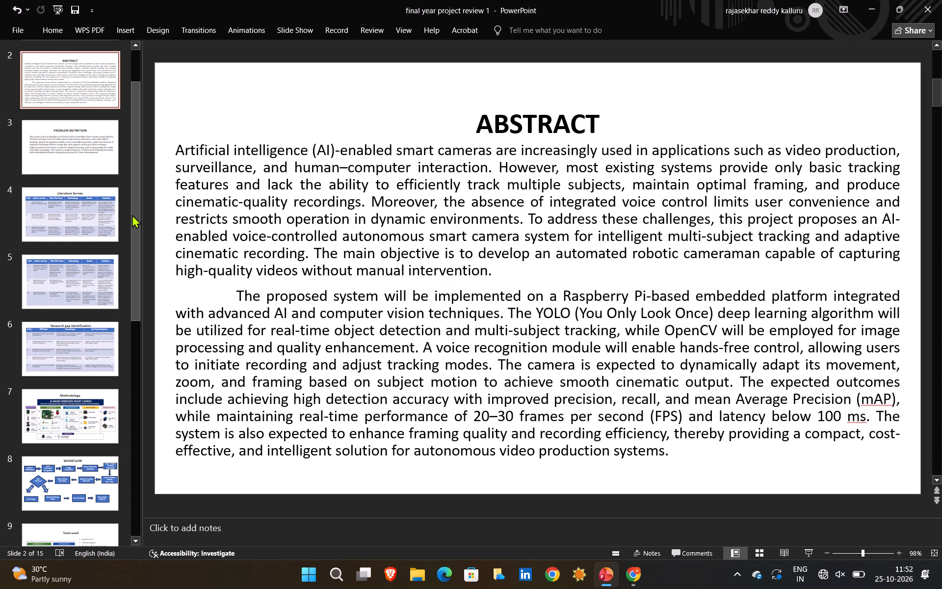
scroll(86, 187, "up", 1)
left_click(53, 70)
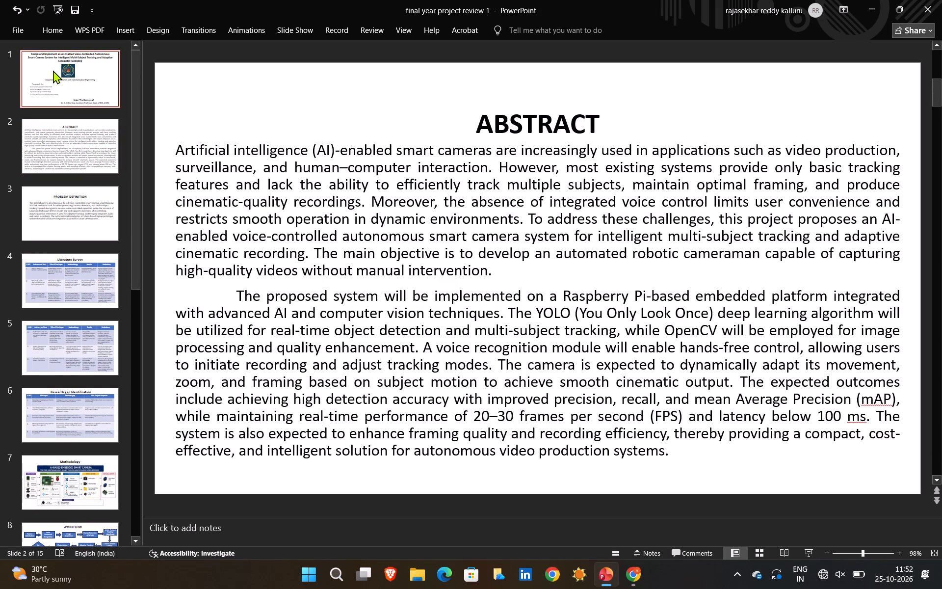
Check the Abstract, Problem Definition, Literature Survey and Research gap Identification slides, finishing back on Problem Definition.
left_click(59, 150)
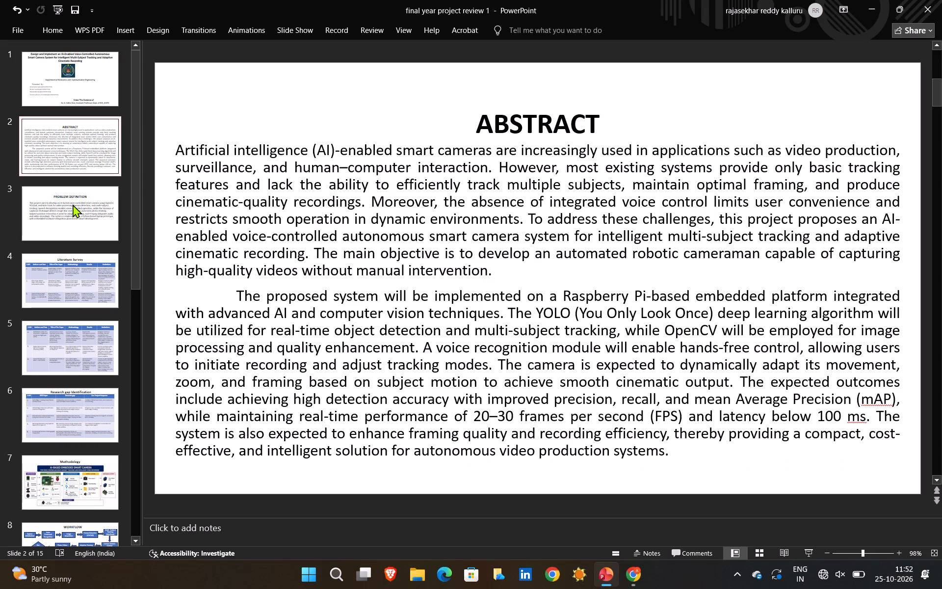
left_click(73, 204)
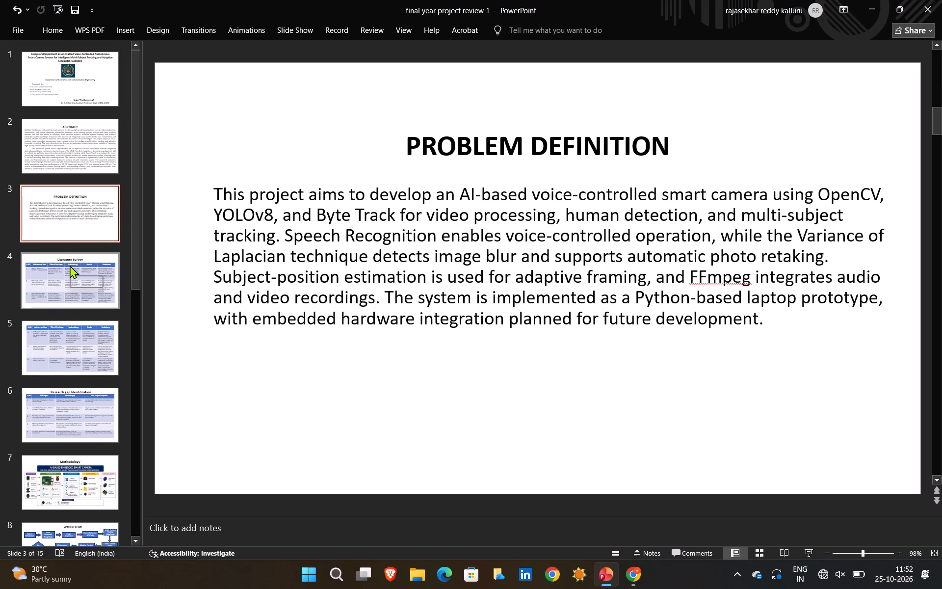
left_click(75, 300)
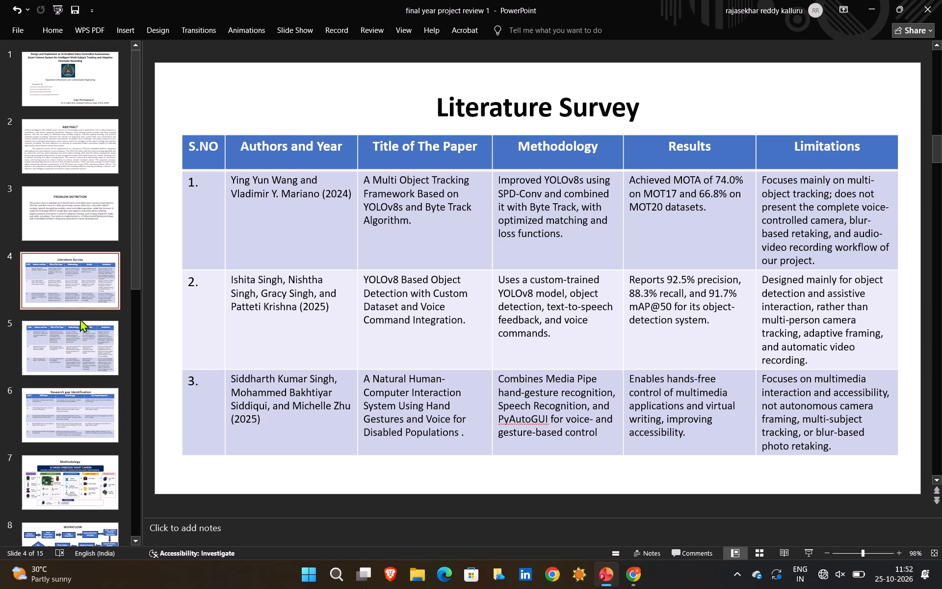
left_click(92, 361)
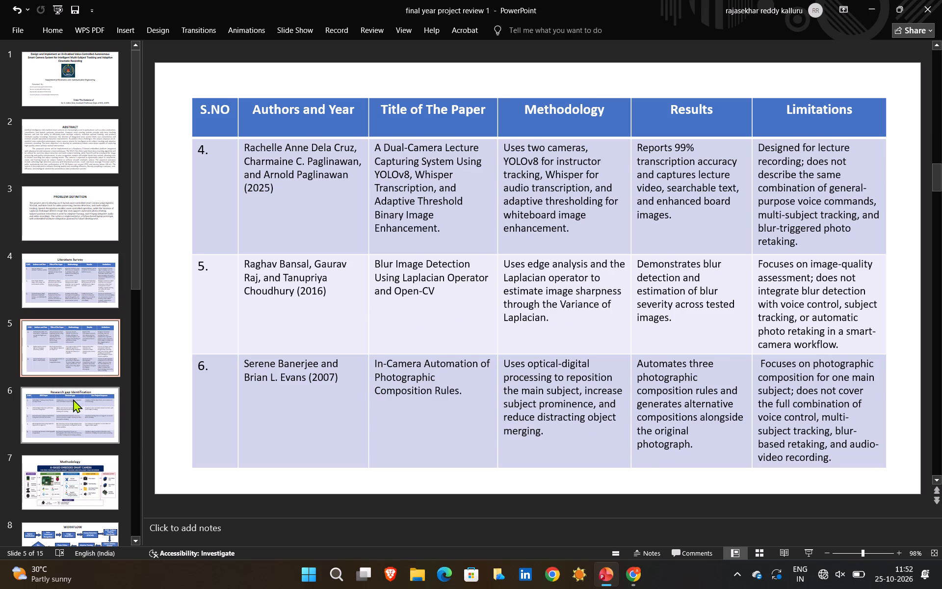
left_click(73, 400)
left_click(58, 346)
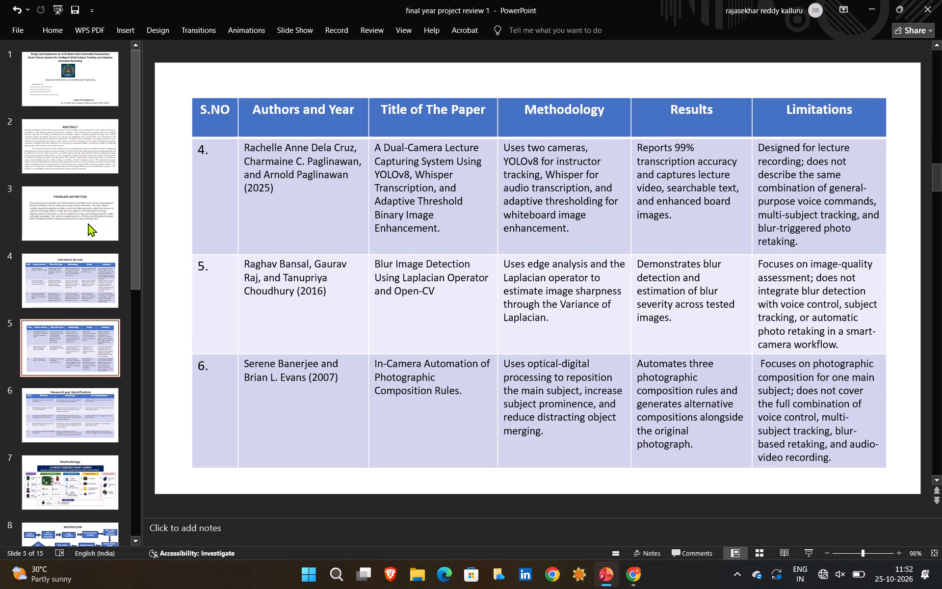
left_click(82, 219)
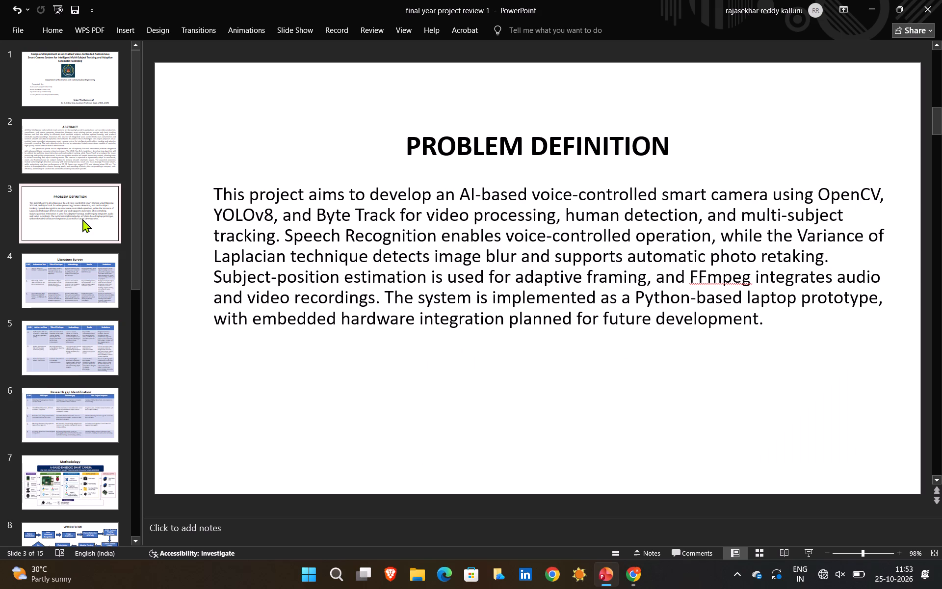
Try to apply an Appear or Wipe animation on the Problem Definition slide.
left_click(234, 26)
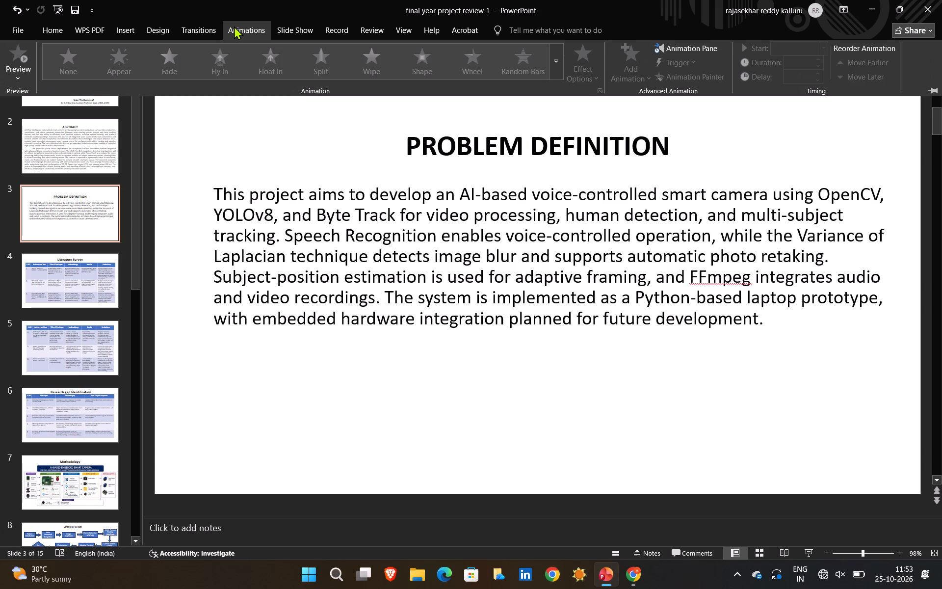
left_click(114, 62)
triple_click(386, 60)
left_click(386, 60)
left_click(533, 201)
Run the slide show from the title slide and review the slides full screen through to Methodology.
left_click(59, 91)
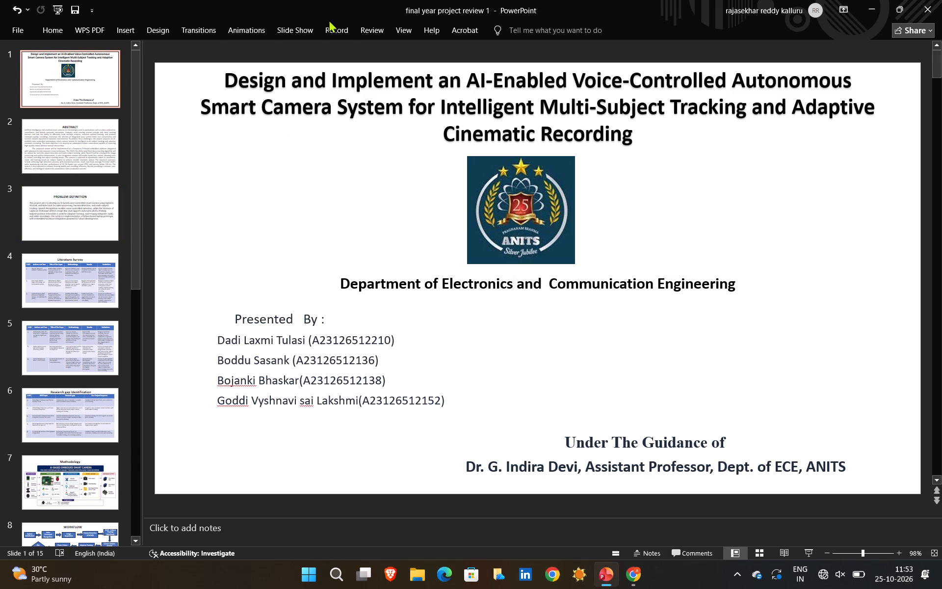
left_click(281, 32)
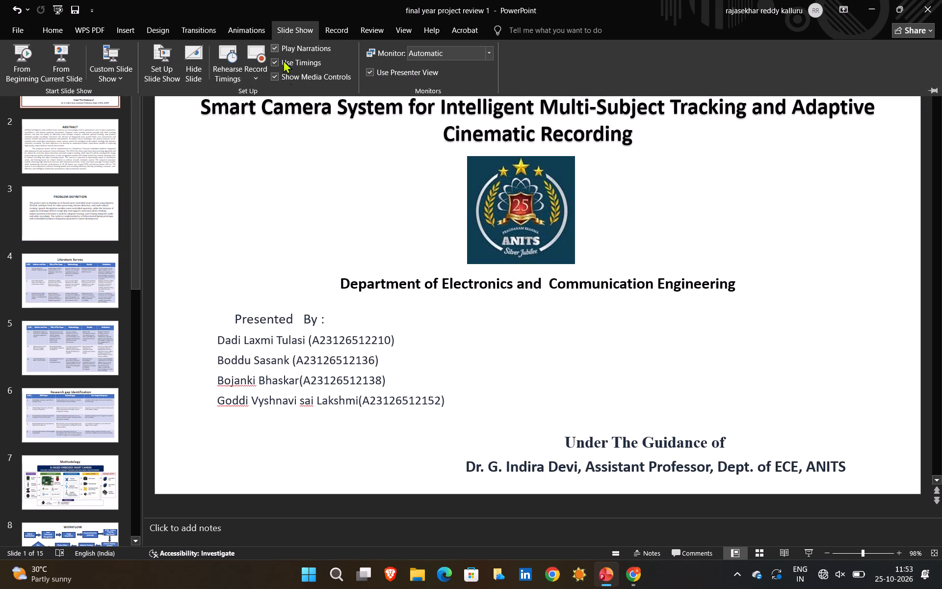
left_click(18, 63)
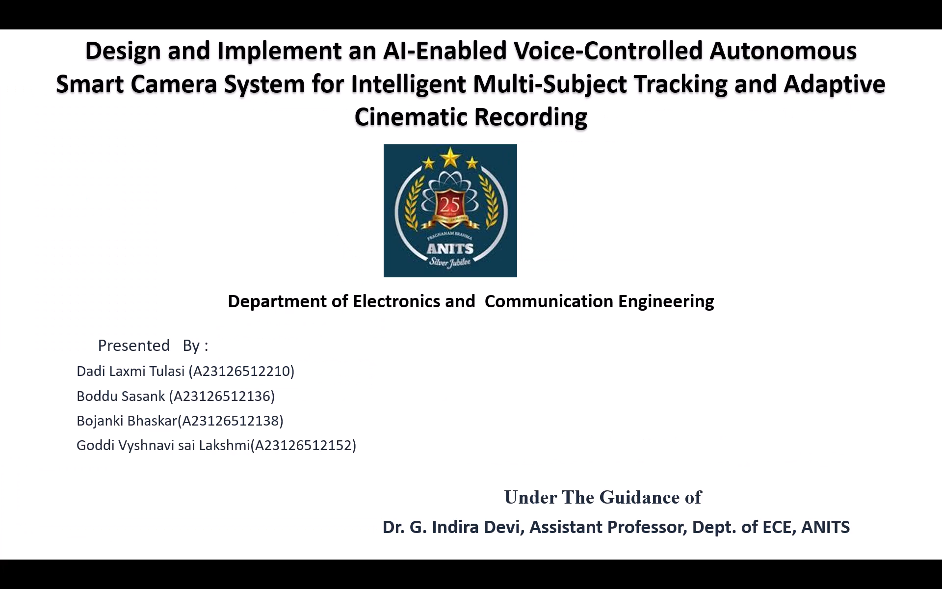
key("Right")
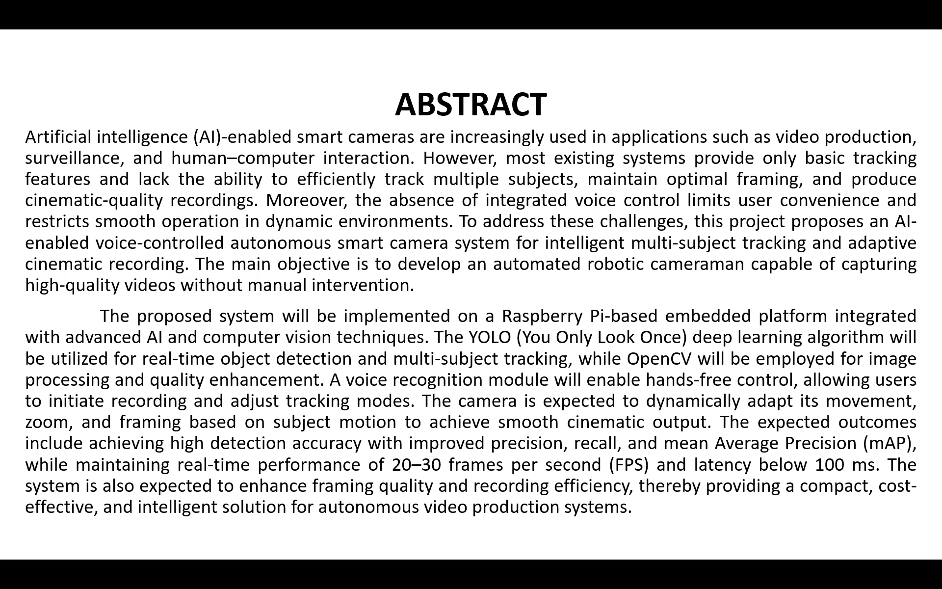
key("Right")
key("Right")
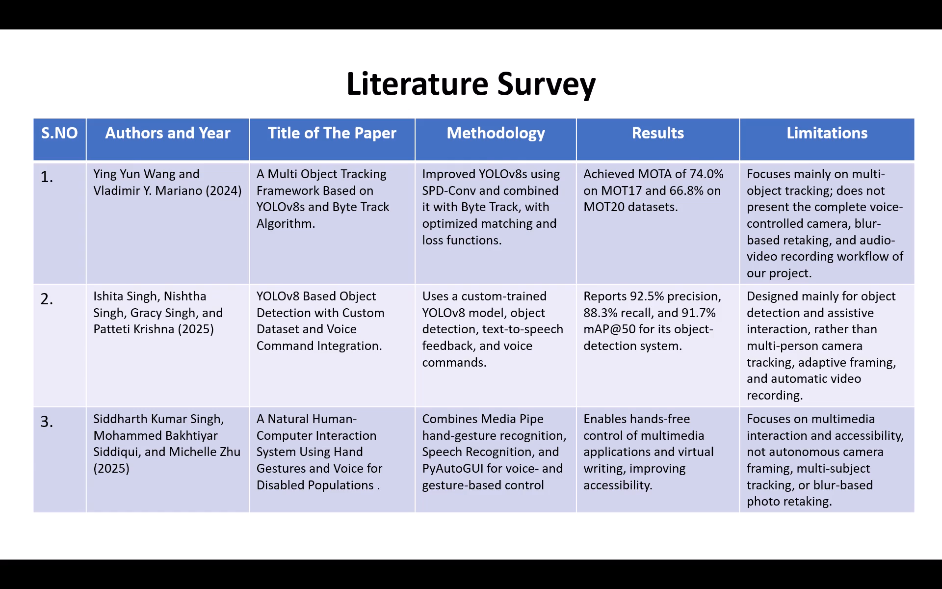
key("Right")
key("Right")
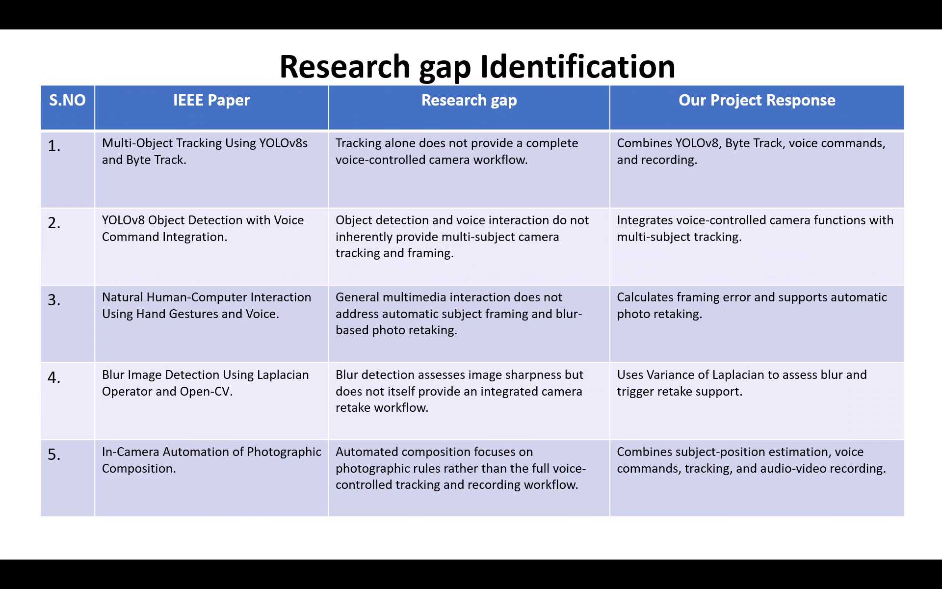
key("Right")
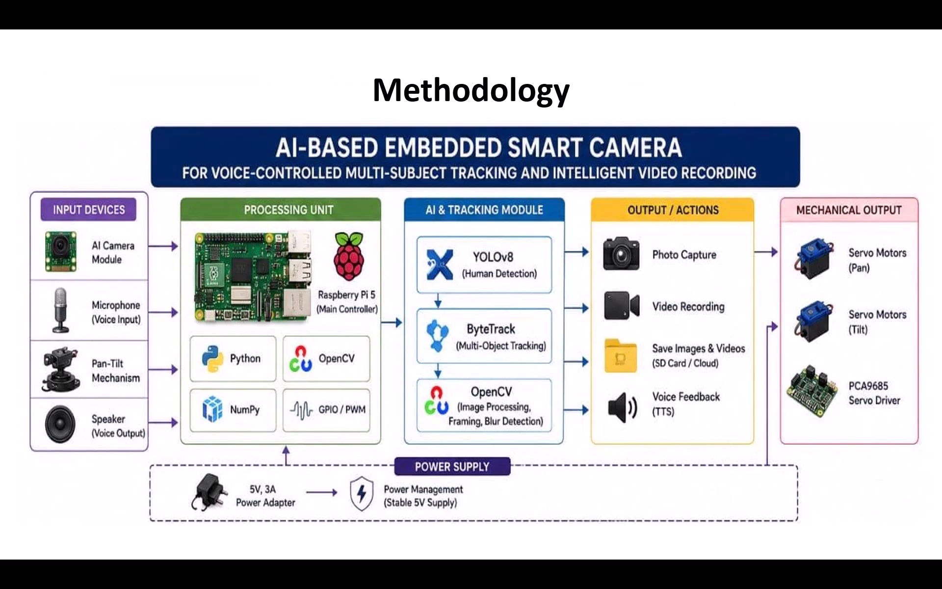
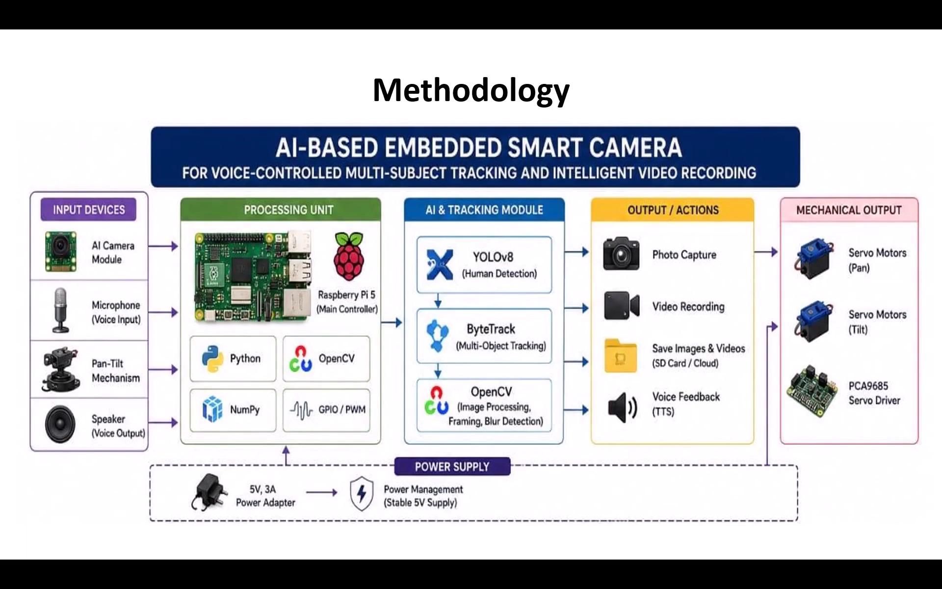
Go back through the slide show from Methodology to Problem Definition, then recheck the first Literature Survey slide and end the show.
key("Left")
key("Left")
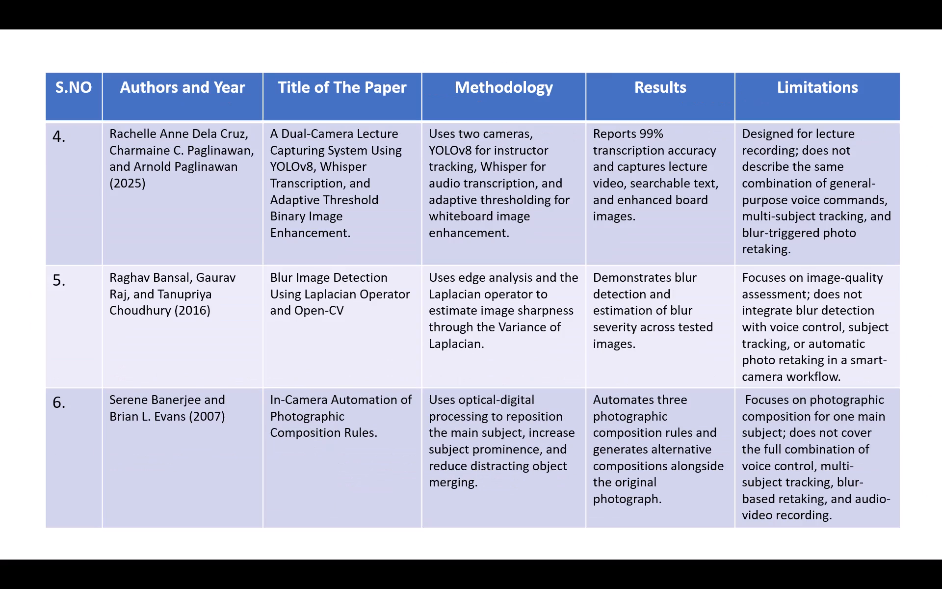
key("Left")
key("Left")
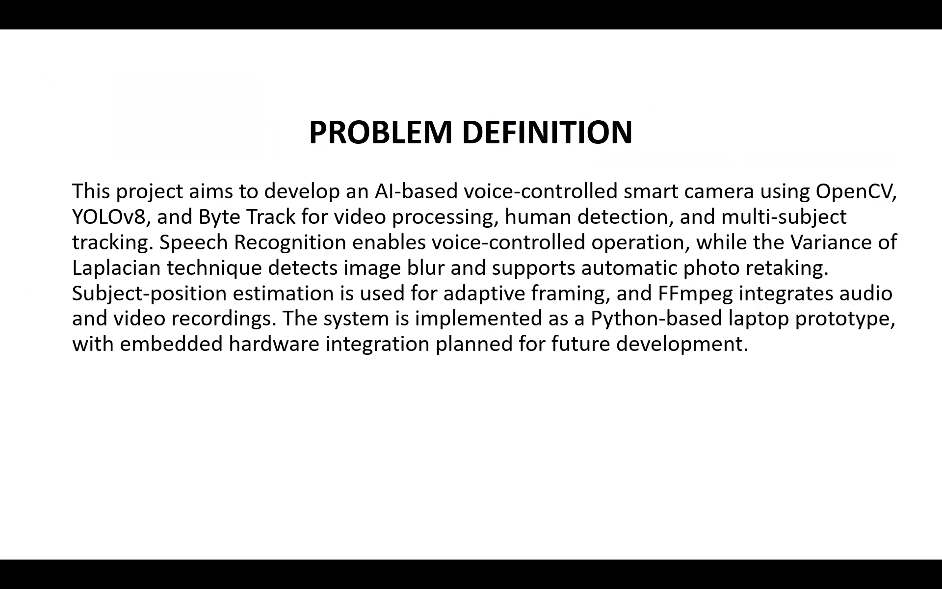
key("Right")
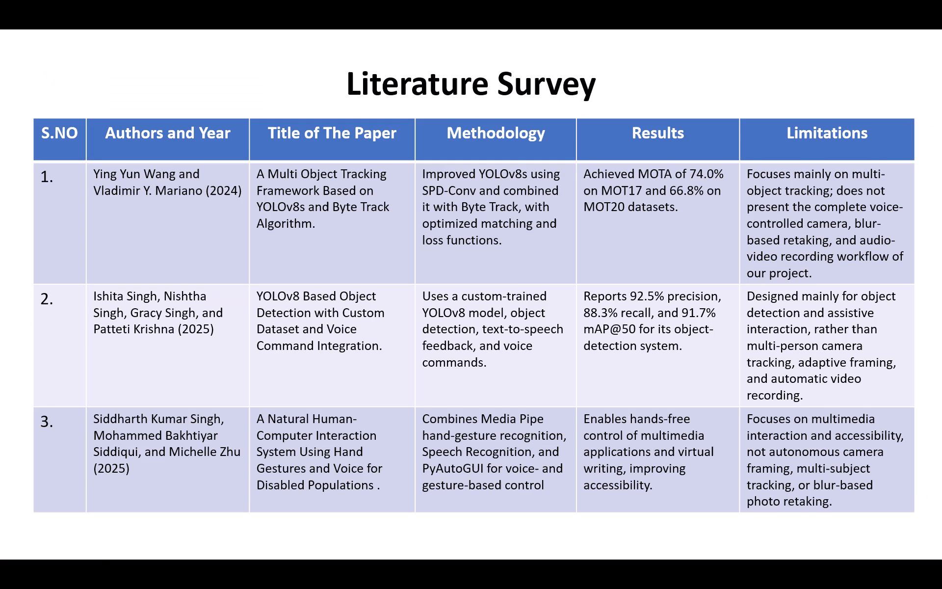
key("Escape")
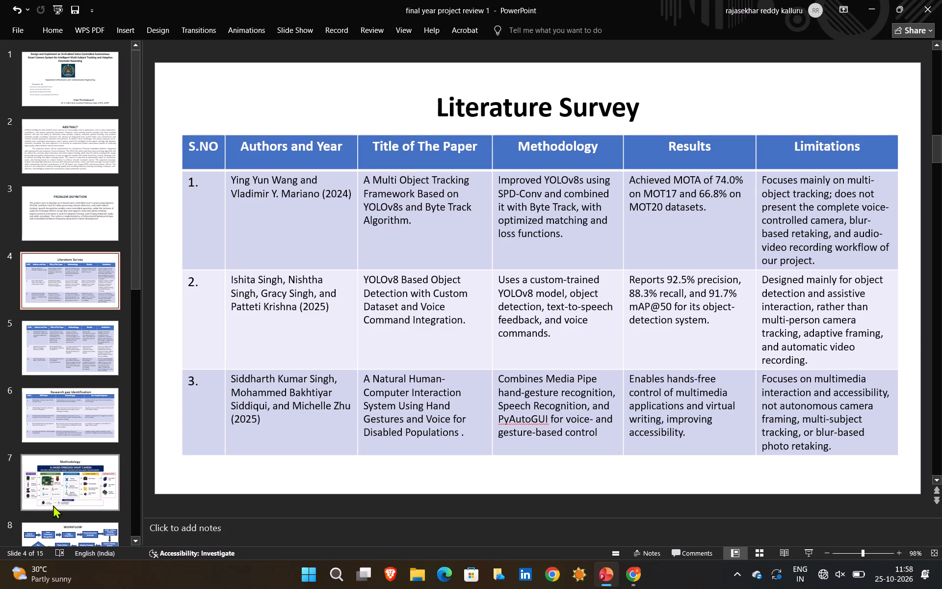
Open the Workflow slide in the editing view to check its flowchart.
left_click(37, 532)
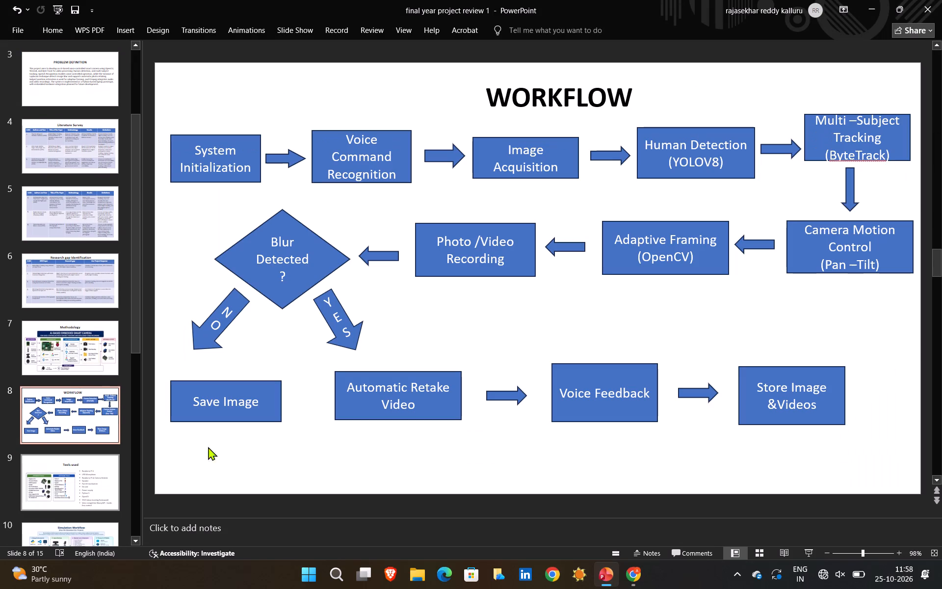
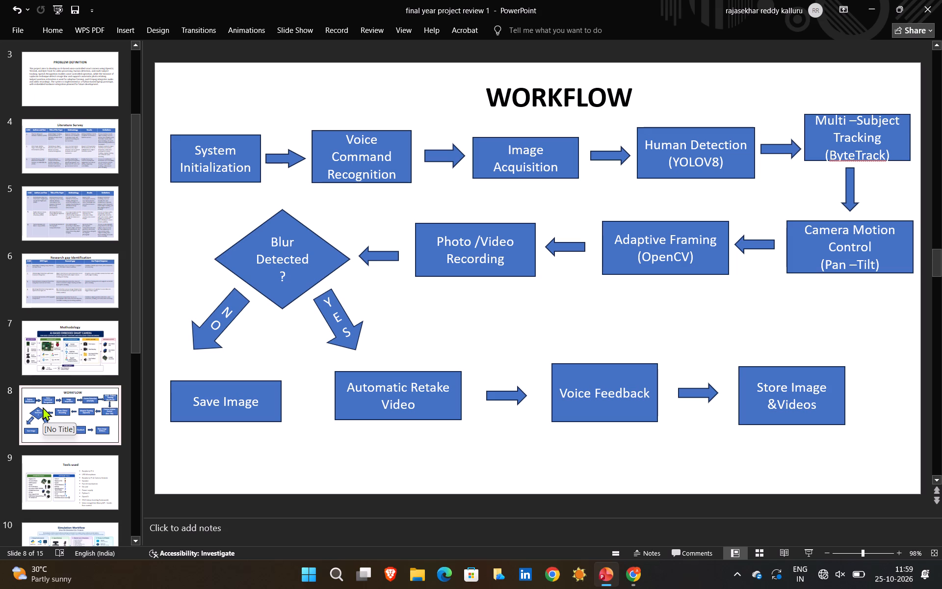
Open the Wi-Fi network list, select the iQOO Z10x 5G network, and check its connection status.
left_click(822, 569)
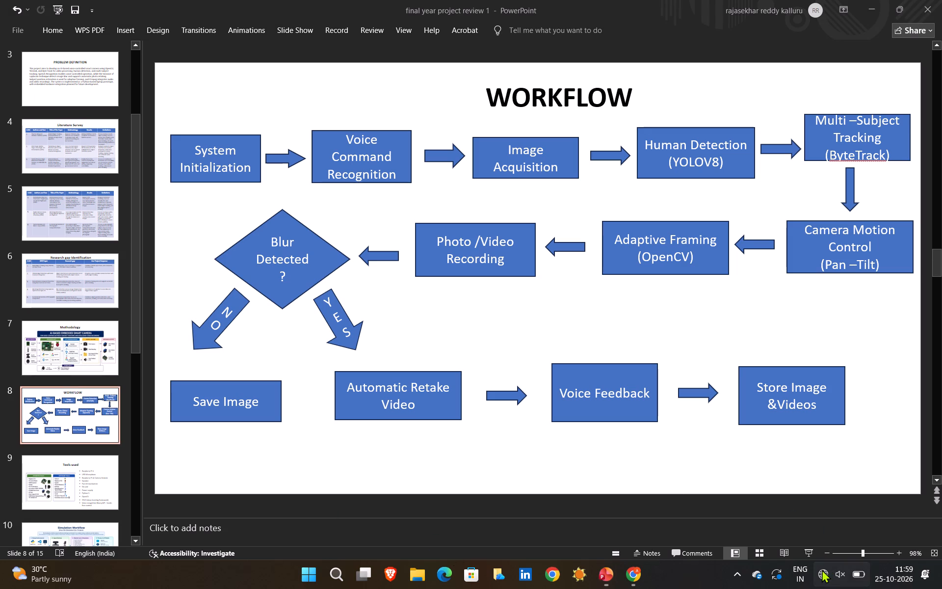
left_click(769, 343)
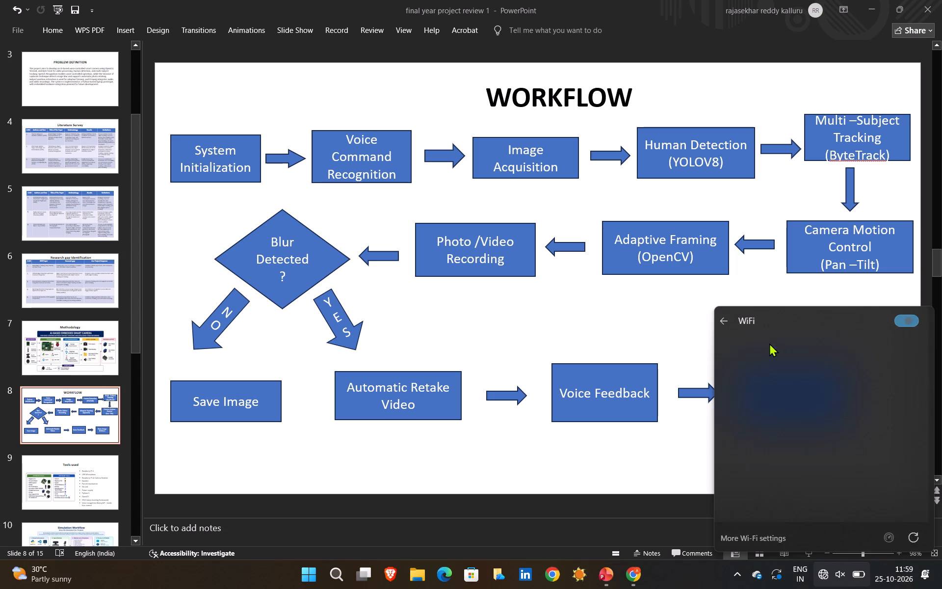
left_click(771, 359)
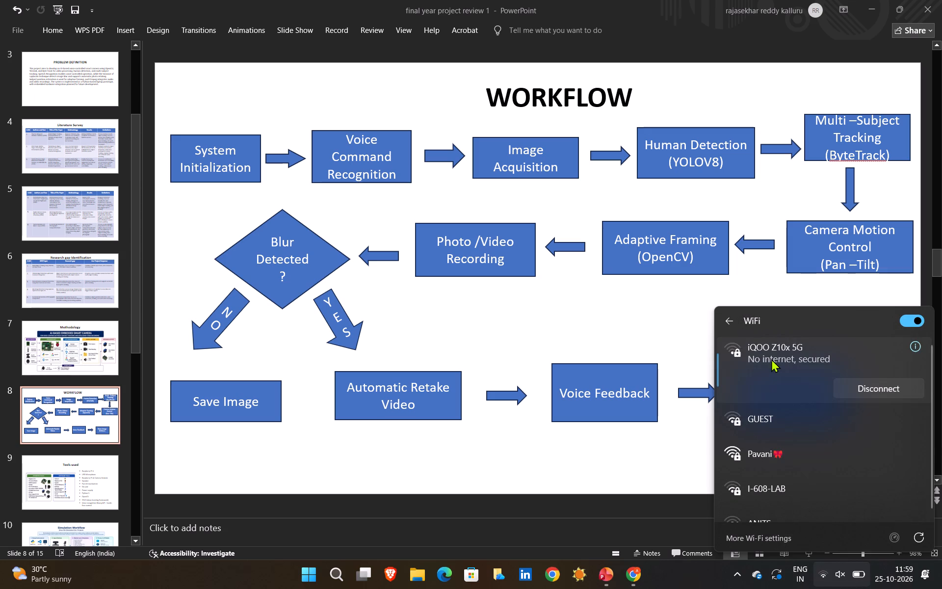
left_click(633, 516)
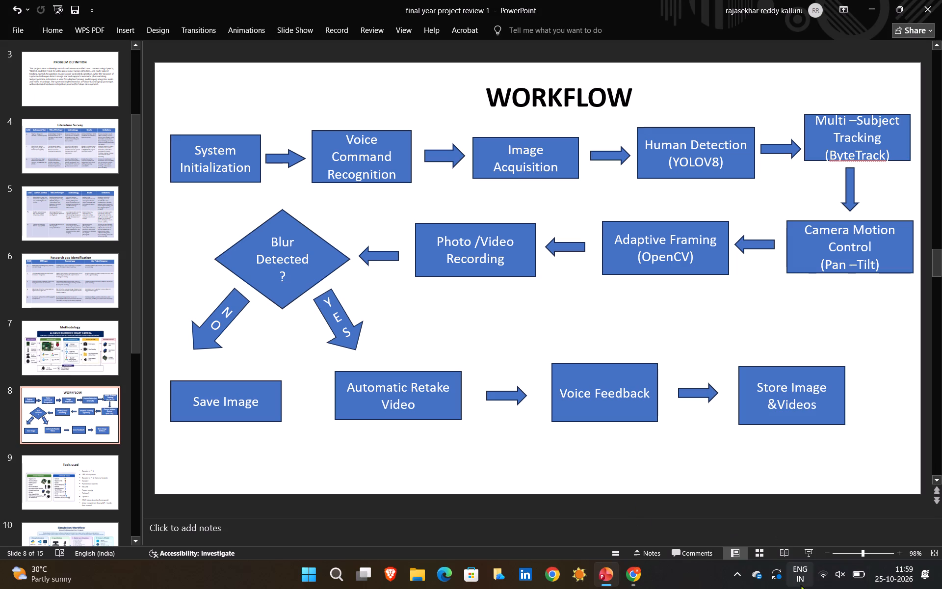
left_click(828, 577)
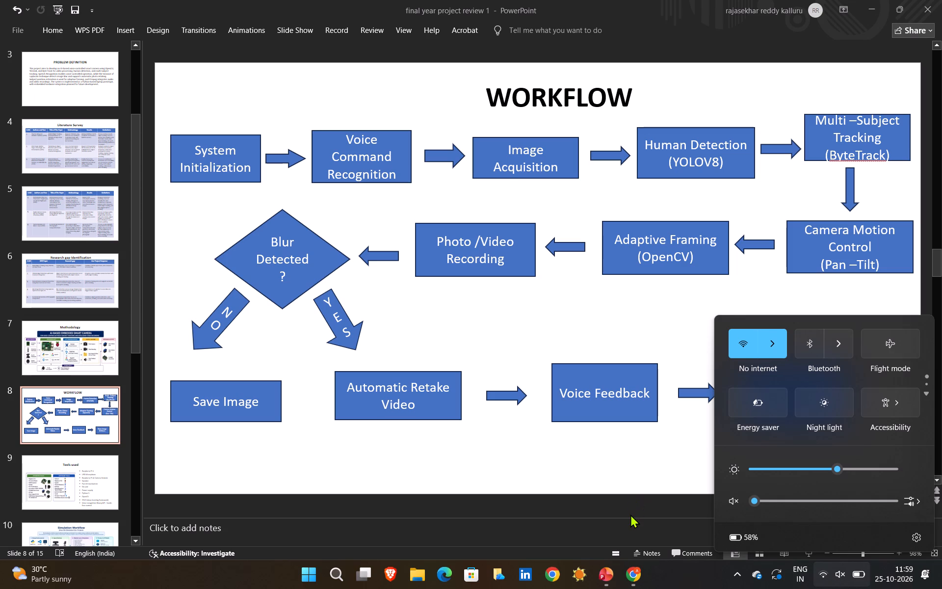
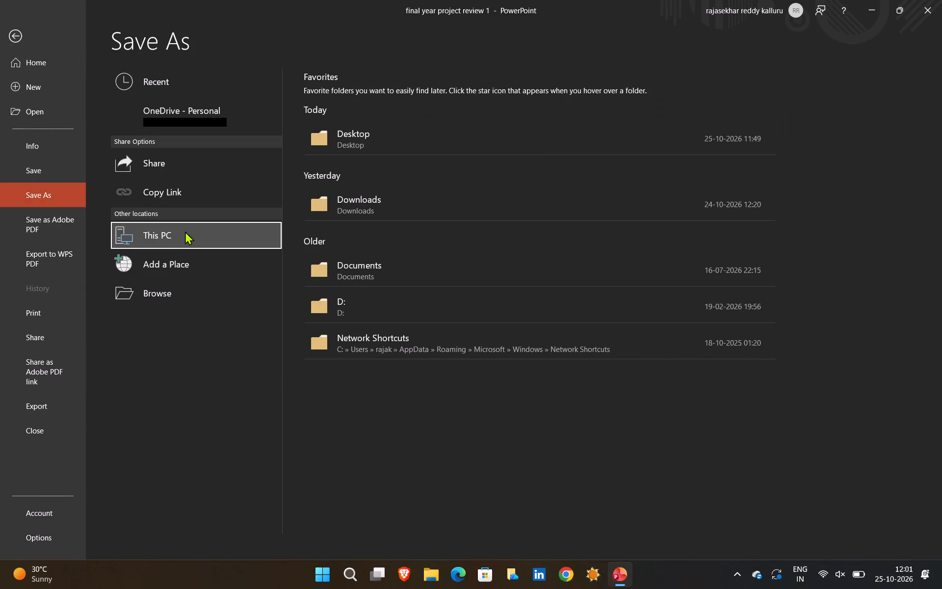
Choose the Desktop folder as the location for saving a copy of the presentation.
left_click(412, 125)
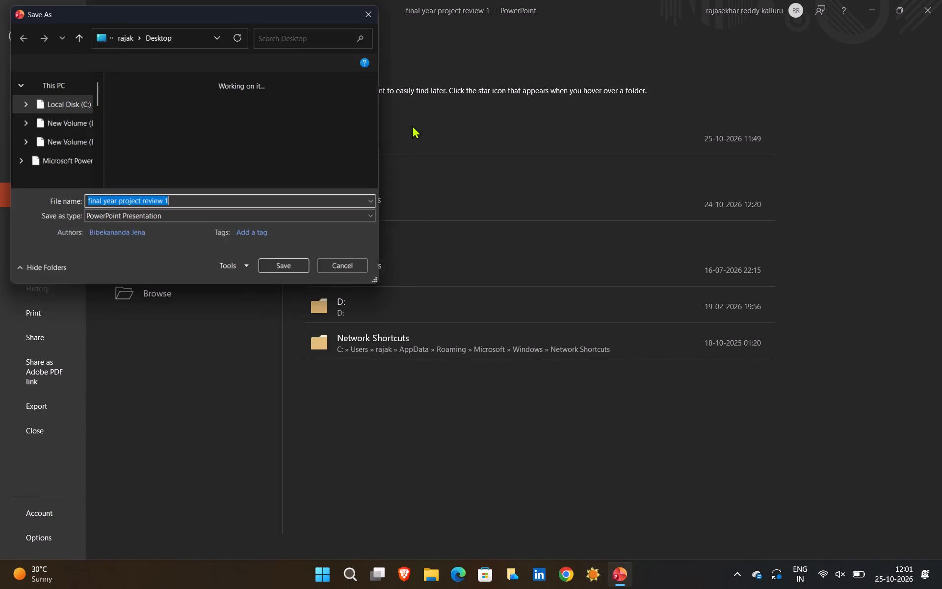
Save the presentation to the Desktop under the new name final year project review 12.
left_click(181, 204)
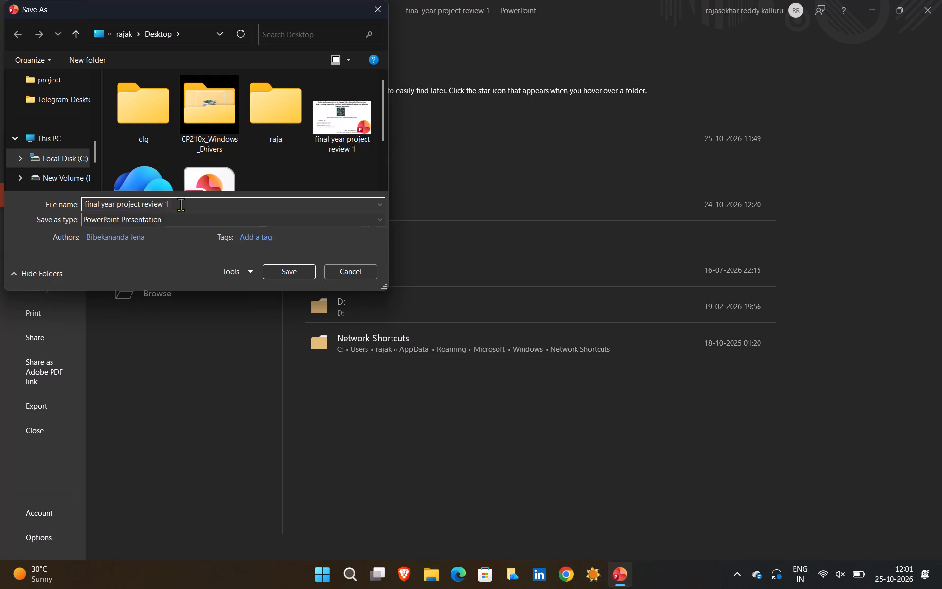
key("2")
left_click(286, 269)
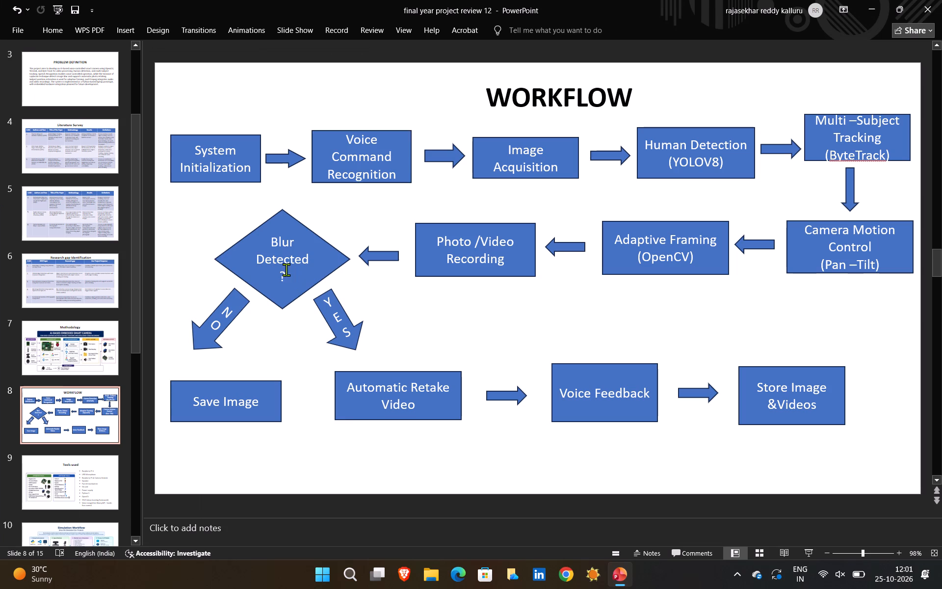
Open the saved final year project review 12 from the desktop, look over its slide thumbnails, and return to the desktop.
left_click(878, 3)
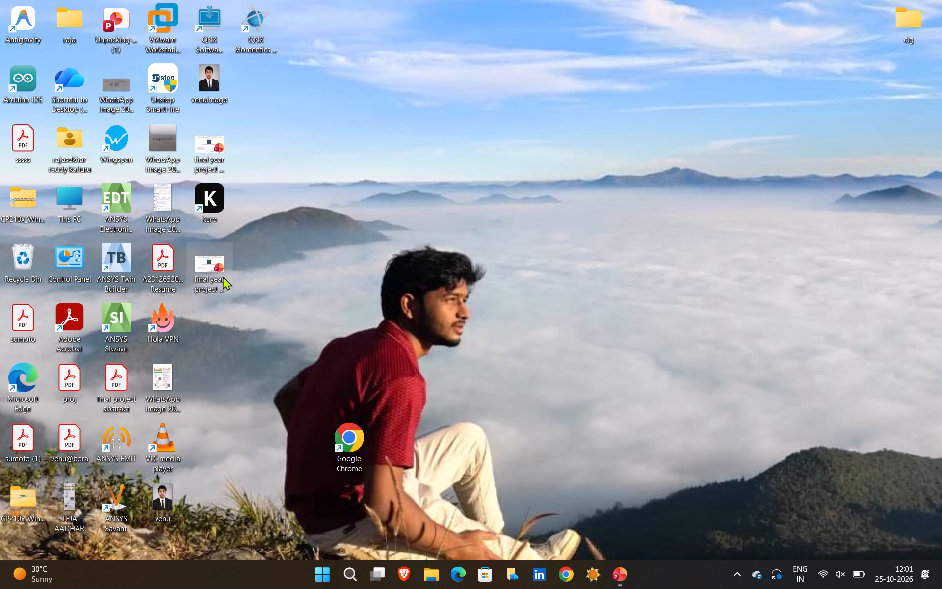
double_click(222, 276)
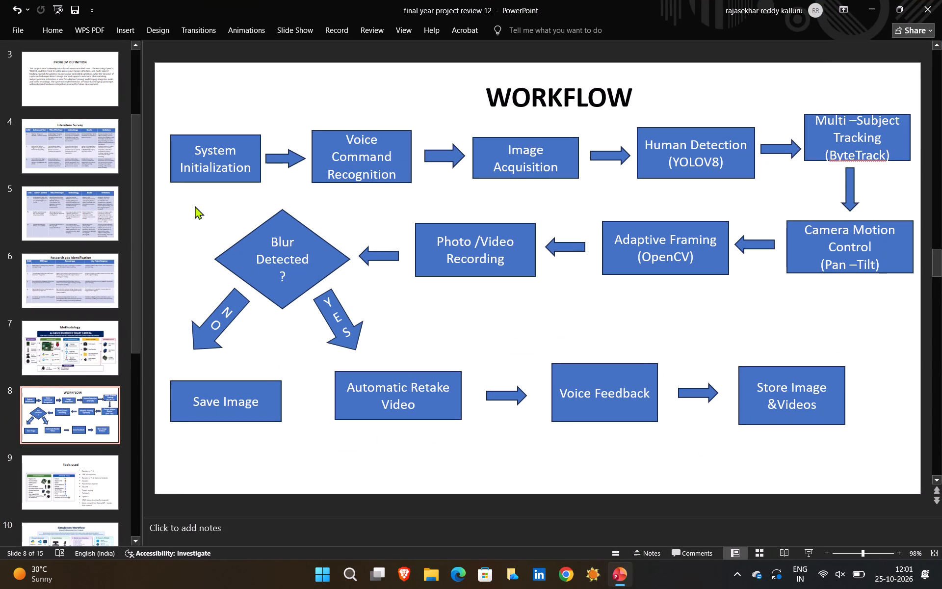
scroll(78, 315, "down", 17)
scroll(78, 315, "up", 8)
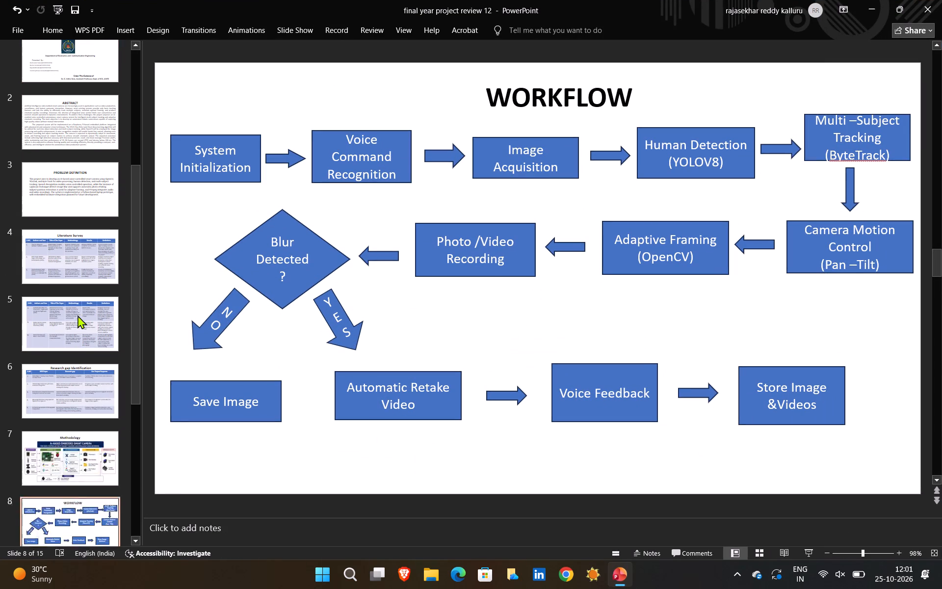
scroll(78, 315, "up", 6)
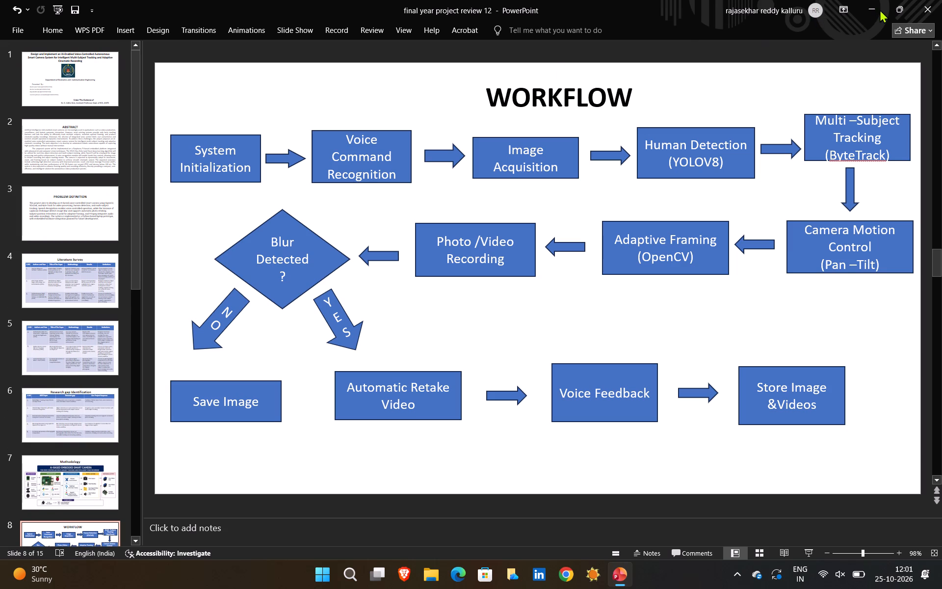
left_click(875, 8)
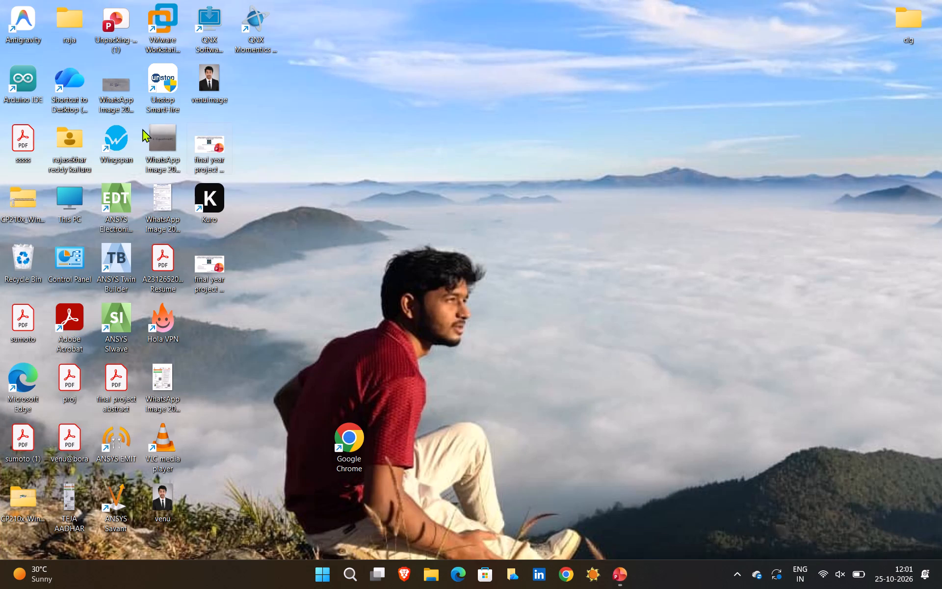
Delete the older final year project review 1 presentation file from the desktop.
left_click(197, 148)
right_click(197, 148)
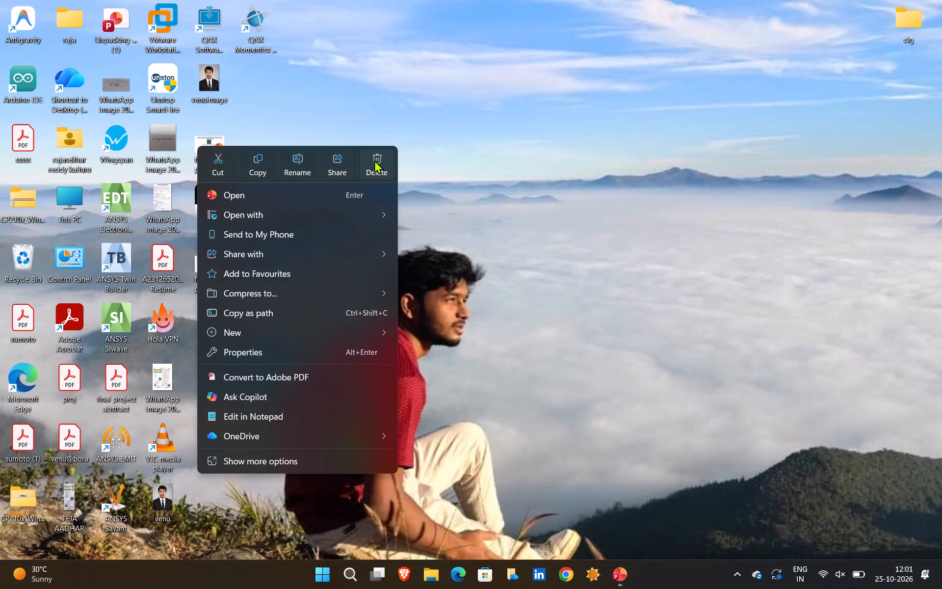
left_click(376, 160)
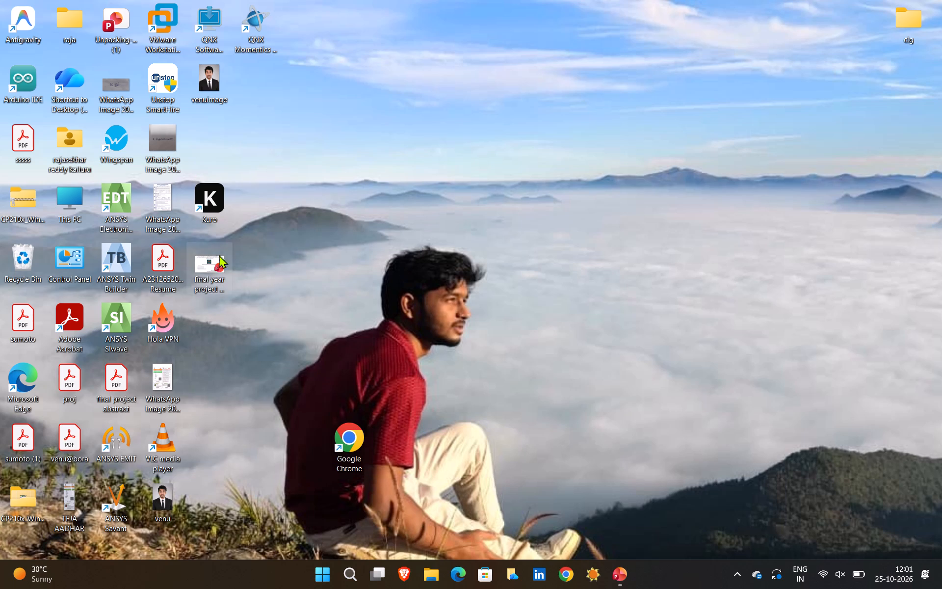
Copy the final year project review 12 presentation file on the desktop.
left_click(213, 266)
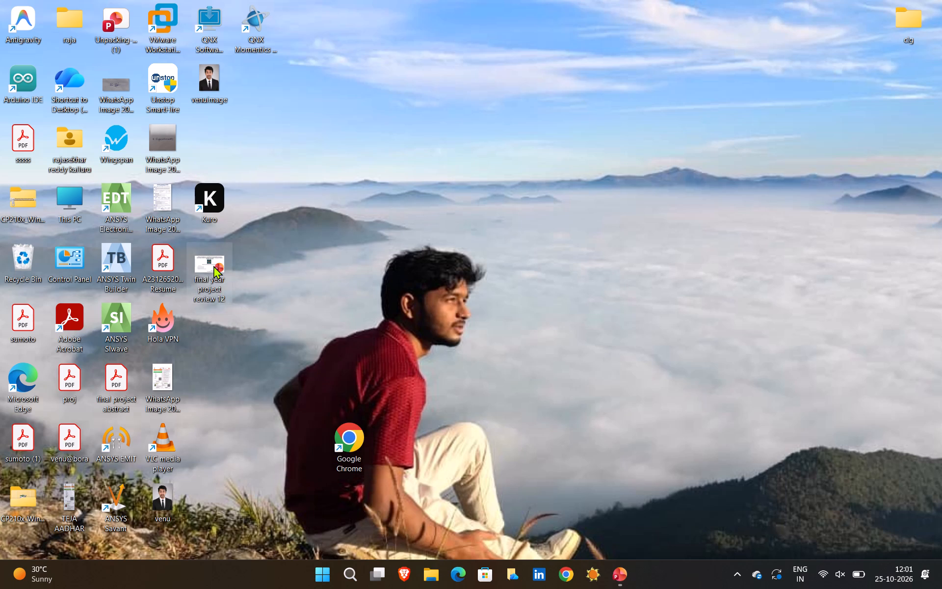
right_click(213, 266)
left_click(278, 159)
Launch WhatsApp from the installed apps.
left_click(321, 580)
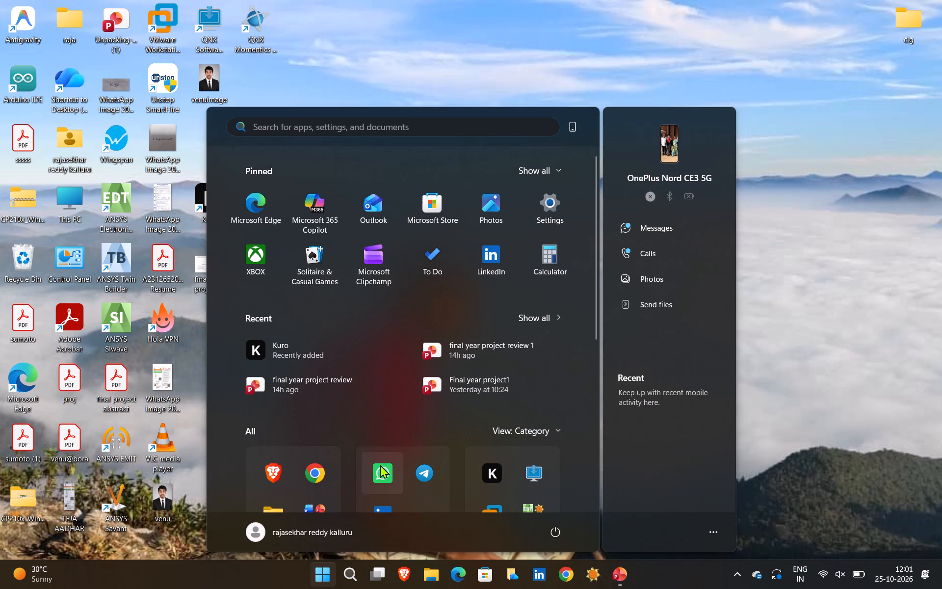
left_click(381, 465)
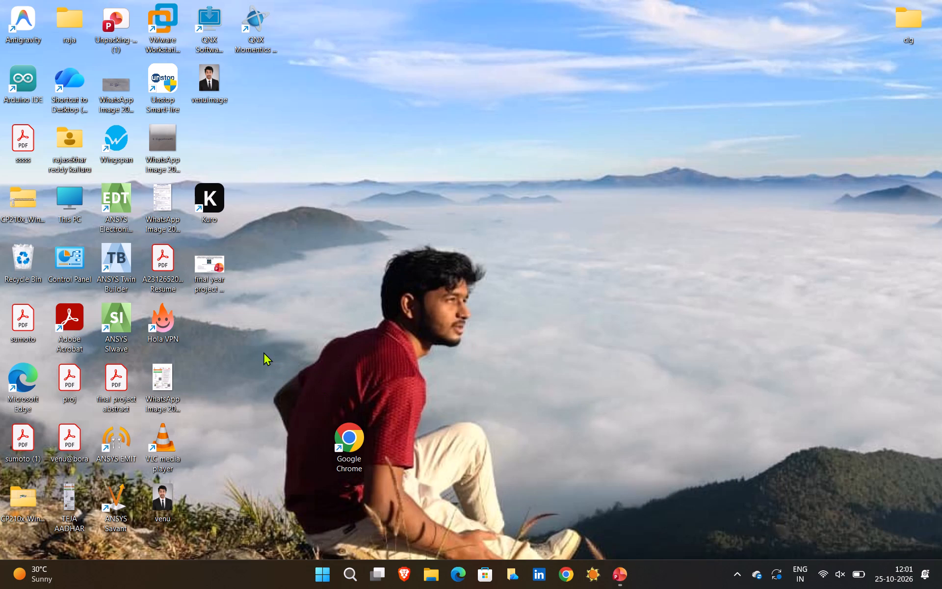